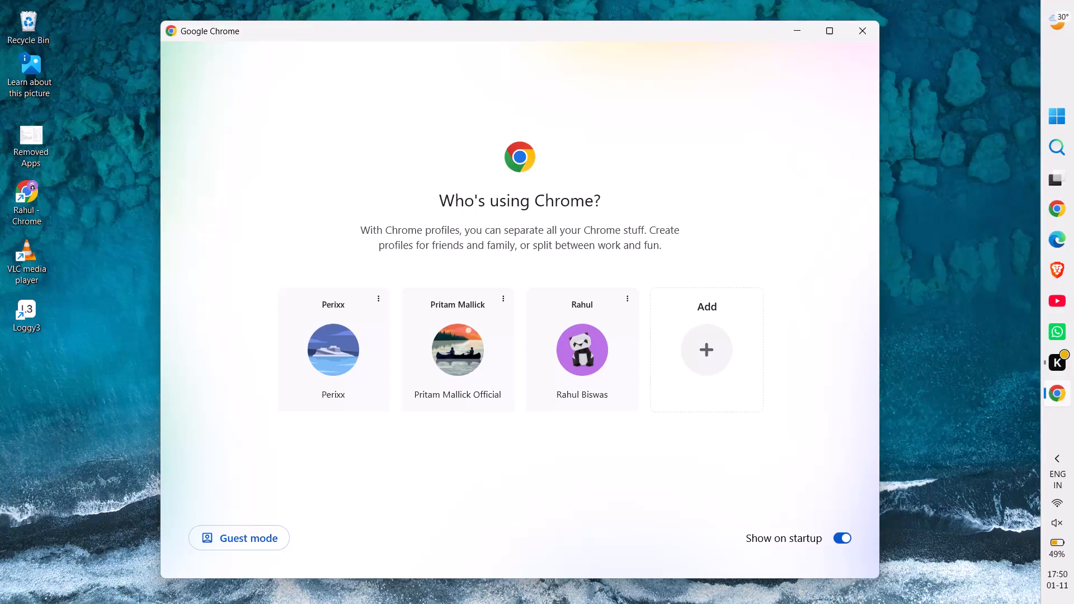
Open Chrome with the profile that has the canoe avatar.
{"action": "left_click", "coordinate": [444, 367]}
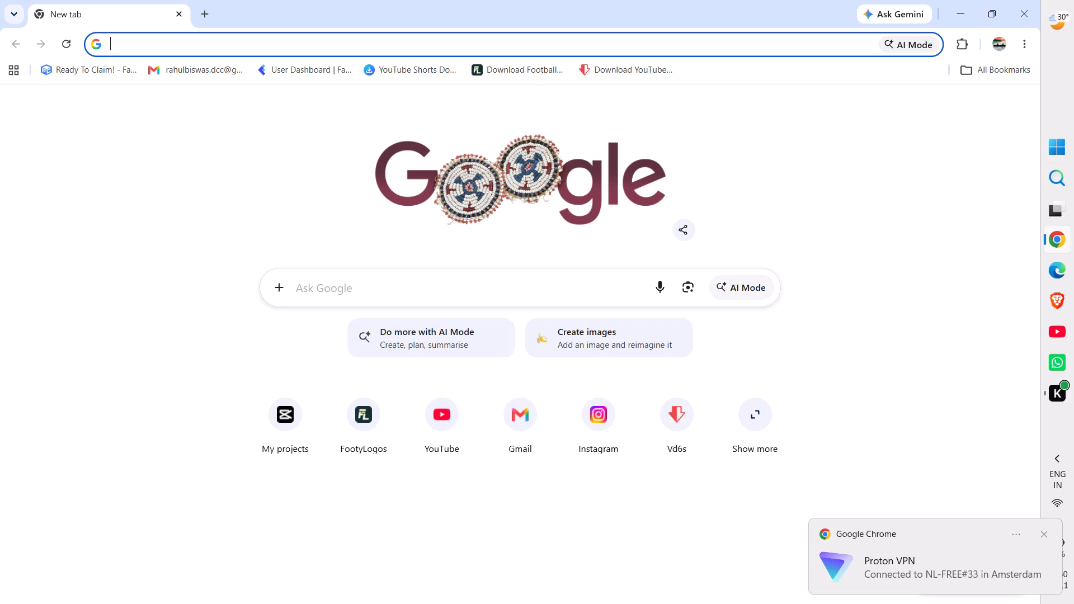
Change the Proton VPN extension's connection to a different server and close the extension.
{"action": "left_click", "coordinate": [966, 32]}
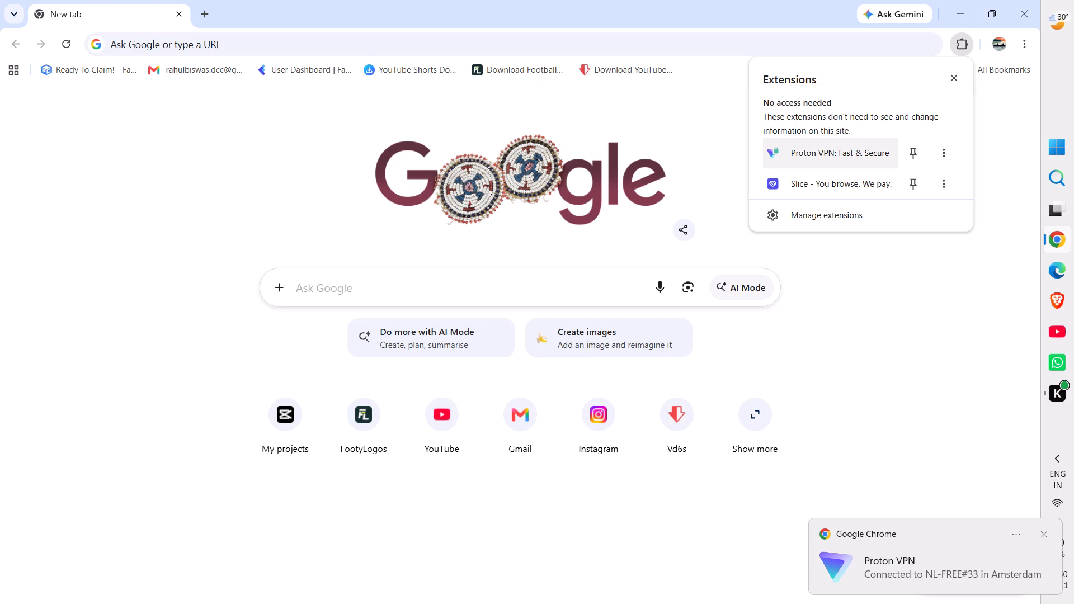
{"action": "left_click", "coordinate": [883, 149]}
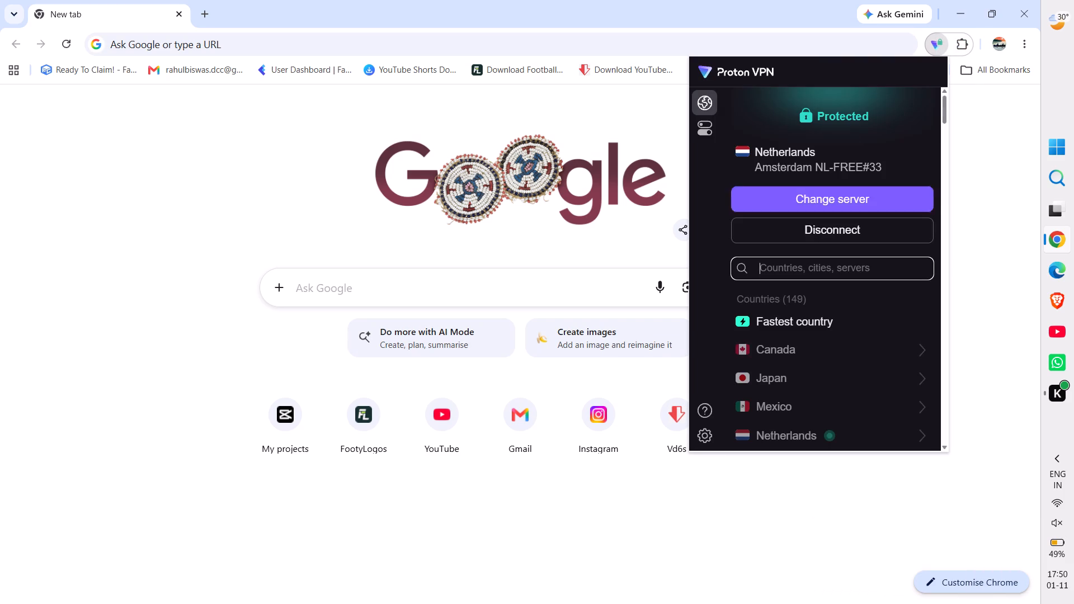
{"action": "left_click", "coordinate": [810, 200]}
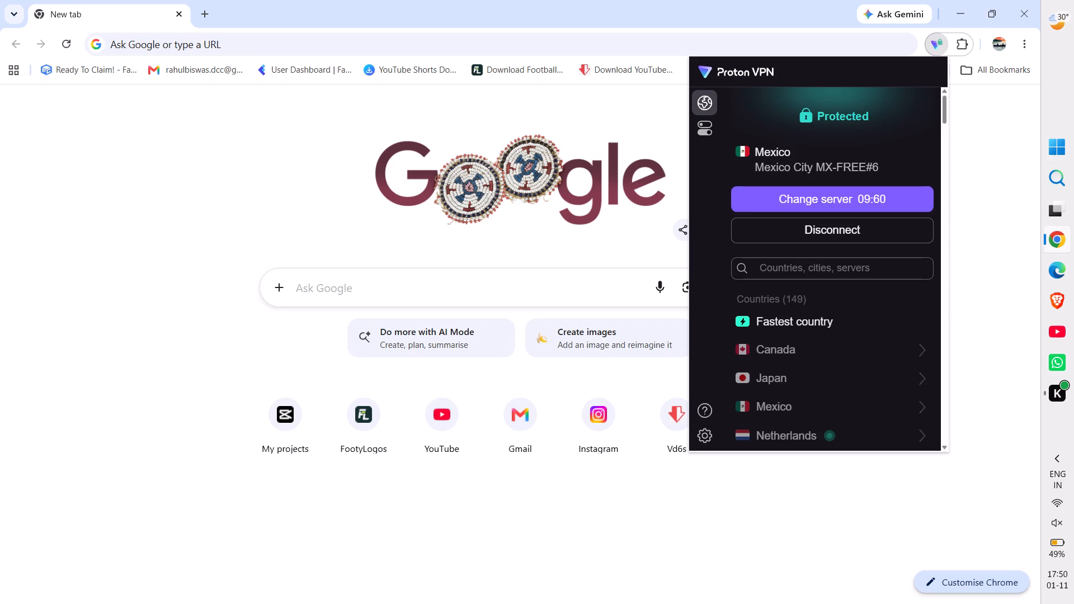
{"action": "left_click", "coordinate": [144, 198]}
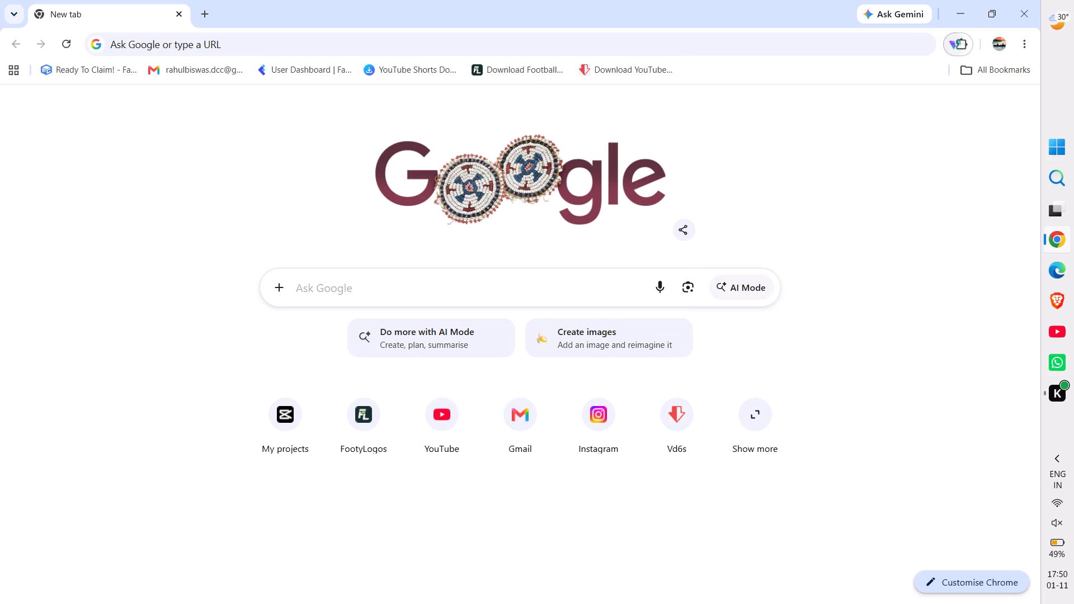
Open the CapCut My projects page from the new tab's shortcuts.
{"action": "left_click", "coordinate": [276, 424]}
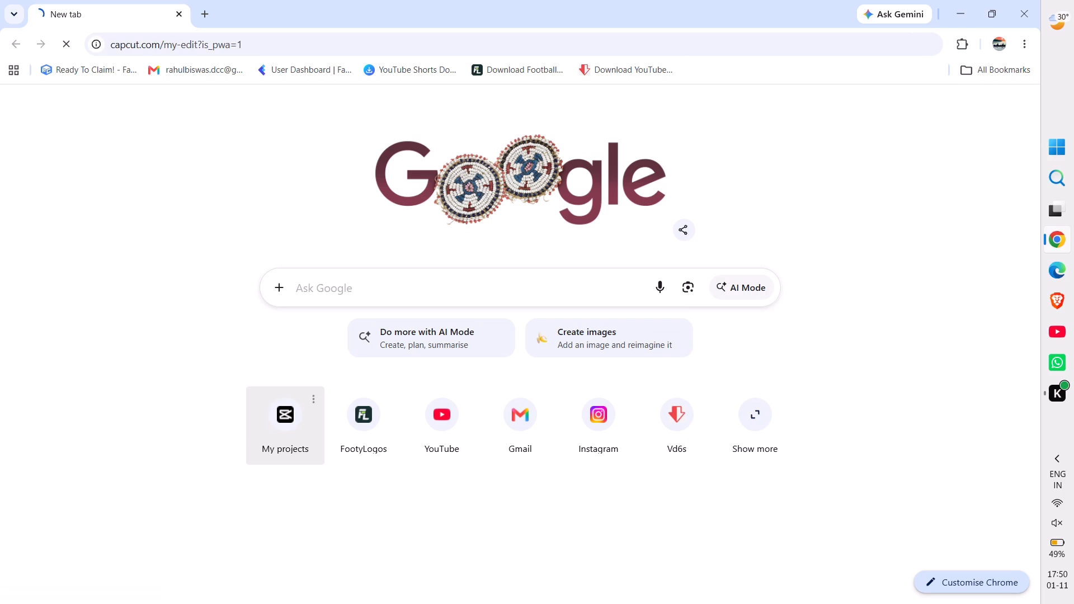
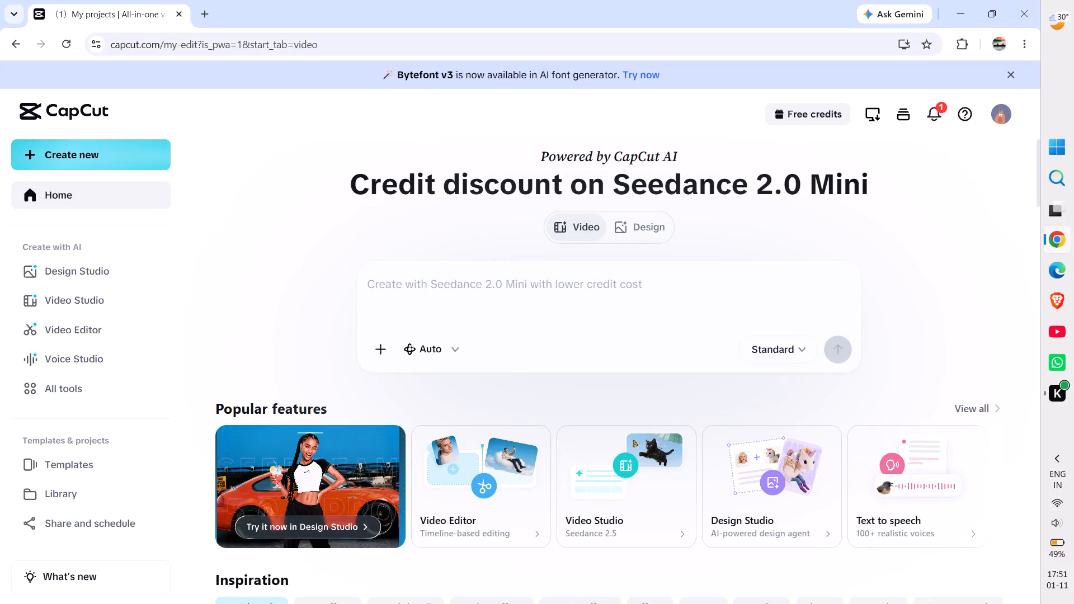
{"action": "scroll", "coordinate": [83, 449], "scroll_direction": "down", "scroll_amount": 4}
{"action": "left_click", "coordinate": [60, 432]}
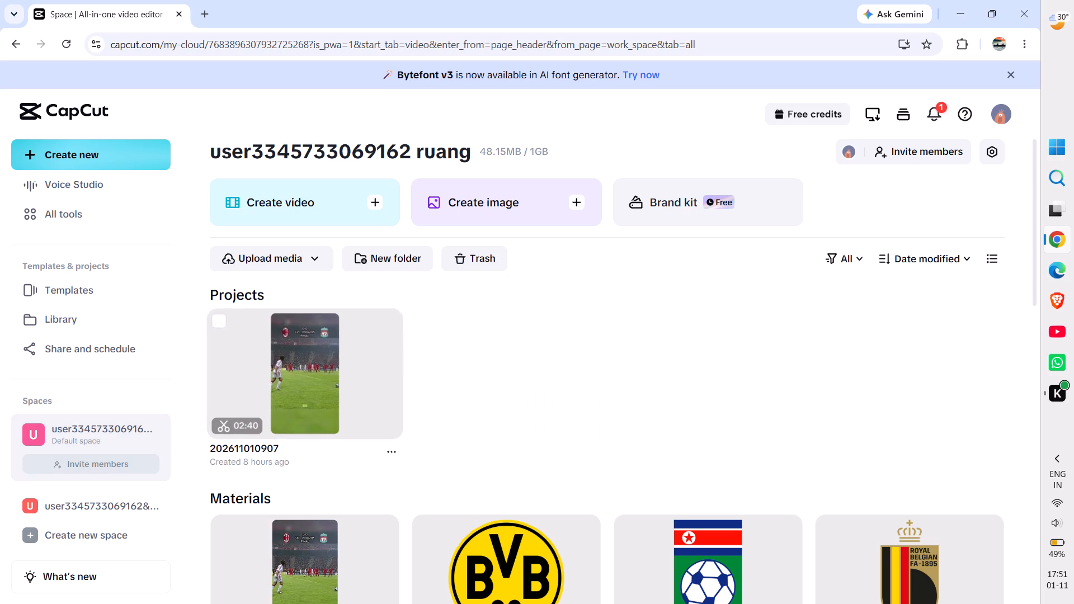
{"action": "double_click", "coordinate": [258, 398]}
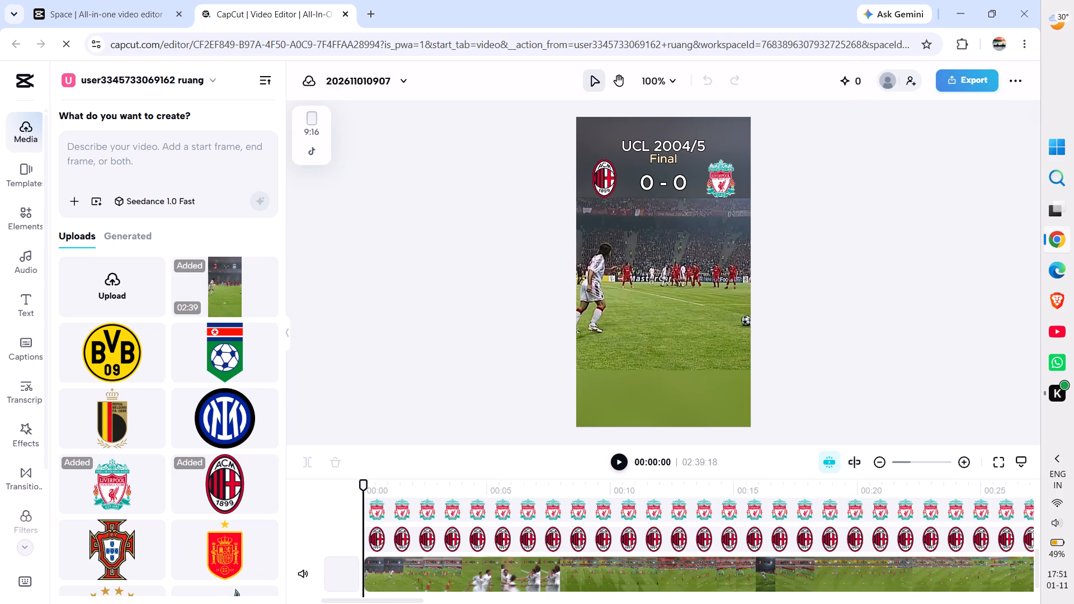
Collapse the media side panel to give the preview and the timeline's text tracks more room.
{"action": "key", "text": "ctrl+slash"}
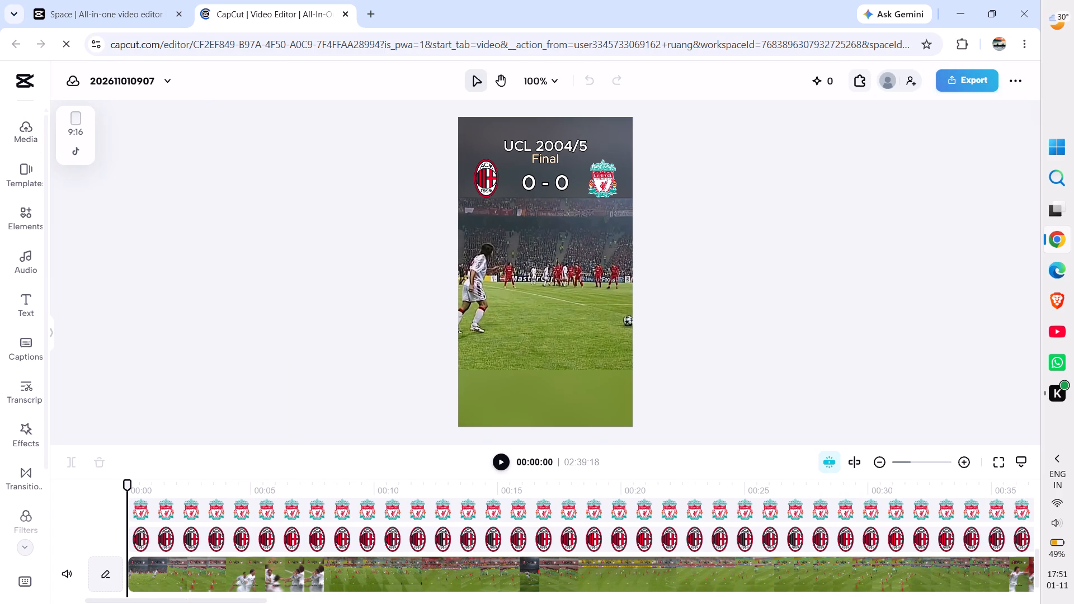
{"action": "scroll", "coordinate": [225, 522], "scroll_direction": "up", "scroll_amount": 3}
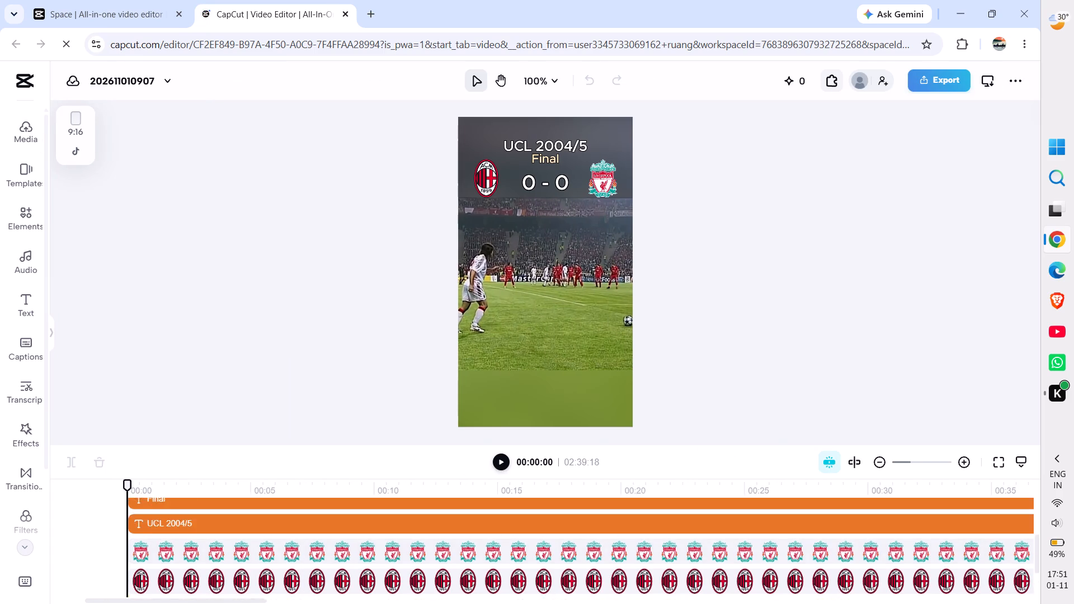
{"action": "scroll", "coordinate": [225, 522], "scroll_direction": "up", "scroll_amount": 2}
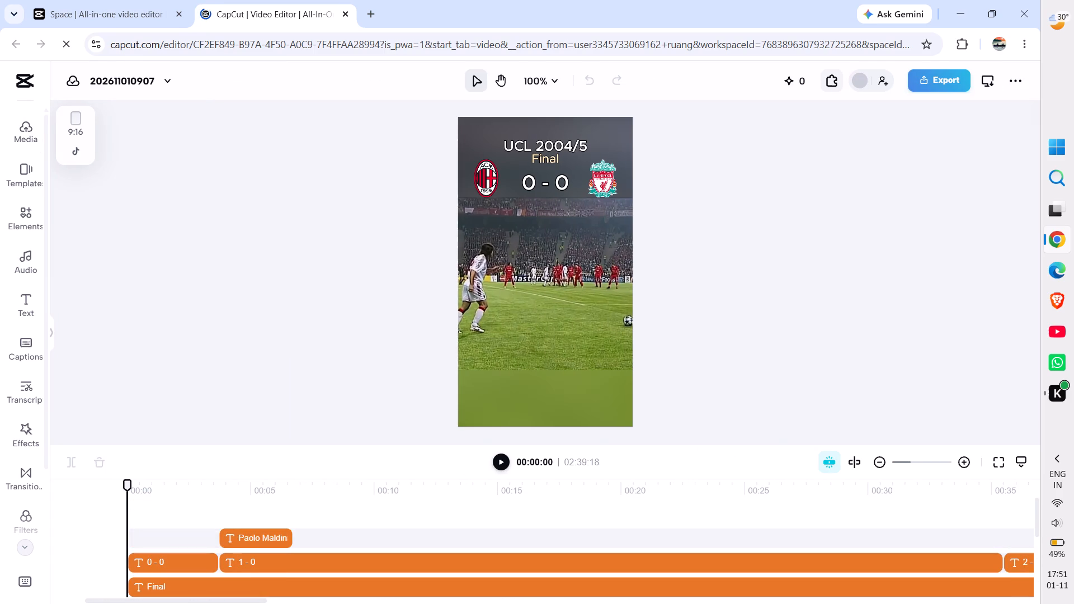
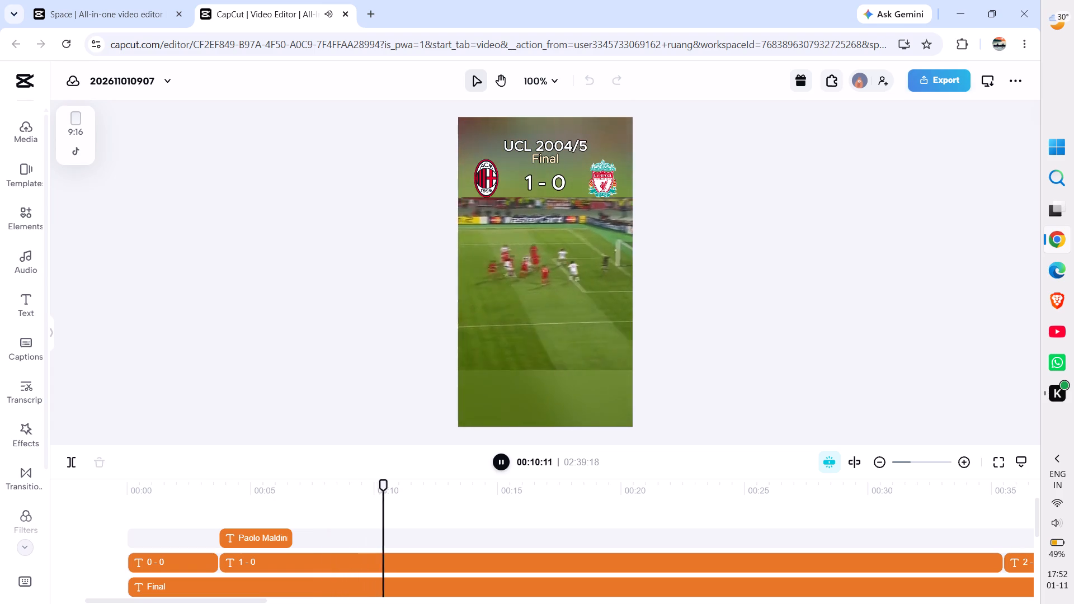
Pause the playback and copy the "Paolo Maldini 1'" goalscorer text clip from the timeline.
{"action": "key", "text": "space"}
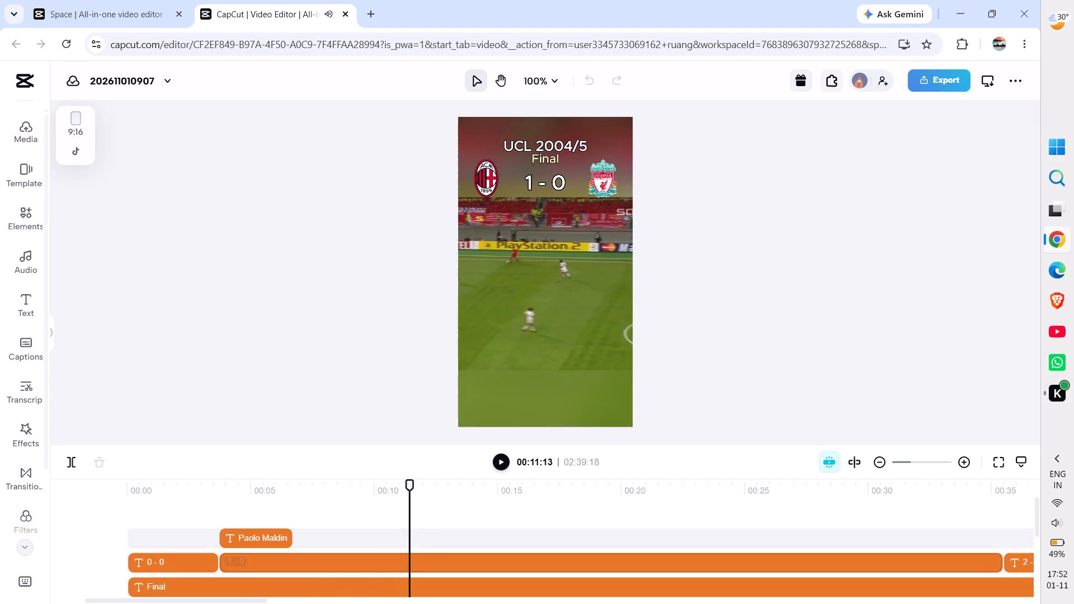
{"action": "left_click", "coordinate": [248, 534]}
{"action": "left_click", "coordinate": [248, 534]}
{"action": "key", "text": "ctrl+c"}
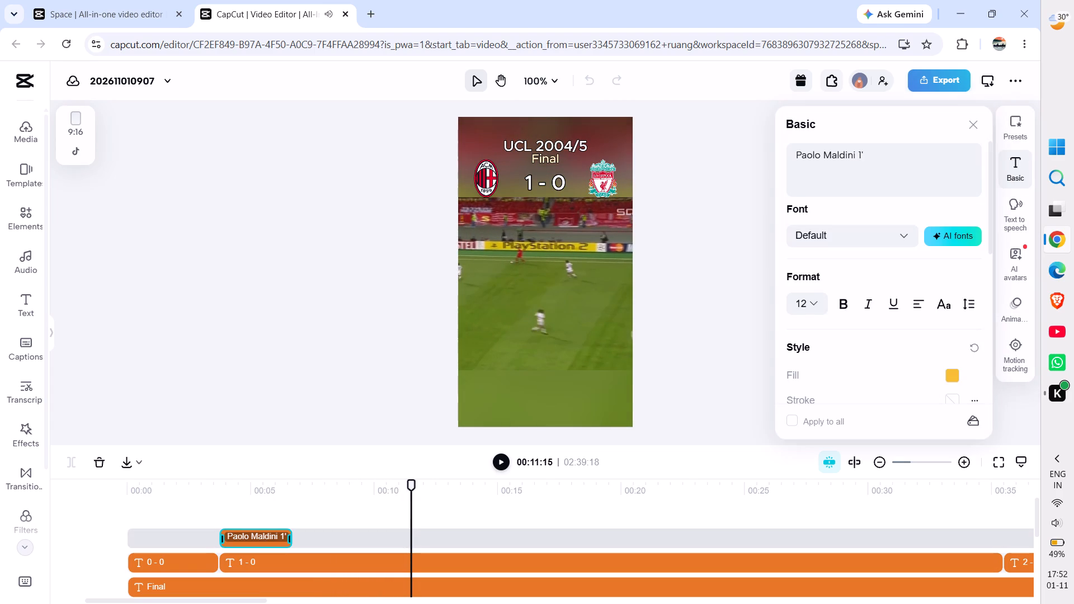
Place the playhead at 00:35:14, where the "2 - 0" score text starts.
{"action": "scroll", "coordinate": [719, 508], "scroll_direction": "left", "scroll_amount": 4}
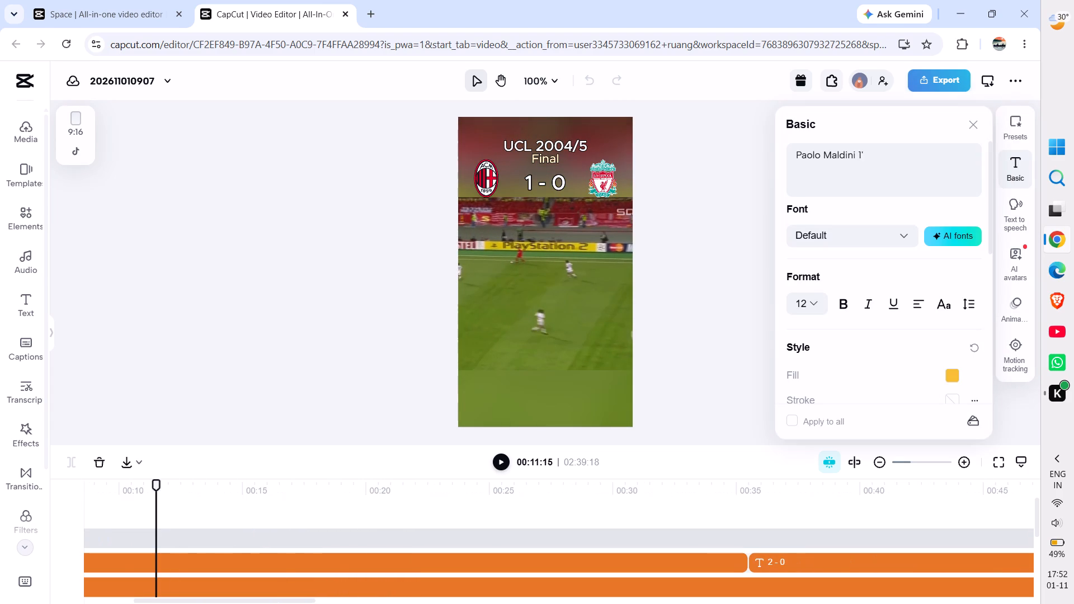
{"action": "left_click", "coordinate": [739, 518]}
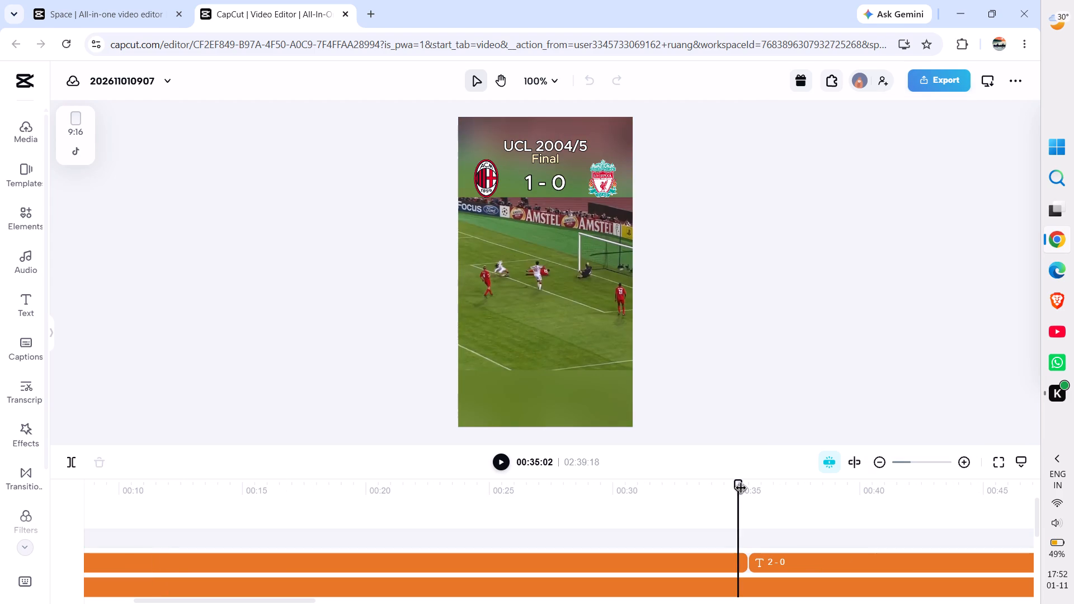
{"action": "left_click_drag", "start_coordinate": [739, 489], "coordinate": [747, 489]}
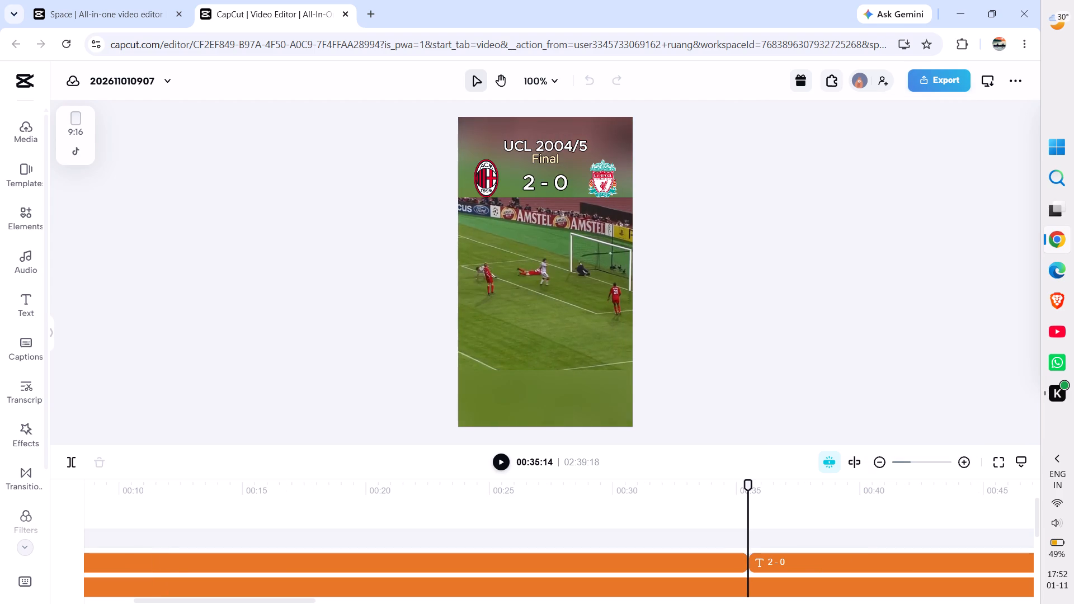
Open the ESPN Liverpool–AC Milan match page from the browsing history in a new browser tab.
{"action": "left_click", "coordinate": [373, 13]}
{"action": "key", "text": "ctrl+h"}
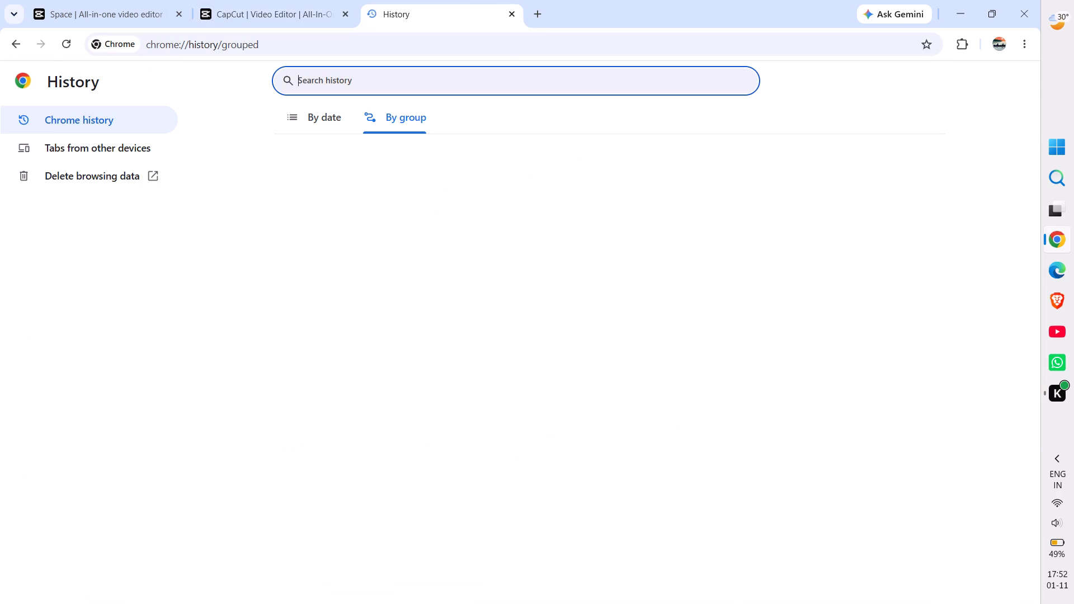
{"action": "left_click", "coordinate": [360, 205]}
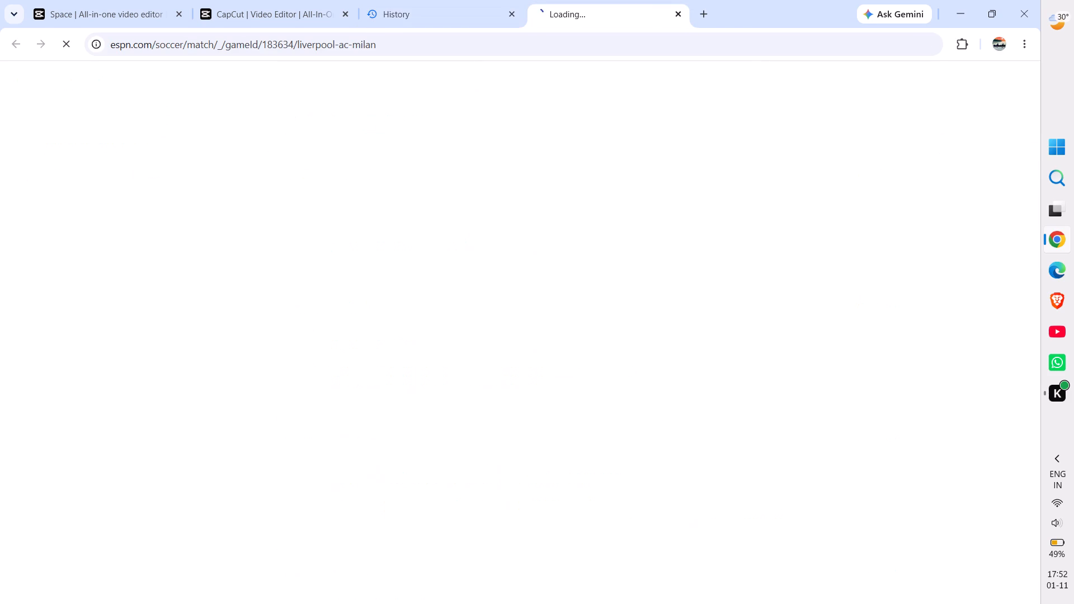
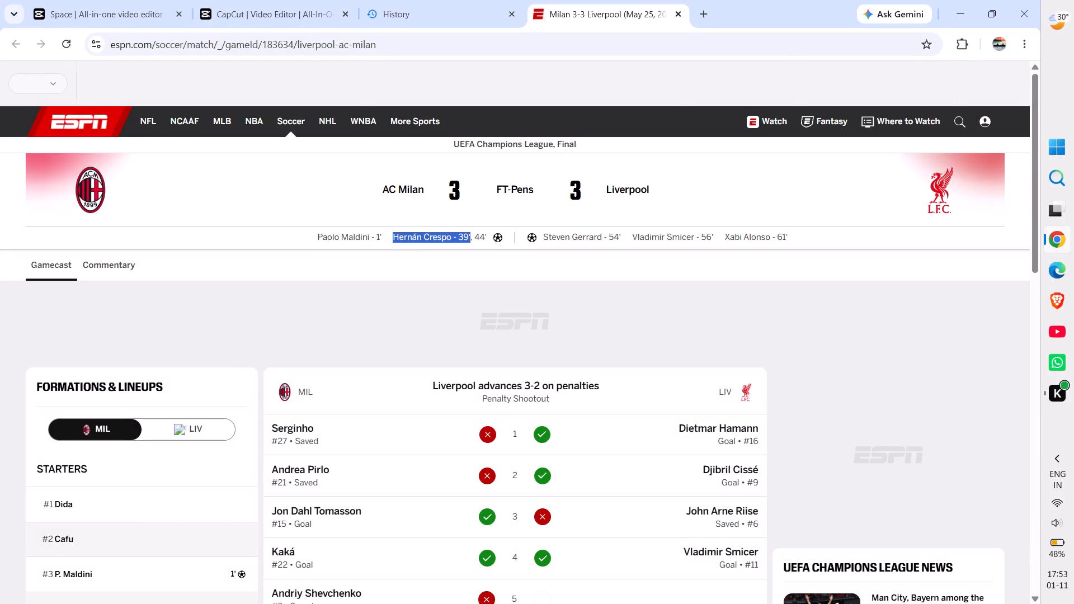
Copy the "Hernán Crespo - 39', 44'" scorer text from the ESPN match page, close the History tab and return to the CapCut editor.
{"action": "key", "text": "ctrl+c"}
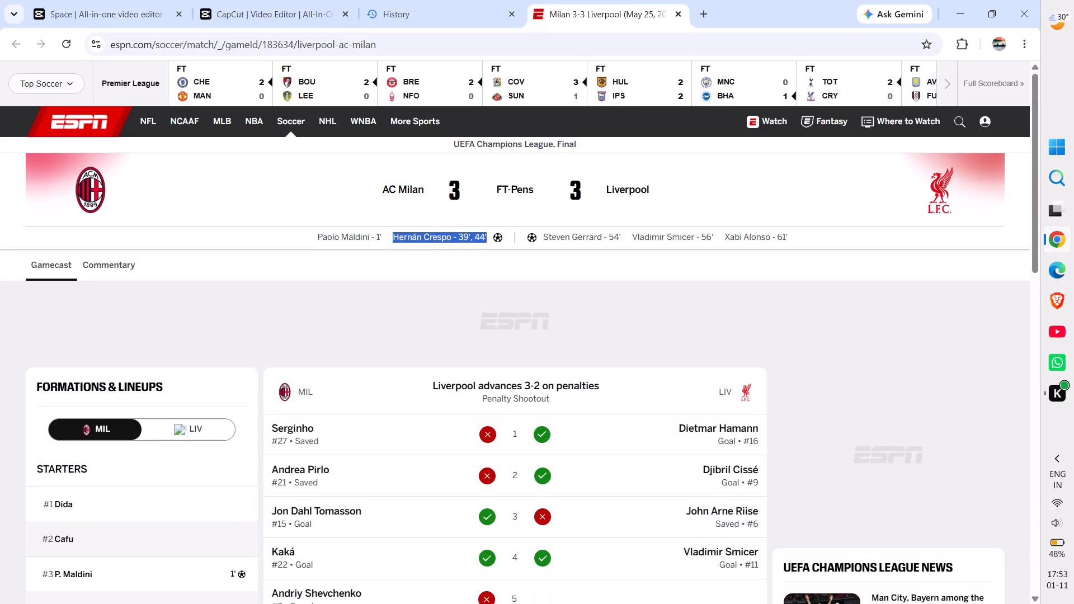
{"action": "left_click", "coordinate": [329, 317]}
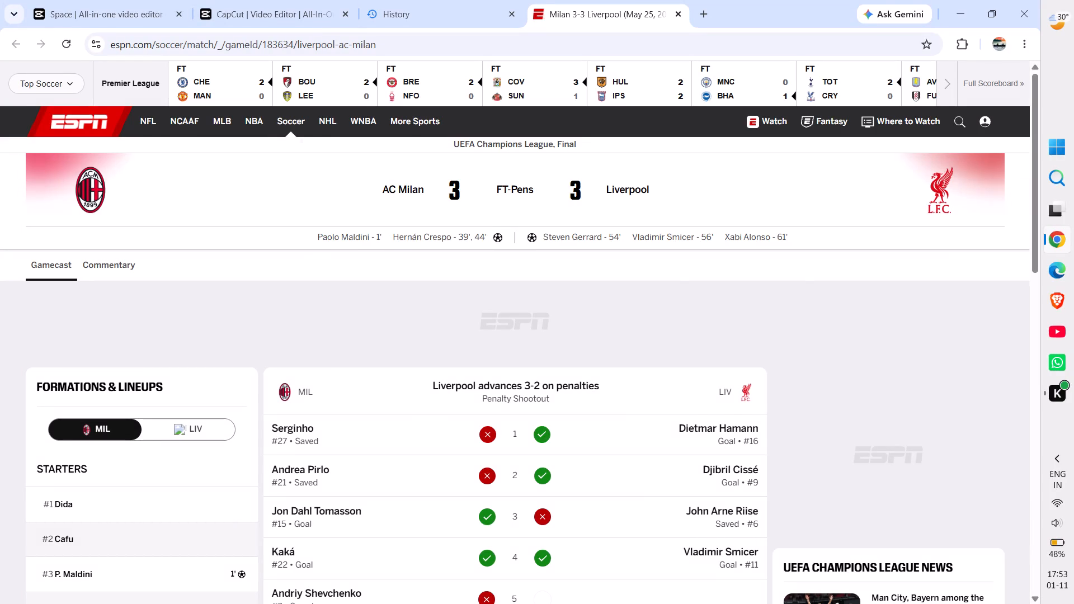
{"action": "left_click", "coordinate": [516, 10]}
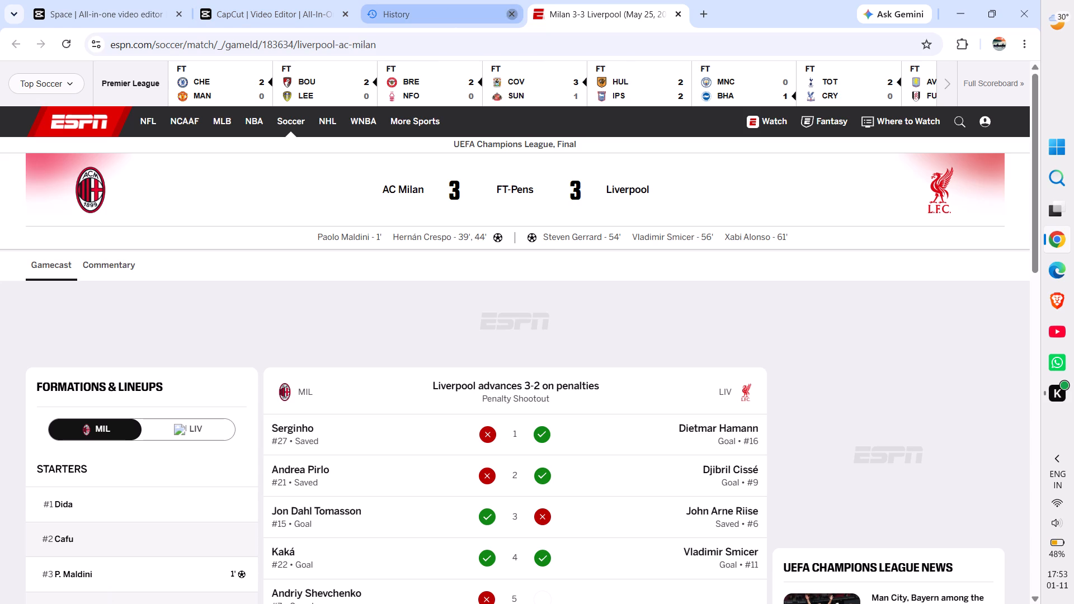
{"action": "left_click", "coordinate": [291, 0]}
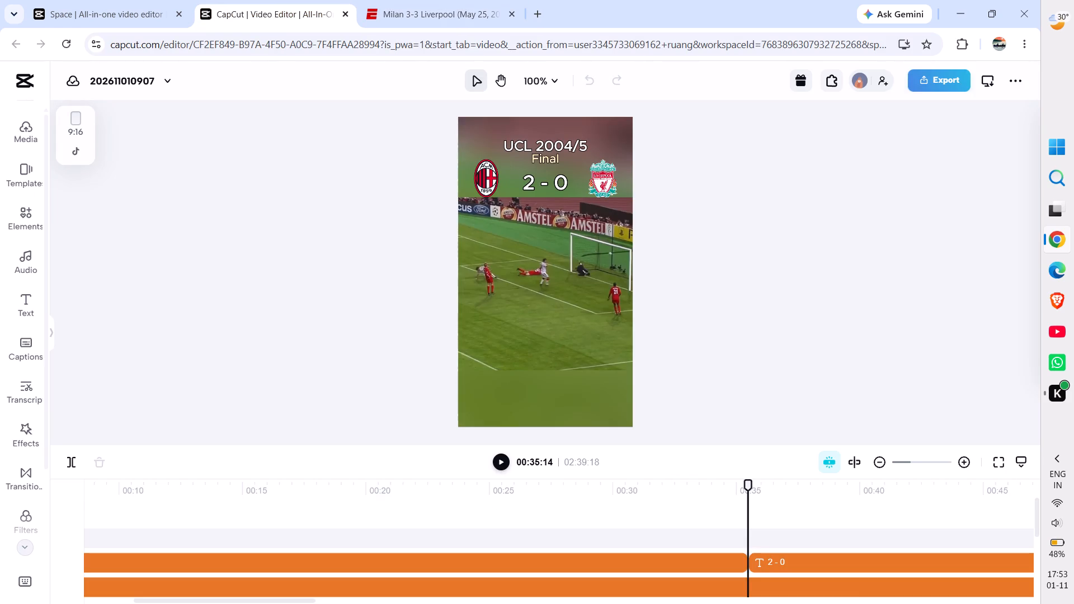
Paste the copied goalscorer clip at 00:35:14 and replace its text with the copied "Hernán Crespo - 39', 44'".
{"action": "key", "text": "ctrl+v"}
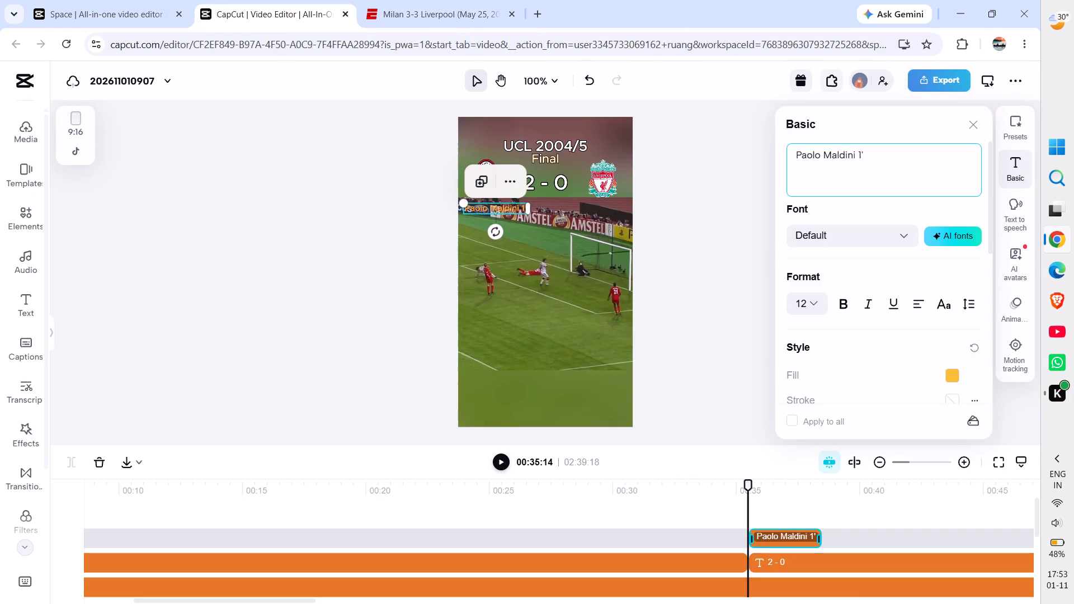
{"action": "left_click", "coordinate": [868, 162]}
{"action": "key", "text": "BackSpace"}
{"action": "key", "text": "BackSpace"}
{"action": "key", "text": "BackSpace"}
{"action": "key", "text": "BackSpace"}
{"action": "key", "text": "BackSpace"}
{"action": "key", "text": "BackSpace"}
{"action": "key", "text": "BackSpace"}
{"action": "key", "text": "BackSpace"}
{"action": "key", "text": "BackSpace"}
{"action": "key", "text": "BackSpace"}
{"action": "key", "text": "BackSpace"}
{"action": "key", "text": "BackSpace"}
{"action": "key", "text": "BackSpace"}
{"action": "key", "text": "BackSpace"}
{"action": "key", "text": "BackSpace"}
{"action": "key", "text": "BackSpace"}
{"action": "key", "text": "BackSpace"}
{"action": "key", "text": "BackSpace"}
{"action": "key", "text": "BackSpace"}
{"action": "key", "text": "BackSpace"}
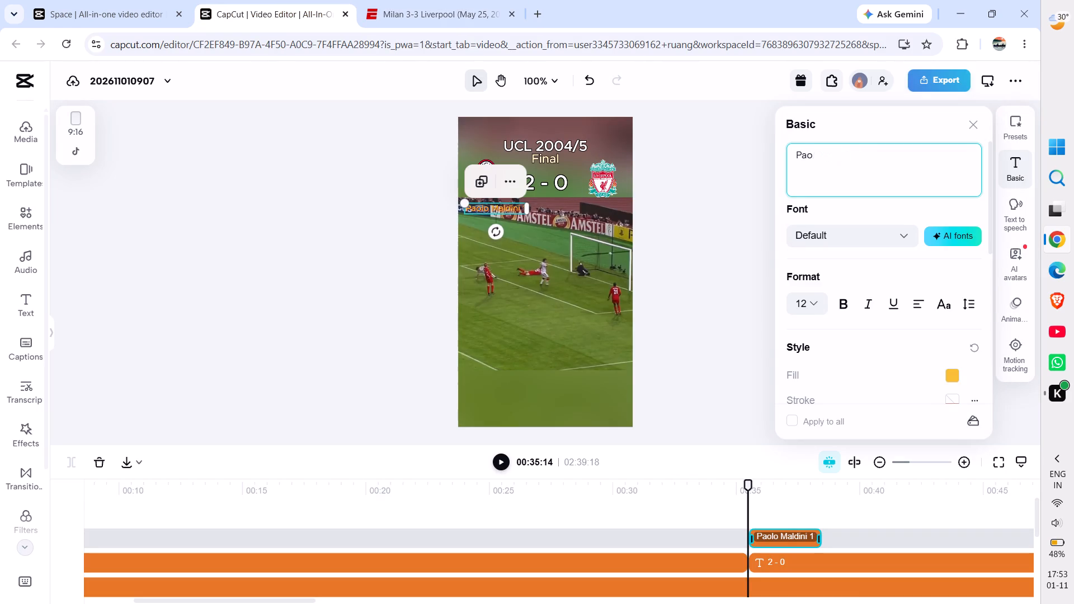
{"action": "key", "text": "ctrl+v"}
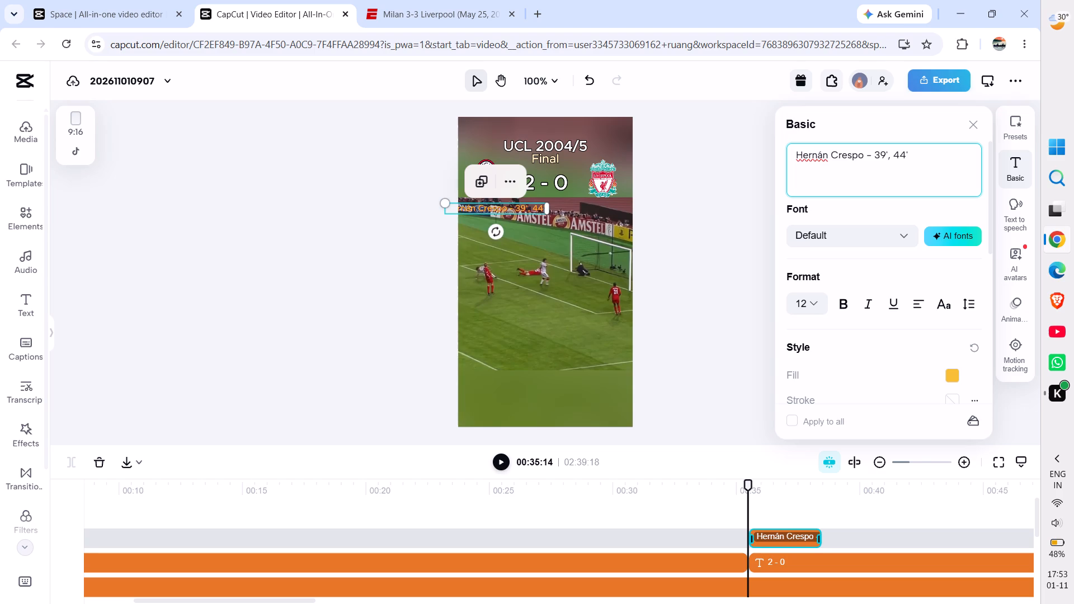
Shorten the caption at the "2 - 0" score to "Hernán Crespo 39'", removing the dash and second goal minute.
{"action": "left_click", "coordinate": [872, 161]}
{"action": "key", "text": "BackSpace"}
{"action": "key", "text": "BackSpace"}
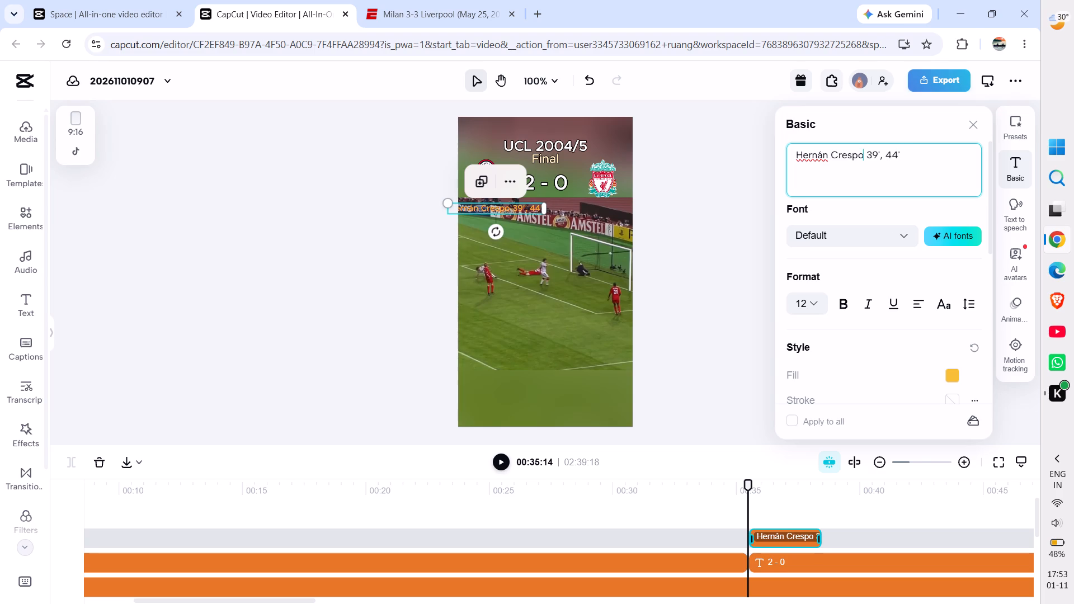
{"action": "left_click", "coordinate": [901, 157]}
{"action": "key", "text": "BackSpace"}
{"action": "key", "text": "BackSpace"}
{"action": "key", "text": "BackSpace"}
{"action": "key", "text": "BackSpace"}
{"action": "key", "text": "BackSpace"}
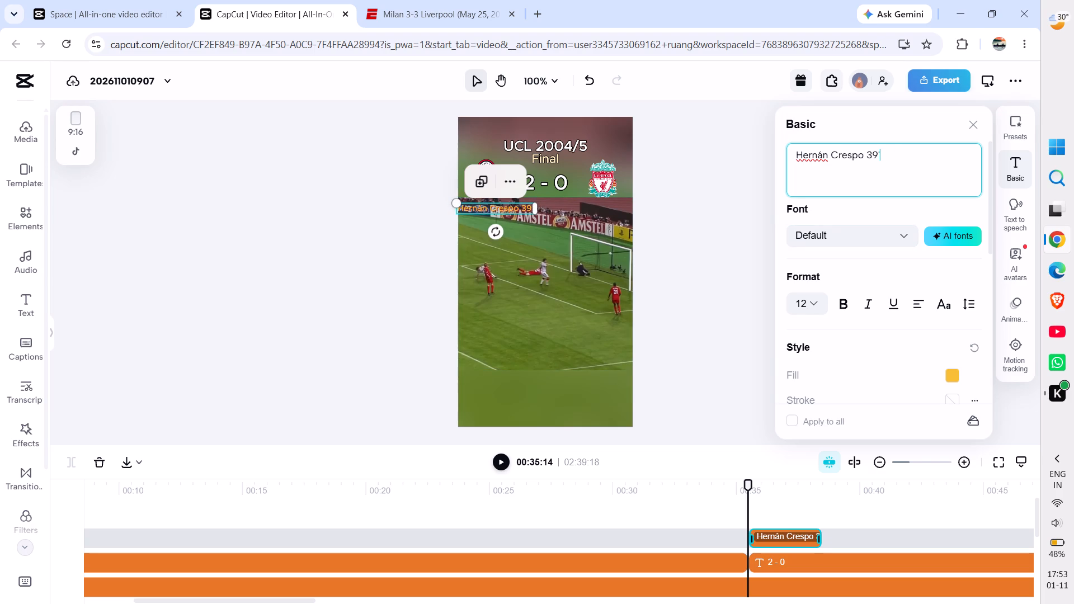
Zoom the preview to 200% and place the "Hernán Crespo 39'" caption just below the AC Milan crest, inside the frame's edge.
{"action": "left_click", "coordinate": [534, 73]}
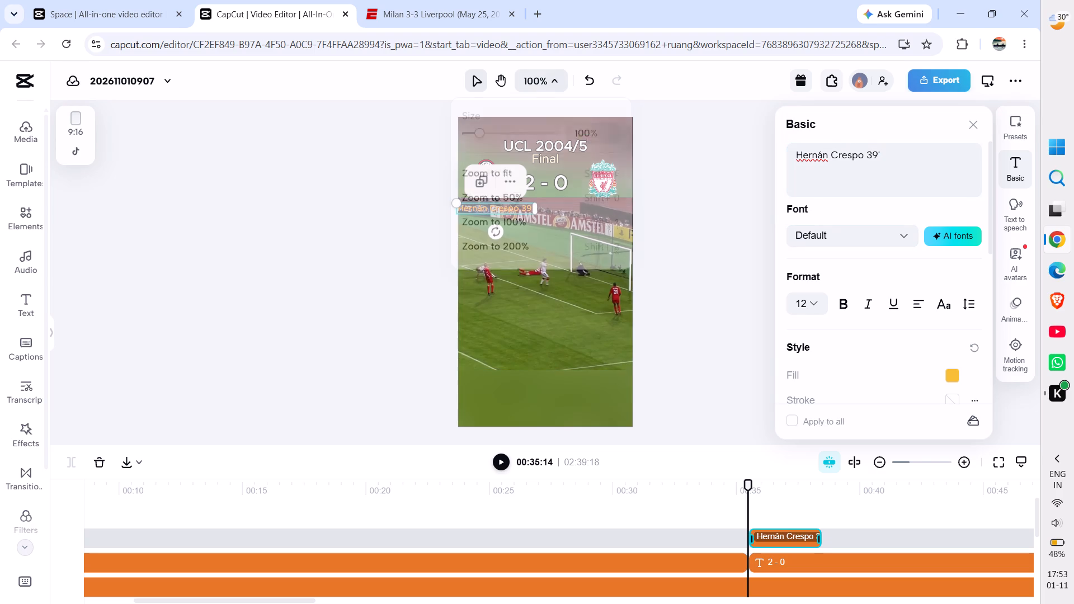
{"action": "left_click", "coordinate": [512, 248]}
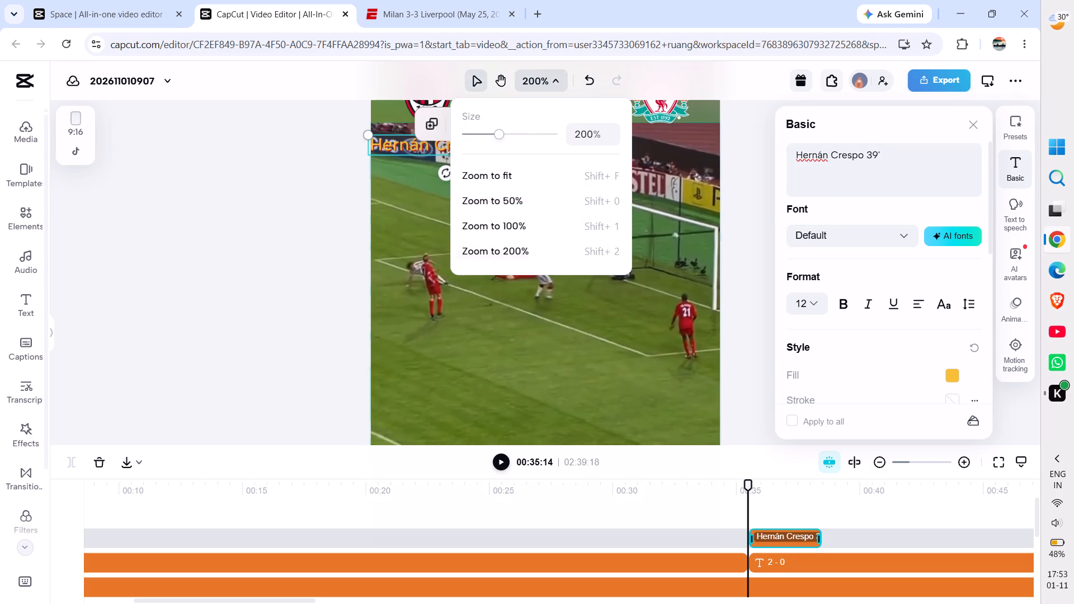
{"action": "left_click", "coordinate": [295, 242]}
{"action": "scroll", "coordinate": [321, 238], "scroll_direction": "up", "scroll_amount": 3}
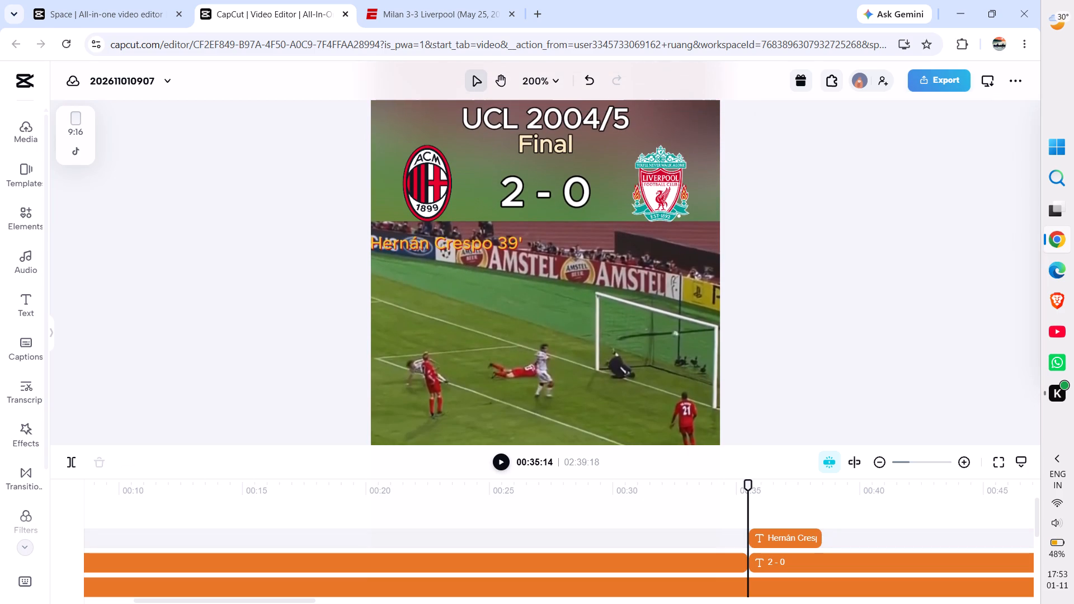
{"action": "left_click_drag", "start_coordinate": [409, 245], "coordinate": [418, 236]}
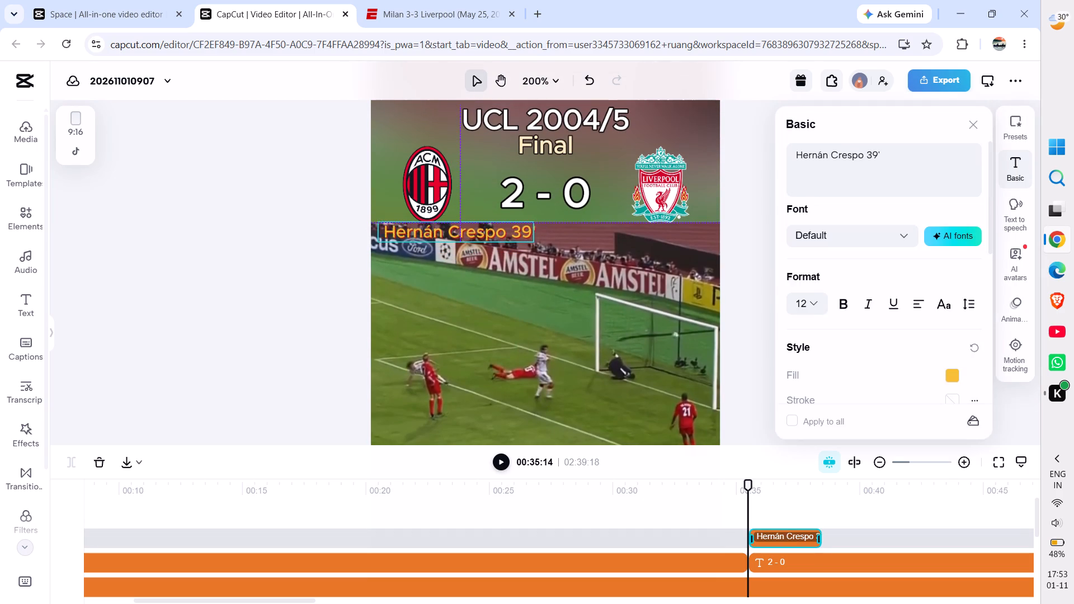
{"action": "left_click_drag", "start_coordinate": [418, 236], "coordinate": [414, 233]}
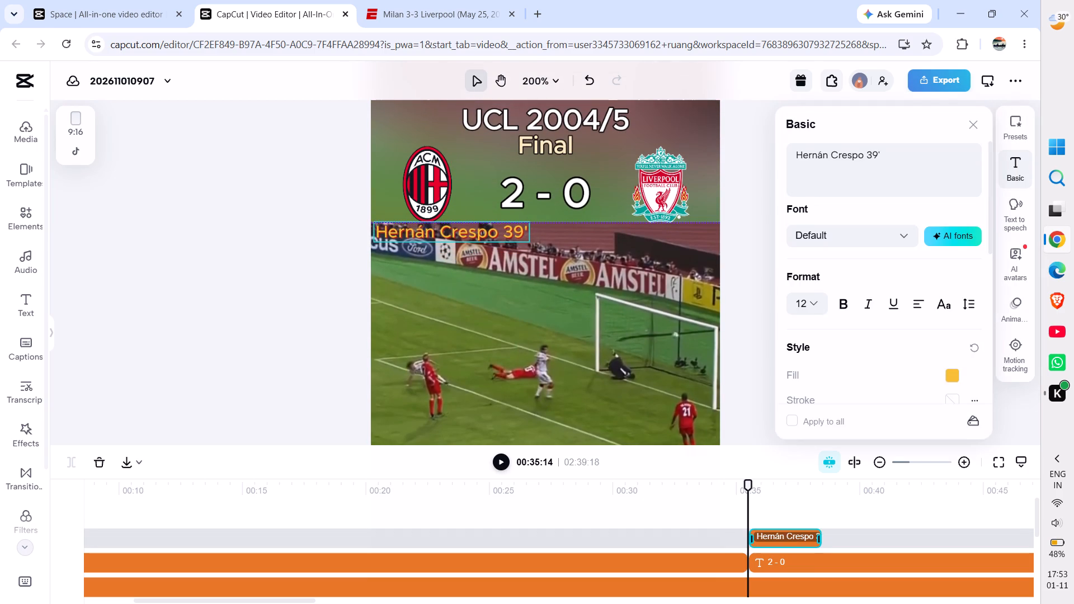
{"action": "left_click_drag", "start_coordinate": [414, 233], "coordinate": [414, 234]}
{"action": "left_click", "coordinate": [287, 233]}
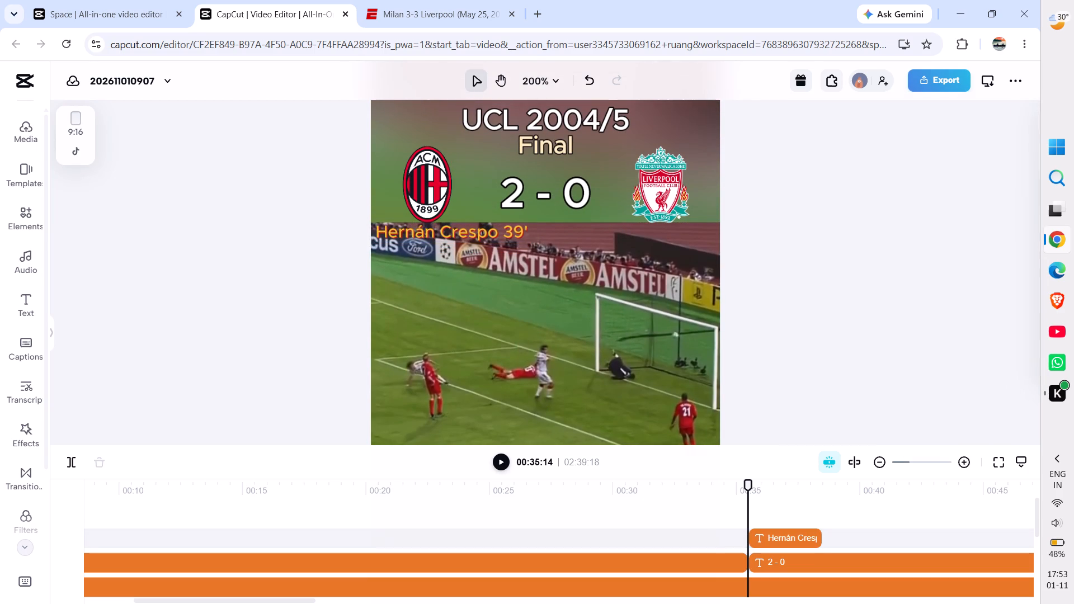
Play the video through to the third goal and place the playhead at 00:48:06, where the "3 - 0" score text starts.
{"action": "key", "text": "space"}
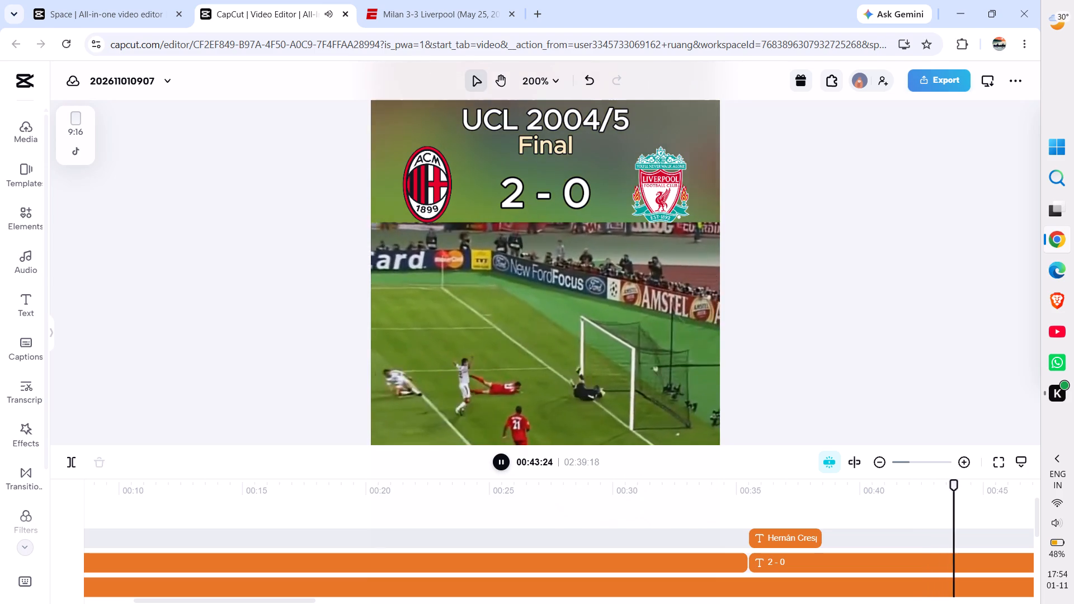
{"action": "scroll", "coordinate": [564, 544], "scroll_direction": "left", "scroll_amount": 1}
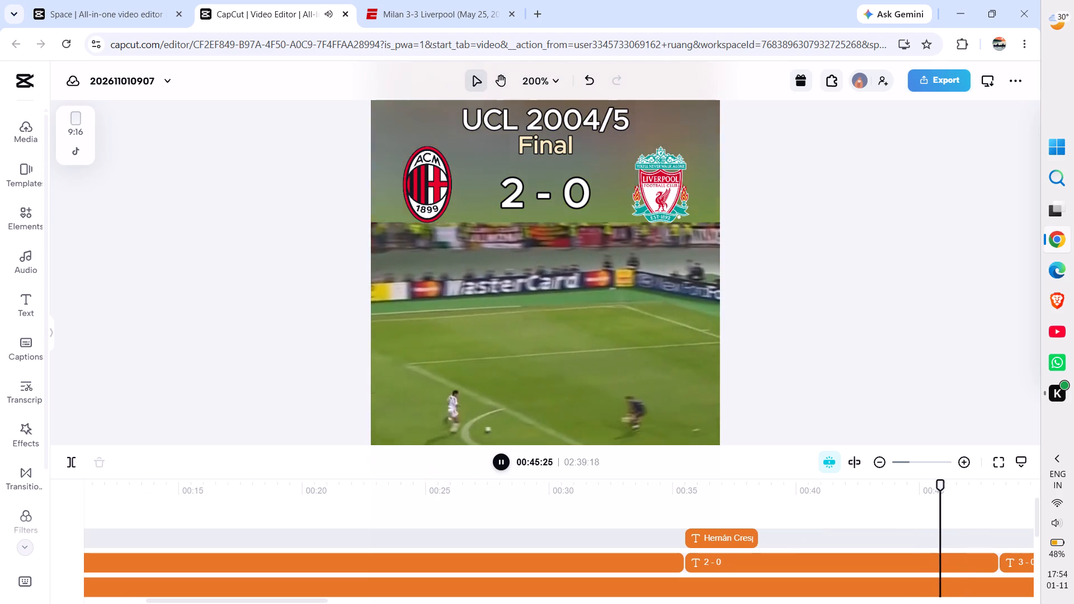
{"action": "scroll", "coordinate": [564, 544], "scroll_direction": "left", "scroll_amount": 1}
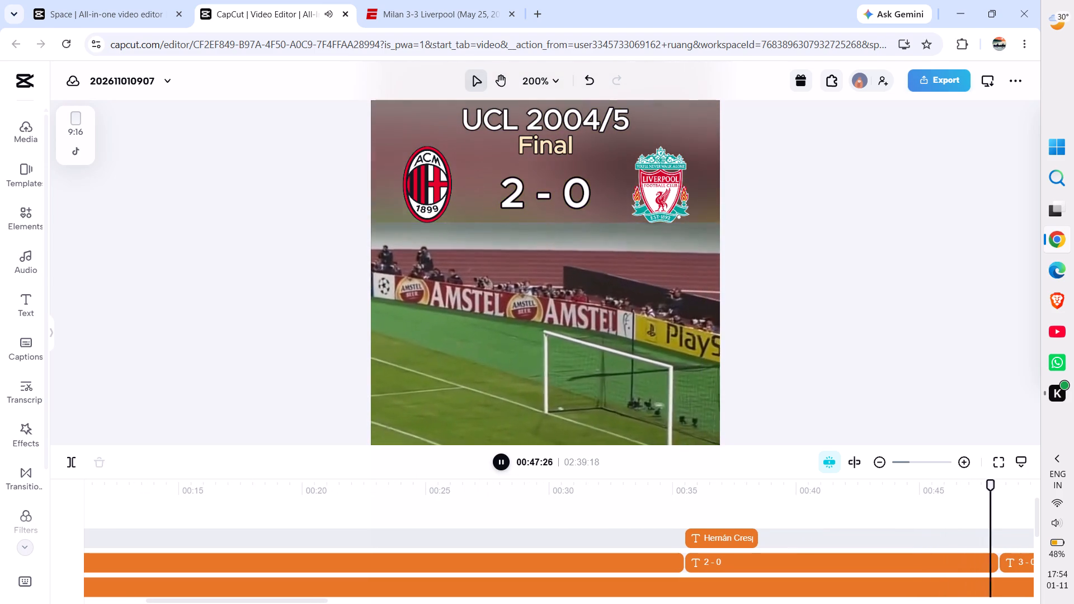
{"action": "scroll", "coordinate": [564, 544], "scroll_direction": "left", "scroll_amount": 4}
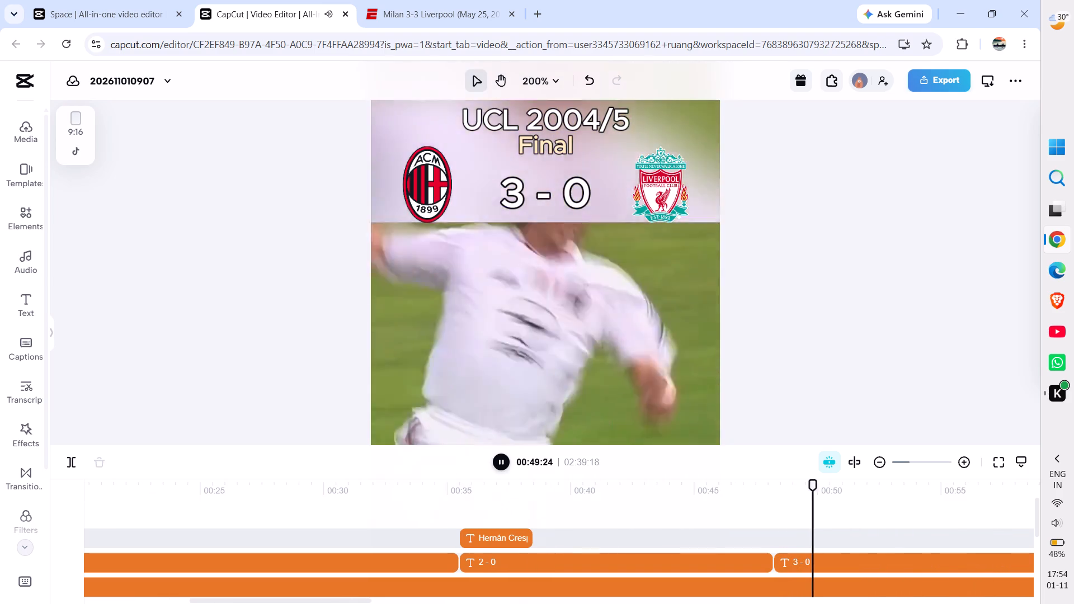
{"action": "key", "text": "space"}
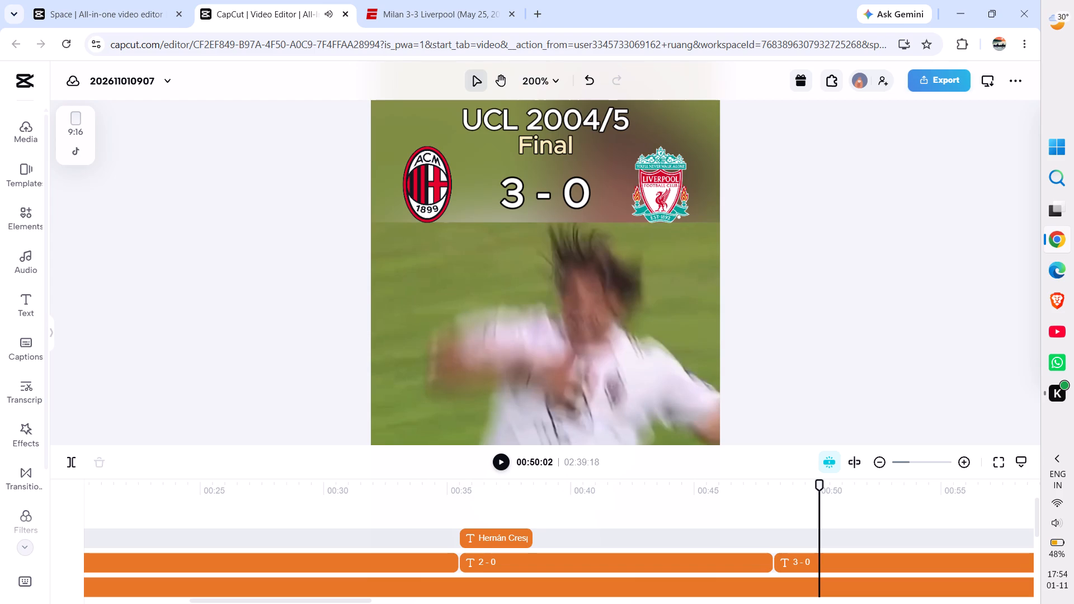
{"action": "left_click", "coordinate": [766, 531]}
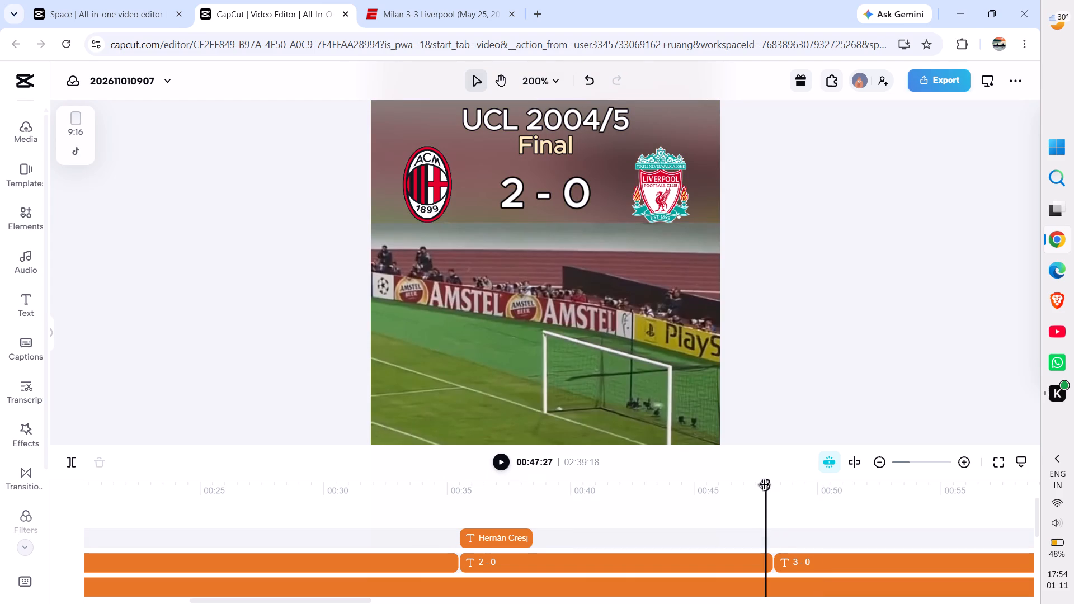
{"action": "left_click_drag", "start_coordinate": [765, 486], "coordinate": [771, 486]}
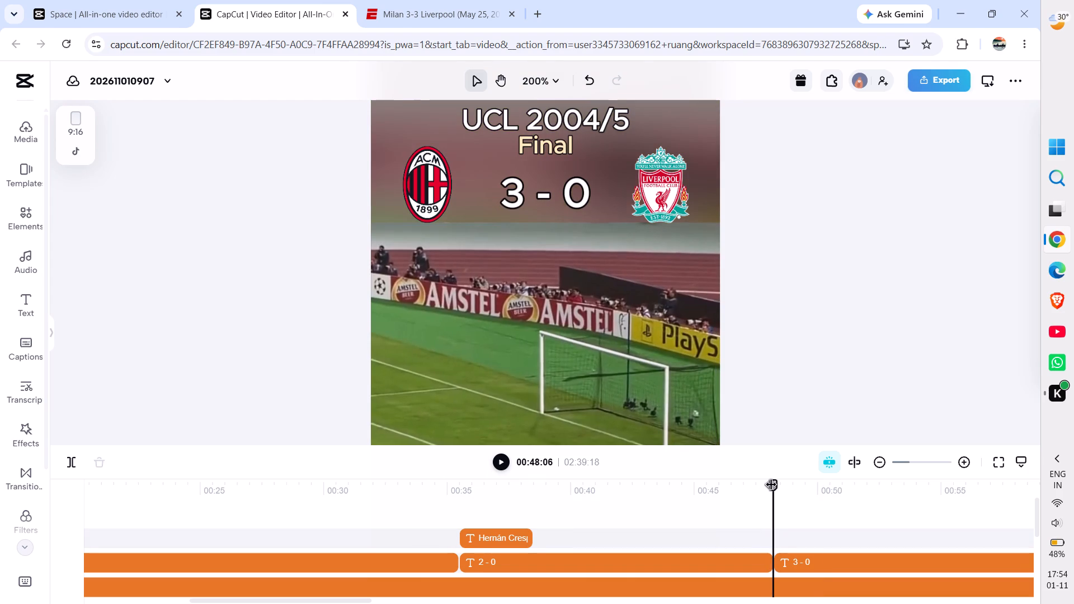
Paste the goalscorer clip at 00:48:06 and replace its text with the copied "Hernán Crespo - 39', 44'".
{"action": "key", "text": "ctrl+c"}
{"action": "key", "text": "ctrl+v"}
{"action": "left_click", "coordinate": [870, 169]}
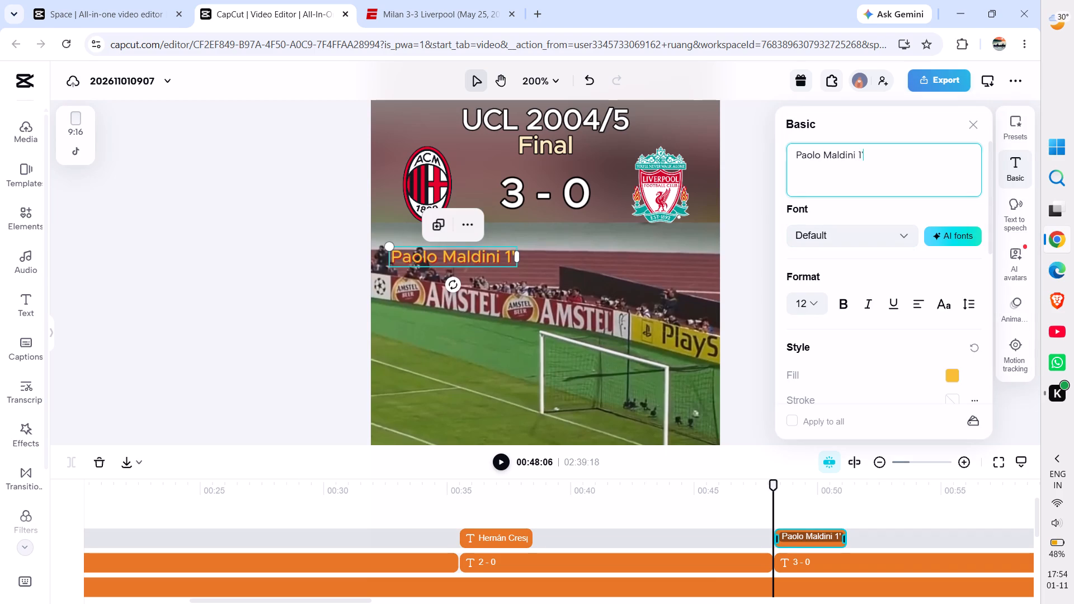
{"action": "key", "text": "BackSpace"}
{"action": "key", "text": "BackSpace"}
{"action": "key", "text": "BackSpace"}
{"action": "key", "text": "BackSpace"}
{"action": "key", "text": "BackSpace"}
{"action": "key", "text": "BackSpace"}
{"action": "key", "text": "BackSpace"}
{"action": "key", "text": "BackSpace"}
{"action": "key", "text": "BackSpace"}
{"action": "key", "text": "BackSpace"}
{"action": "key", "text": "BackSpace"}
{"action": "key", "text": "BackSpace"}
{"action": "key", "text": "BackSpace"}
{"action": "key", "text": "BackSpace"}
{"action": "key", "text": "BackSpace"}
{"action": "key", "text": "BackSpace"}
{"action": "key", "text": "BackSpace"}
{"action": "key", "text": "BackSpace"}
{"action": "key", "text": "BackSpace"}
{"action": "key", "text": "BackSpace"}
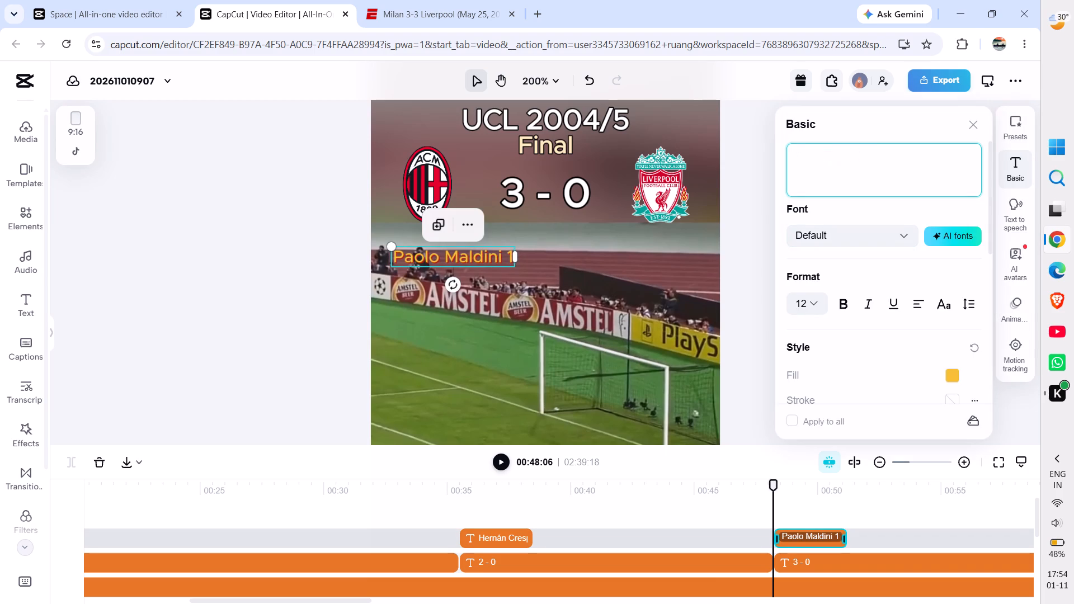
{"action": "key", "text": "ctrl+v"}
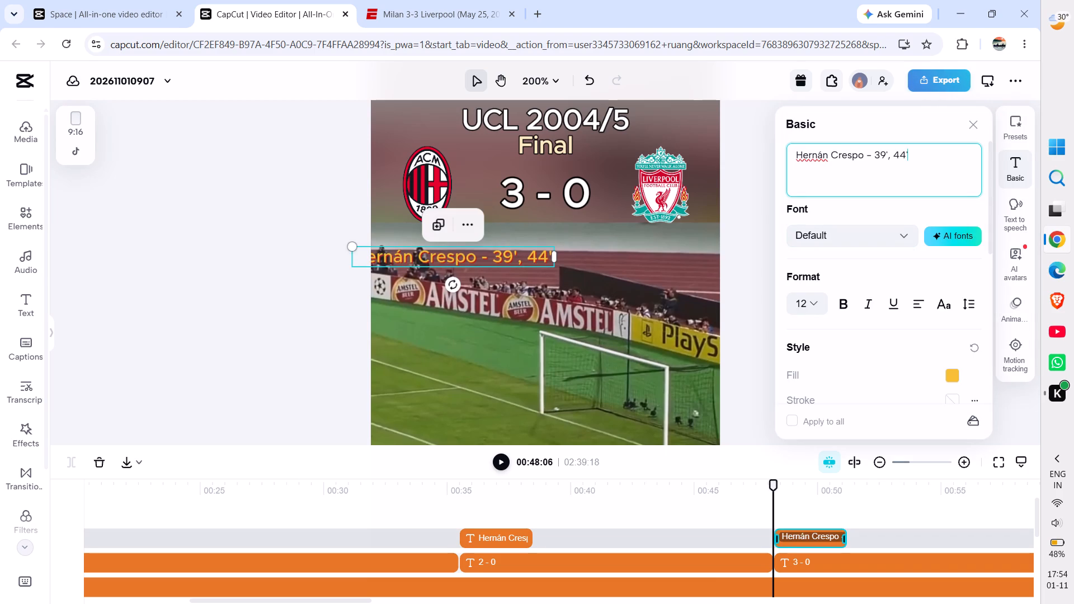
Shorten the caption at the "3 - 0" score to "Hernán Crespo 44'", removing the dash and first goal minute.
{"action": "left_click", "coordinate": [891, 157]}
{"action": "key", "text": "BackSpace"}
{"action": "key", "text": "BackSpace"}
{"action": "key", "text": "BackSpace"}
{"action": "key", "text": "BackSpace"}
{"action": "key", "text": "BackSpace"}
{"action": "key", "text": "BackSpace"}
{"action": "key", "text": "BackSpace"}
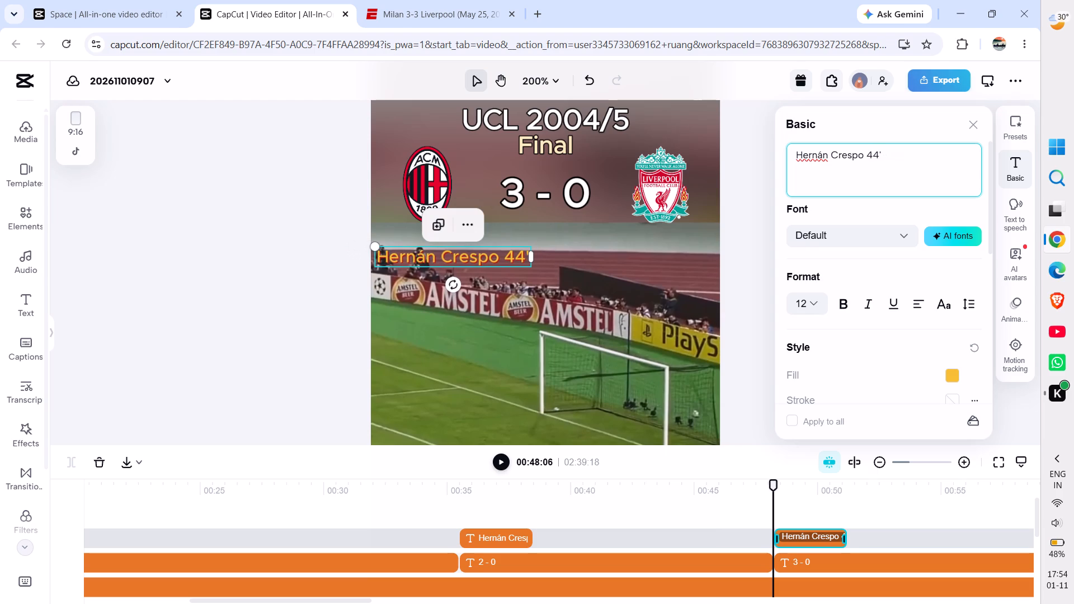
Move the "Hernán Crespo 44'" caption up to sit just below the AC Milan crest, inside the frame's edge.
{"action": "left_click_drag", "start_coordinate": [439, 259], "coordinate": [437, 233]}
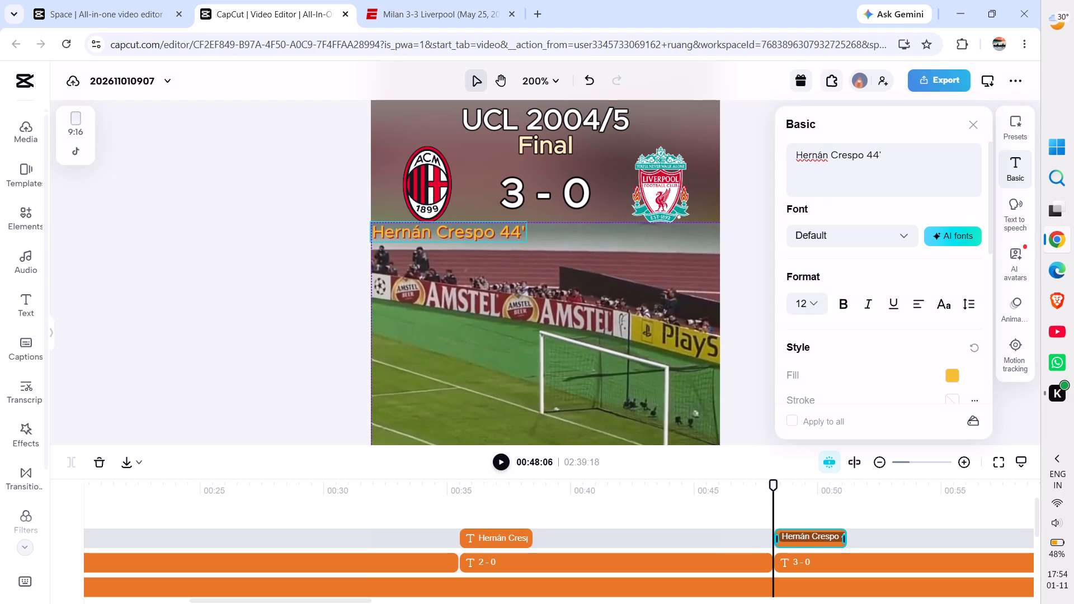
{"action": "left_click_drag", "start_coordinate": [437, 233], "coordinate": [439, 234]}
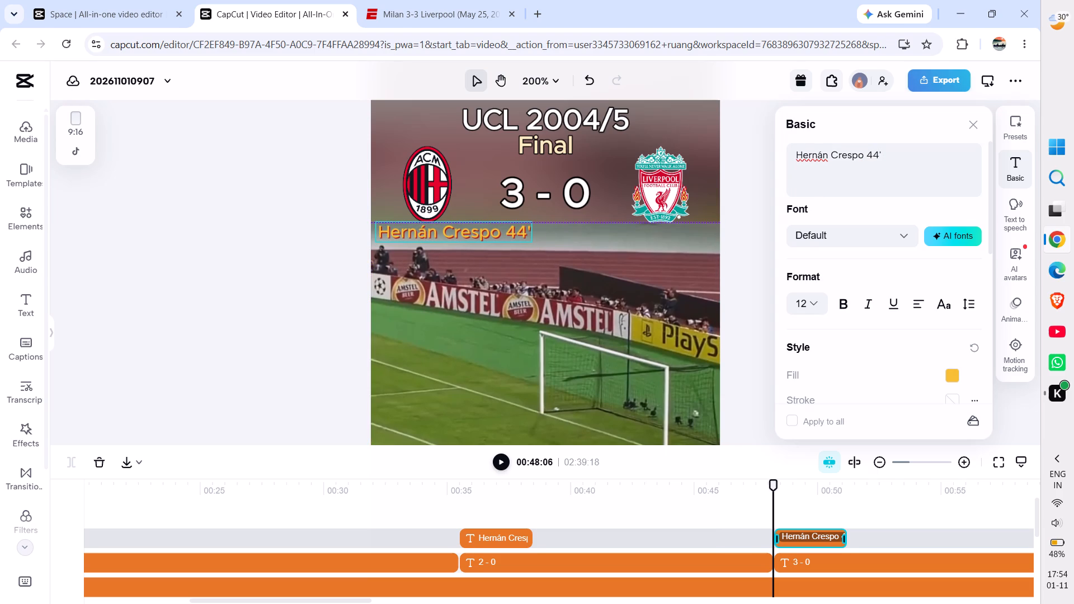
{"action": "left_click_drag", "start_coordinate": [439, 234], "coordinate": [439, 236]}
{"action": "left_click", "coordinate": [286, 233]}
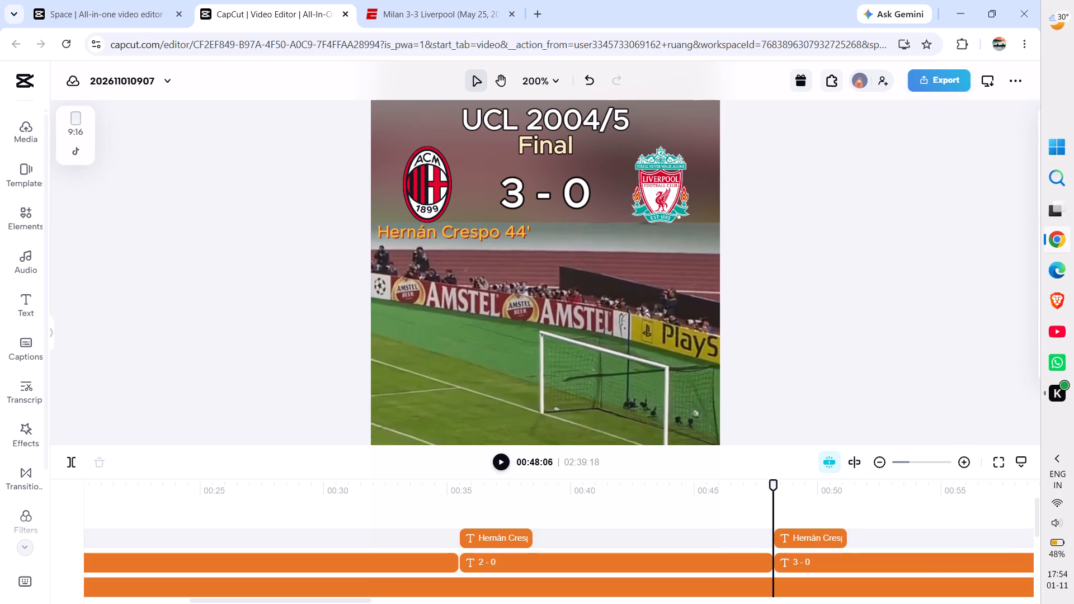
Play the video onward from 00:48:06 to review the footage leading up to the "3 - 1" score change.
{"action": "key", "text": "space"}
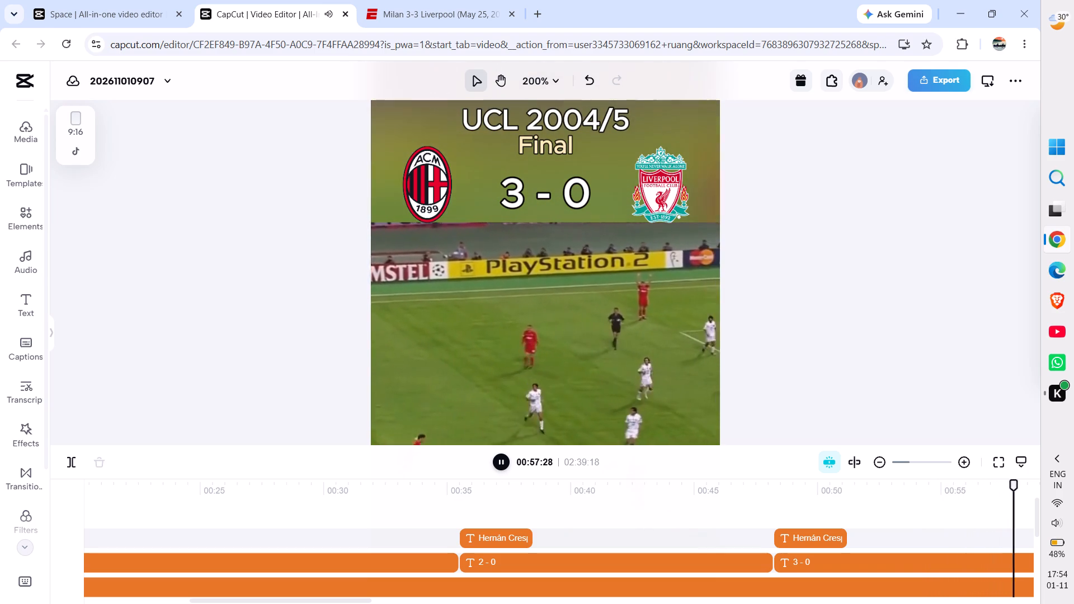
{"action": "scroll", "coordinate": [554, 534], "scroll_direction": "left", "scroll_amount": 7}
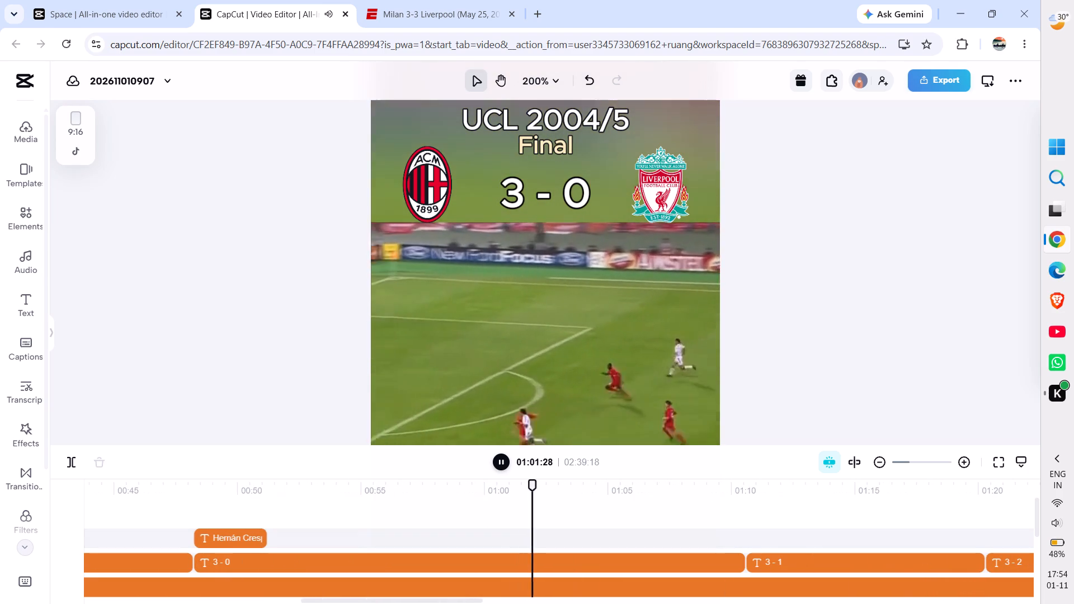
{"action": "left_click_drag", "start_coordinate": [546, 483], "coordinate": [518, 162]}
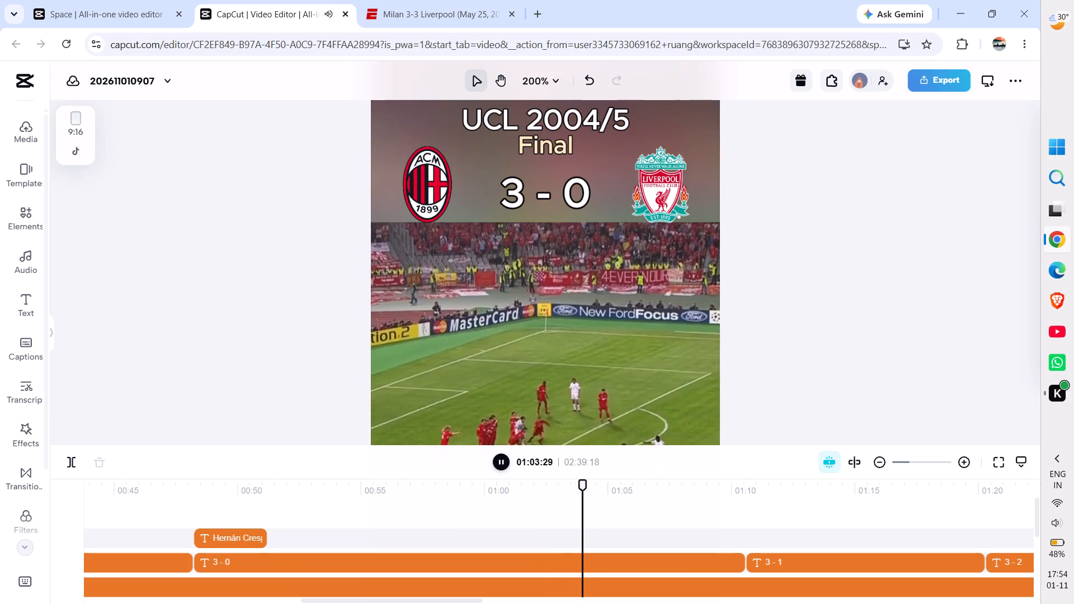
Copy Liverpool's first goalscorer entry "Steven Gerrard - 54'" from the ESPN match page and return to the CapCut editor.
{"action": "left_click", "coordinate": [470, 0]}
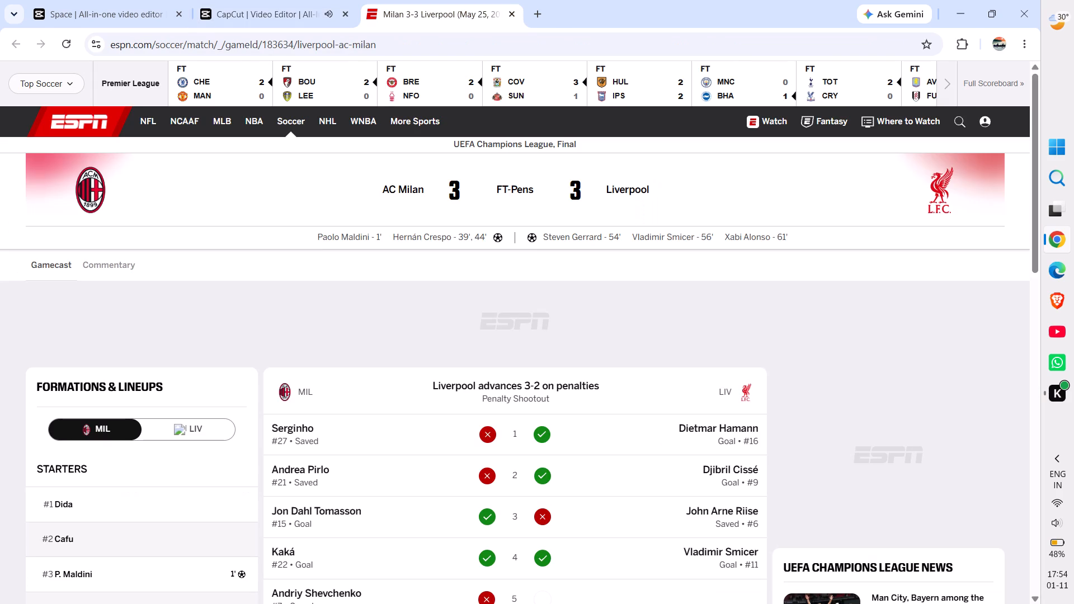
{"action": "left_click_drag", "start_coordinate": [543, 234], "coordinate": [610, 240]}
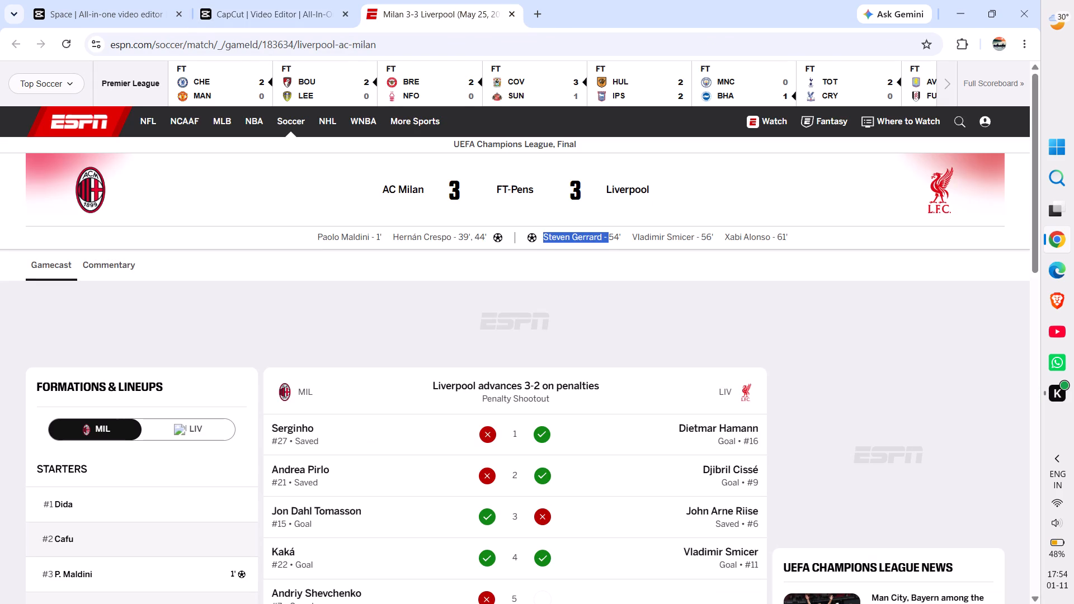
{"action": "left_click_drag", "start_coordinate": [610, 240], "coordinate": [622, 241]}
{"action": "key", "text": "ctrl+c"}
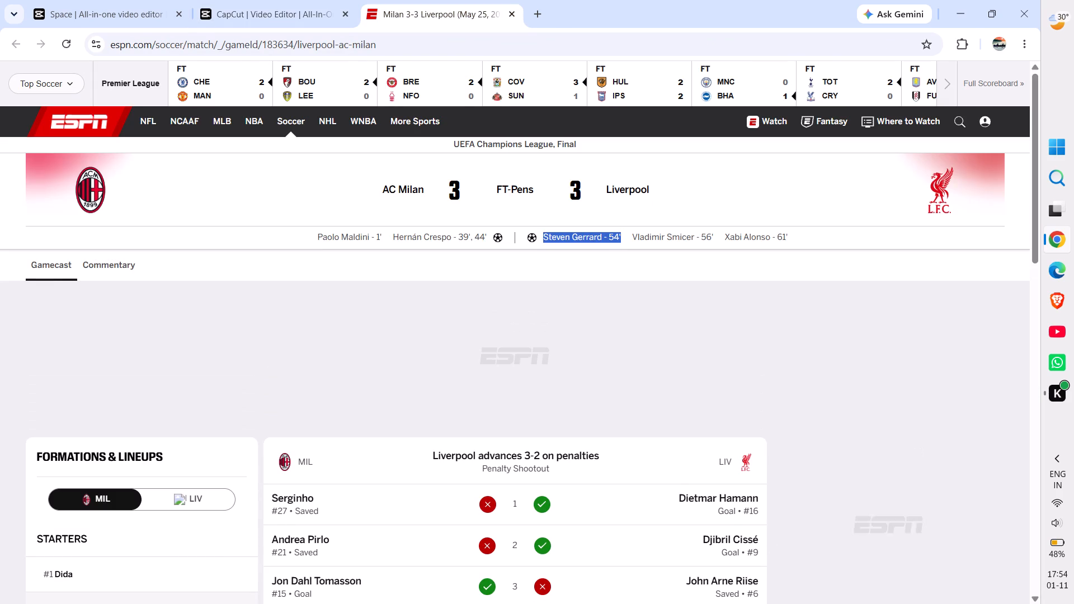
{"action": "left_click", "coordinate": [313, 176]}
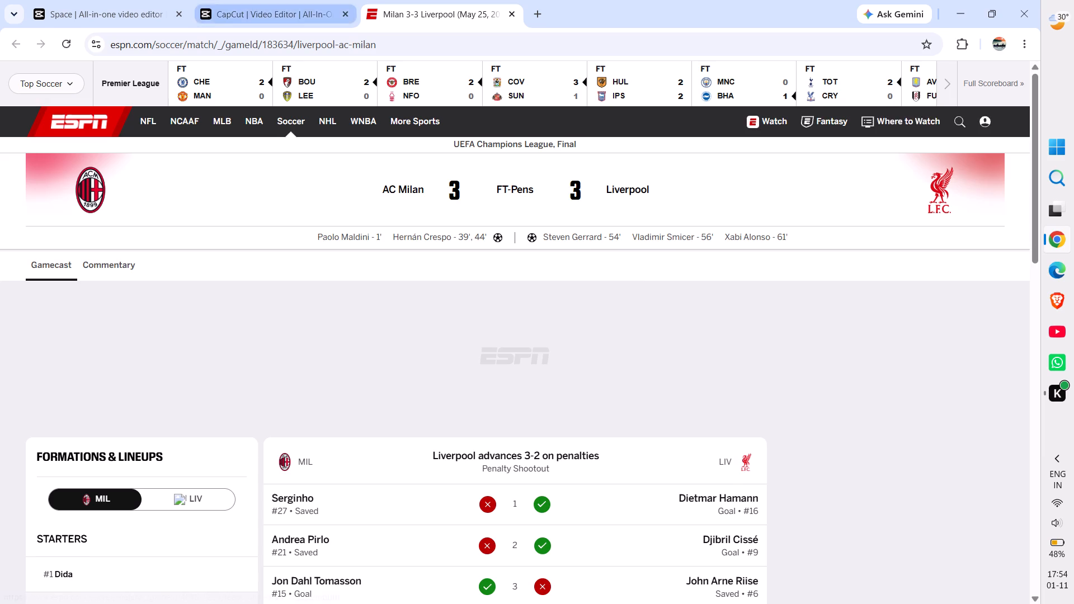
{"action": "left_click", "coordinate": [290, 0]}
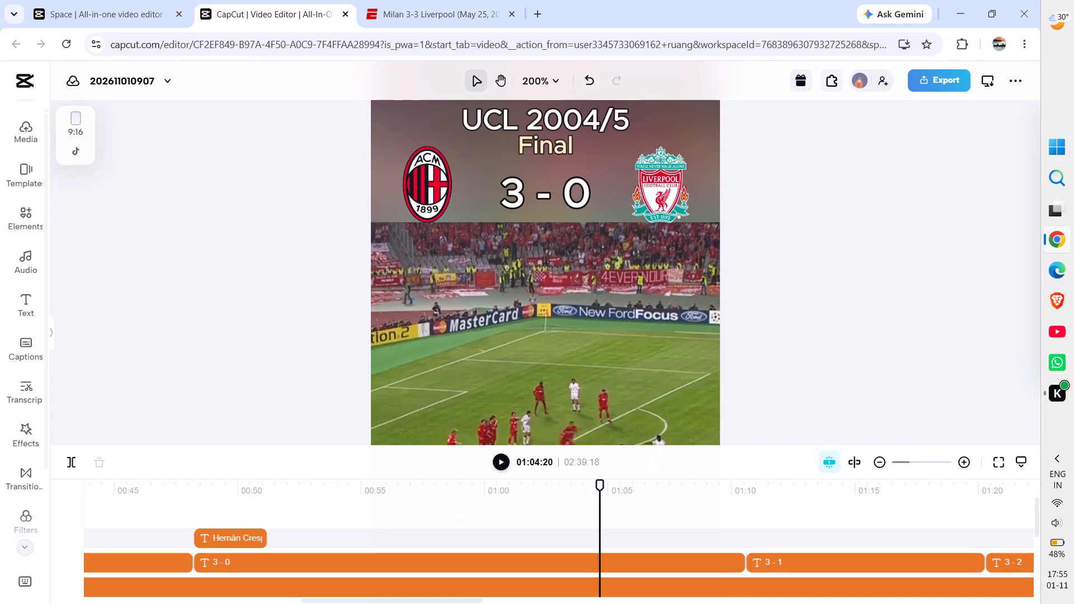
Paste the goalscorer clip at 01:10:17, where the "3 - 1" score text starts, and replace its text with the copied "Steven Gerrard - 54'".
{"action": "left_click_drag", "start_coordinate": [599, 483], "coordinate": [745, 488]}
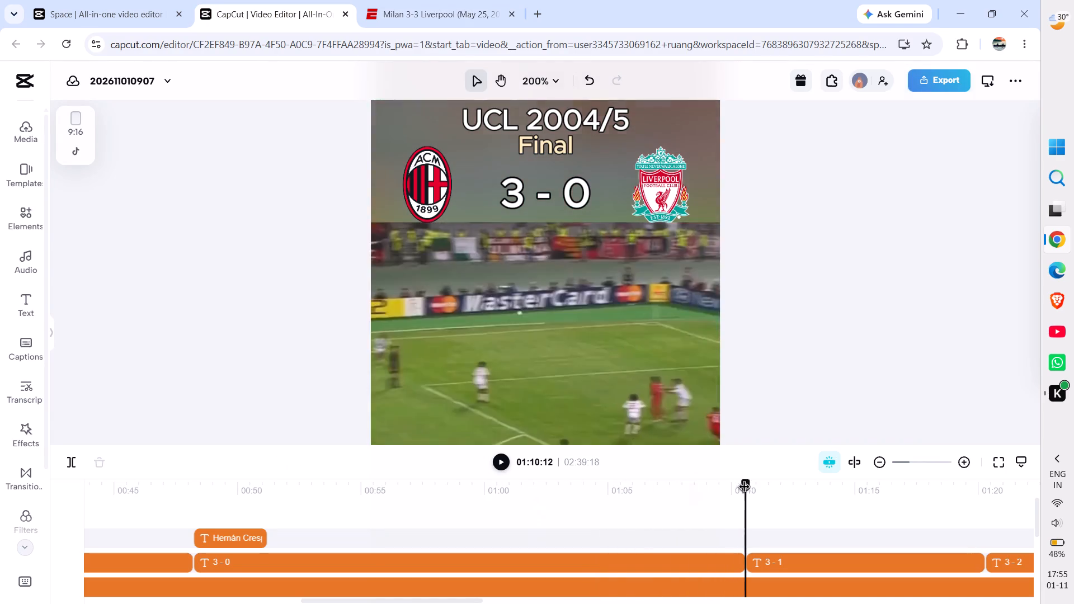
{"action": "left_click_drag", "start_coordinate": [745, 488], "coordinate": [747, 489]}
{"action": "key", "text": "ctrl+v"}
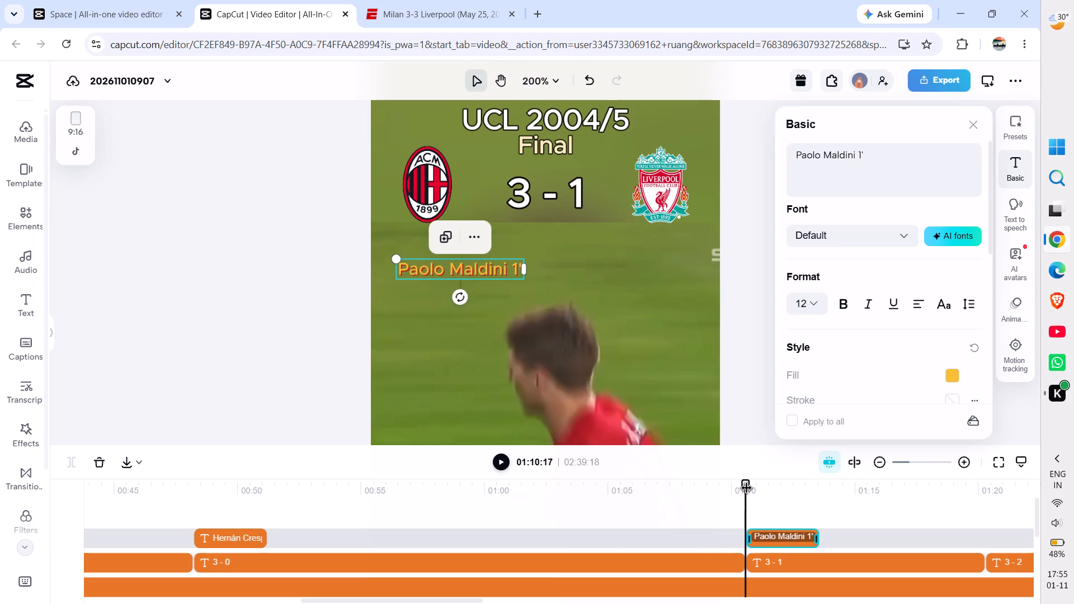
{"action": "left_click", "coordinate": [874, 161]}
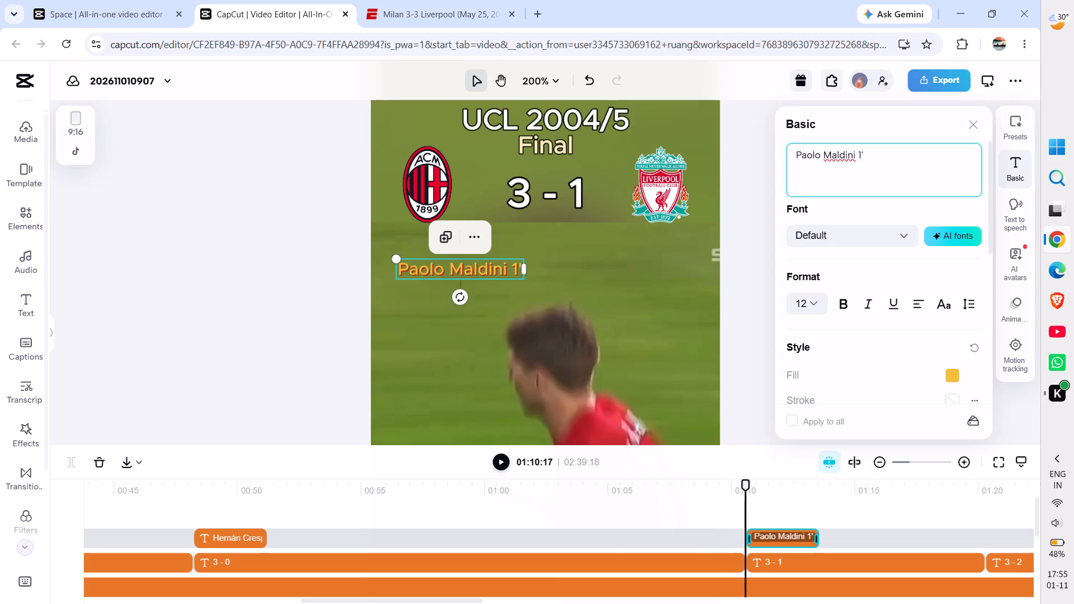
{"action": "key", "text": "BackSpace"}
{"action": "key", "text": "BackSpace"}
{"action": "key", "text": "BackSpace"}
{"action": "key", "text": "BackSpace"}
{"action": "key", "text": "BackSpace"}
{"action": "key", "text": "BackSpace"}
{"action": "key", "text": "BackSpace"}
{"action": "key", "text": "BackSpace"}
{"action": "key", "text": "BackSpace"}
{"action": "key", "text": "BackSpace"}
{"action": "key", "text": "BackSpace"}
{"action": "key", "text": "BackSpace"}
{"action": "key", "text": "BackSpace"}
{"action": "key", "text": "BackSpace"}
{"action": "key", "text": "BackSpace"}
{"action": "key", "text": "BackSpace"}
{"action": "key", "text": "BackSpace"}
{"action": "key", "text": "BackSpace"}
{"action": "key", "text": "BackSpace"}
{"action": "key", "text": "BackSpace"}
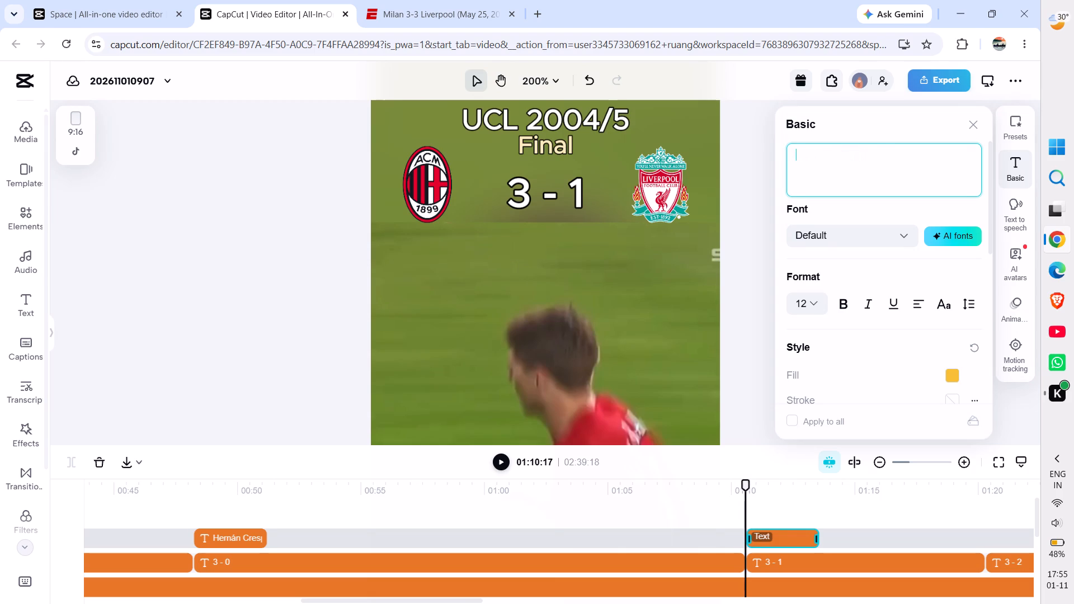
{"action": "key", "text": "ctrl+v"}
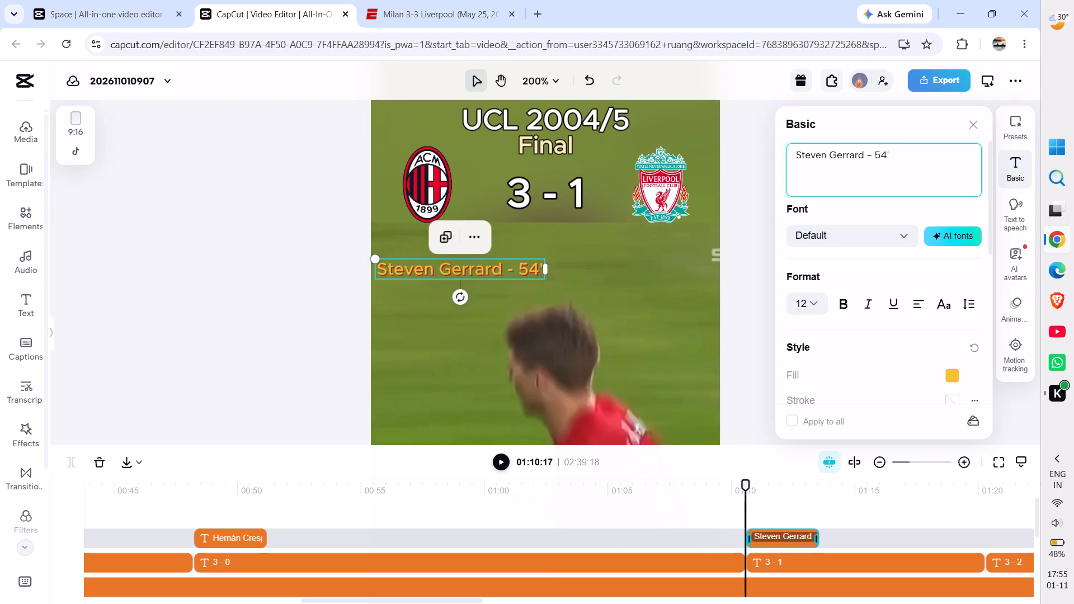
Remove the dash from the caption at the "3 - 1" score so it reads "Steven Gerrard 54'".
{"action": "left_click", "coordinate": [872, 158]}
{"action": "key", "text": "BackSpace"}
{"action": "key", "text": "BackSpace"}
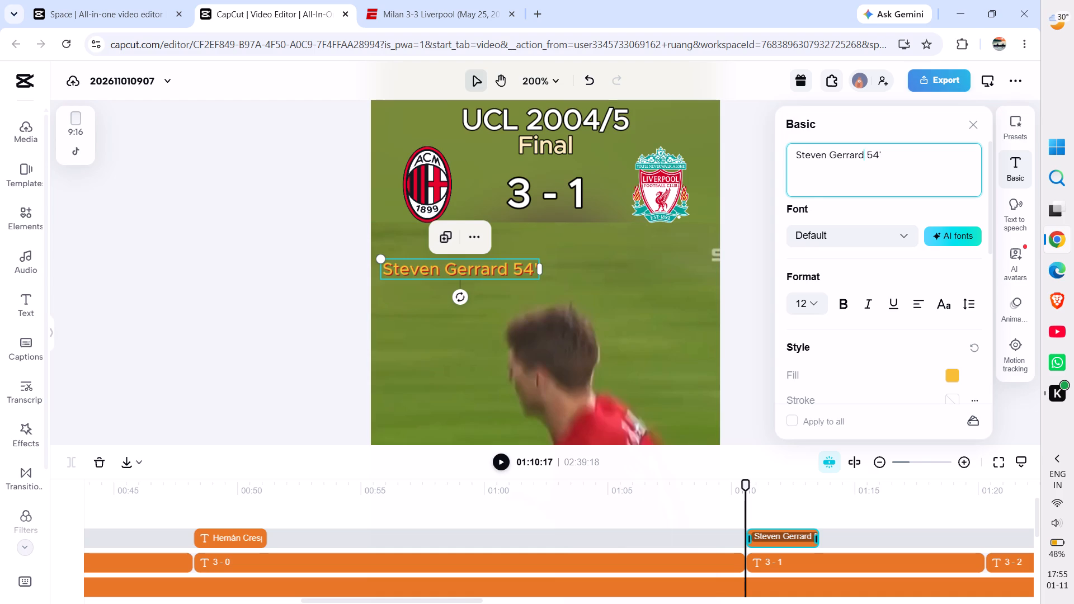
Move the "Steven Gerrard 54'" caption to sit just below the Liverpool crest, slightly inside the video frame's edge.
{"action": "left_click_drag", "start_coordinate": [458, 268], "coordinate": [638, 238]}
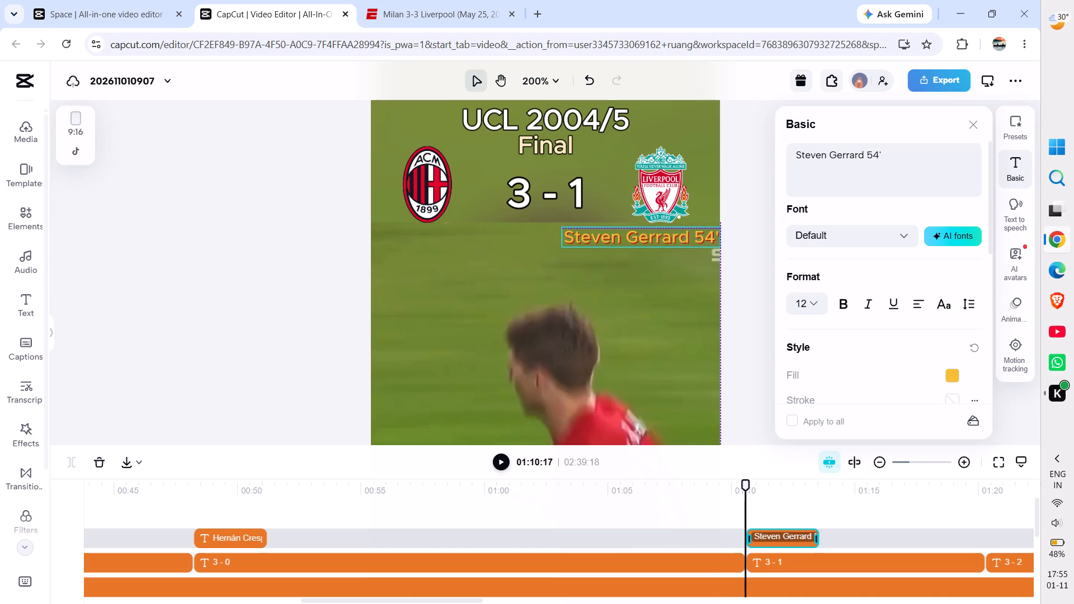
{"action": "left_click_drag", "start_coordinate": [638, 238], "coordinate": [636, 234]}
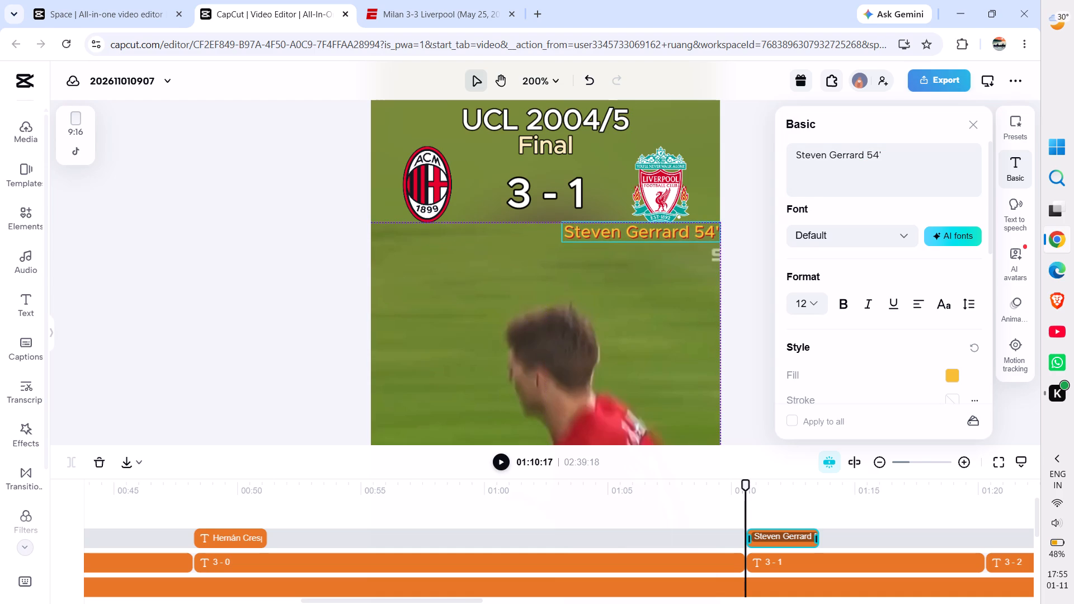
{"action": "left_click_drag", "start_coordinate": [636, 234], "coordinate": [636, 235]}
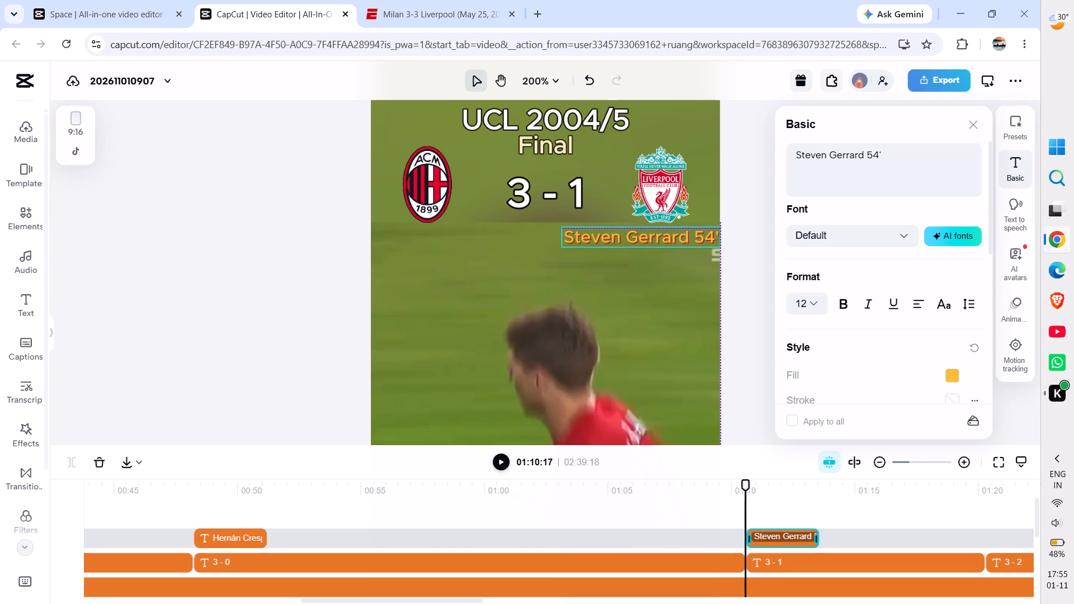
{"action": "left_click_drag", "start_coordinate": [636, 235], "coordinate": [635, 232]}
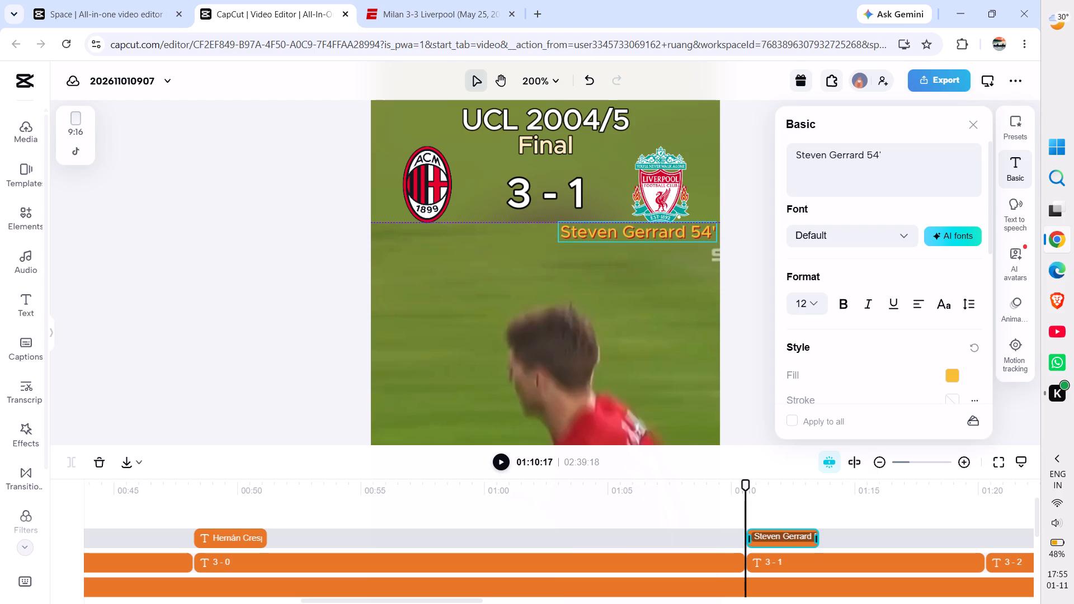
{"action": "left_click", "coordinate": [224, 281]}
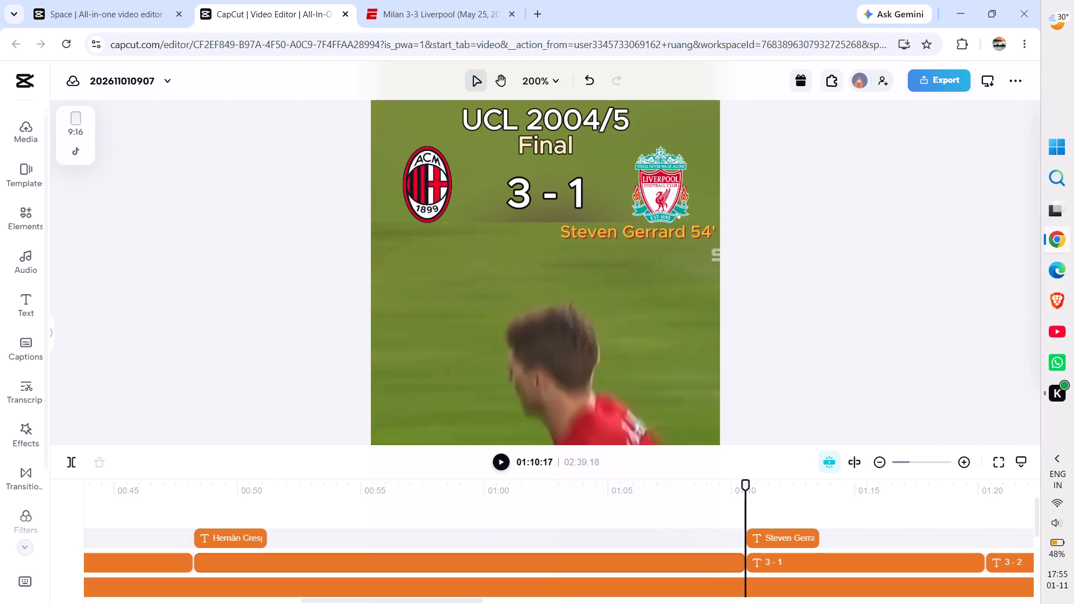
Place the playhead at 01:20:08, where the "3 - 2" score text starts.
{"action": "scroll", "coordinate": [586, 530], "scroll_direction": "left", "scroll_amount": 7}
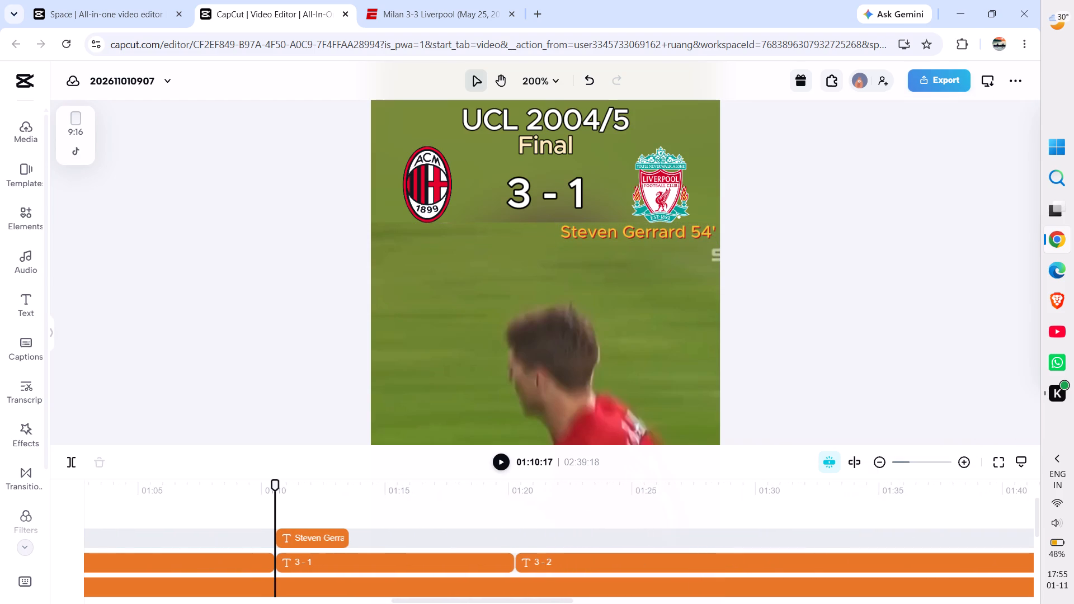
{"action": "left_click_drag", "start_coordinate": [273, 483], "coordinate": [450, 505]}
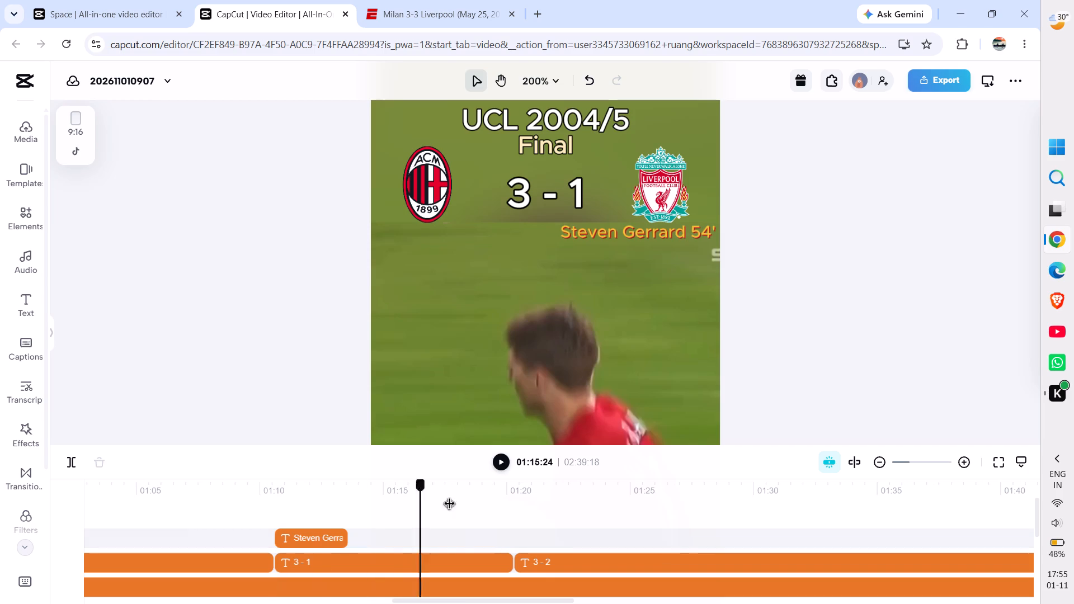
{"action": "left_click_drag", "start_coordinate": [450, 505], "coordinate": [514, 517]}
Copy Liverpool's second goalscorer entry "Vladimir Smicer - 56'" from the ESPN match page and return to the CapCut editor.
{"action": "left_click", "coordinate": [445, 1]}
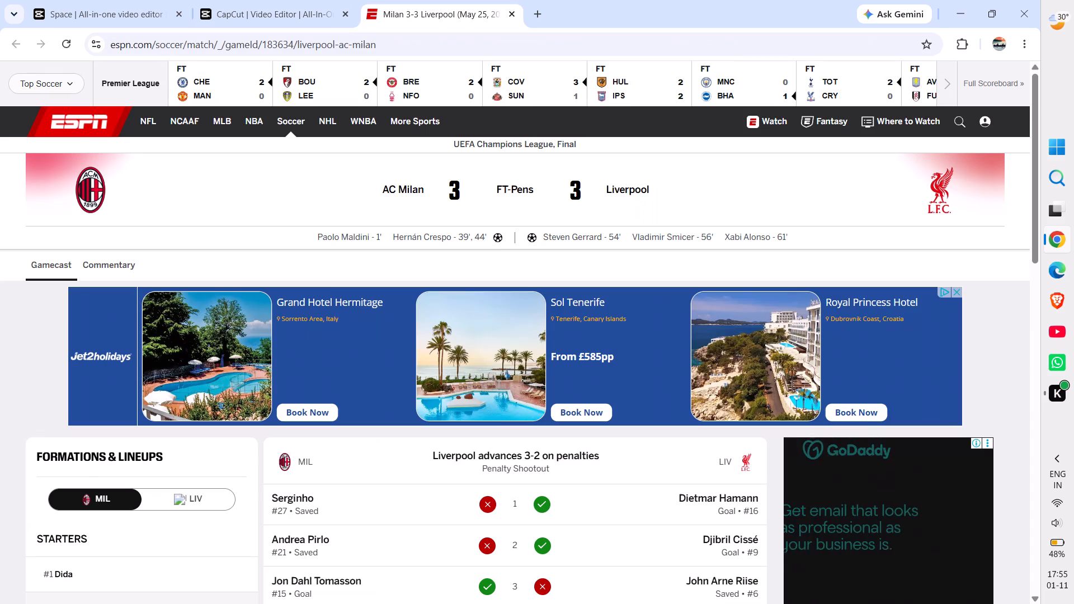
{"action": "left_click_drag", "start_coordinate": [629, 237], "coordinate": [715, 239]}
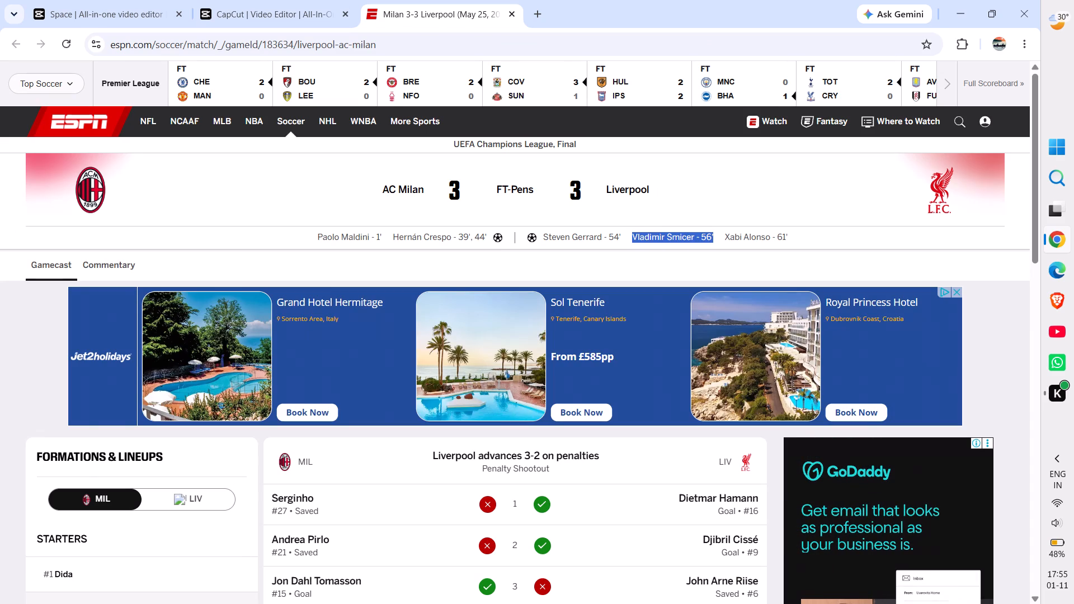
{"action": "key", "text": "ctrl+c"}
{"action": "left_click", "coordinate": [692, 187]}
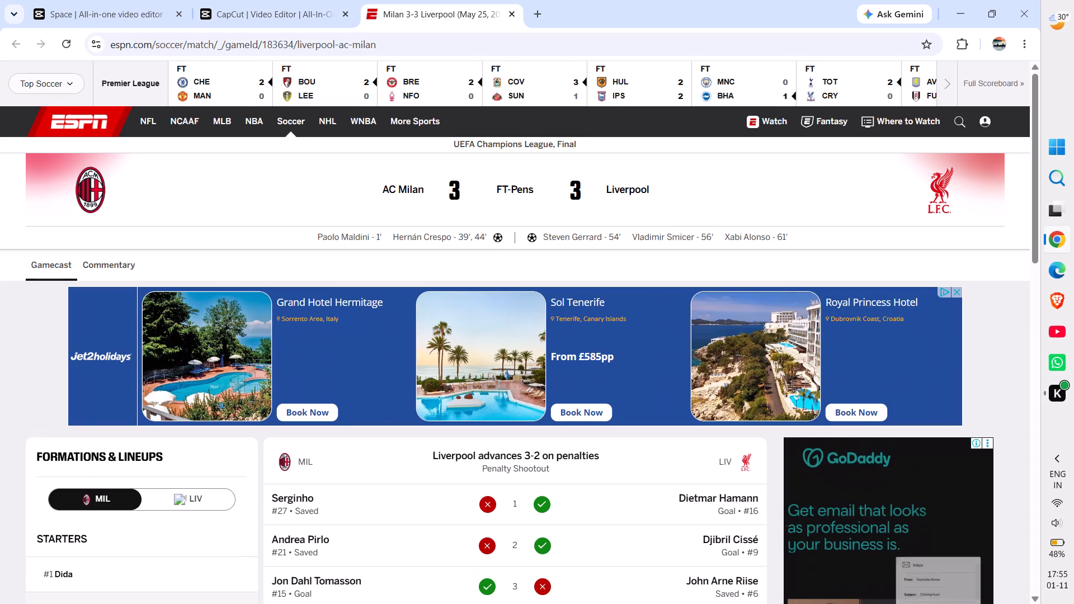
{"action": "left_click", "coordinate": [284, 0]}
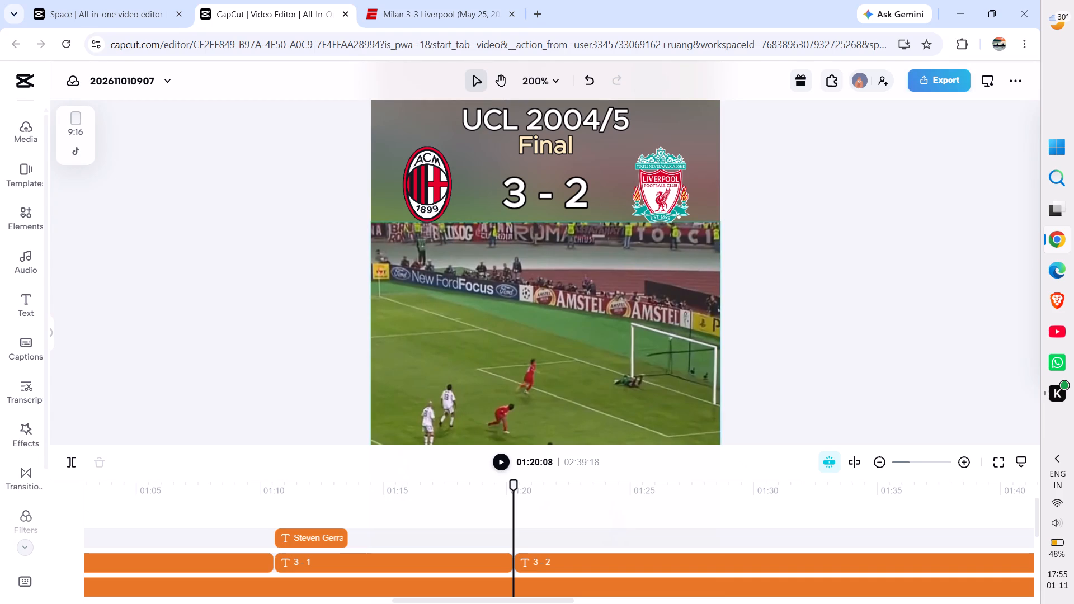
Paste the goalscorer clip at 01:20:08 and replace its text with the copied "Vladimir Smicer - 56'".
{"action": "key", "text": "ctrl+v"}
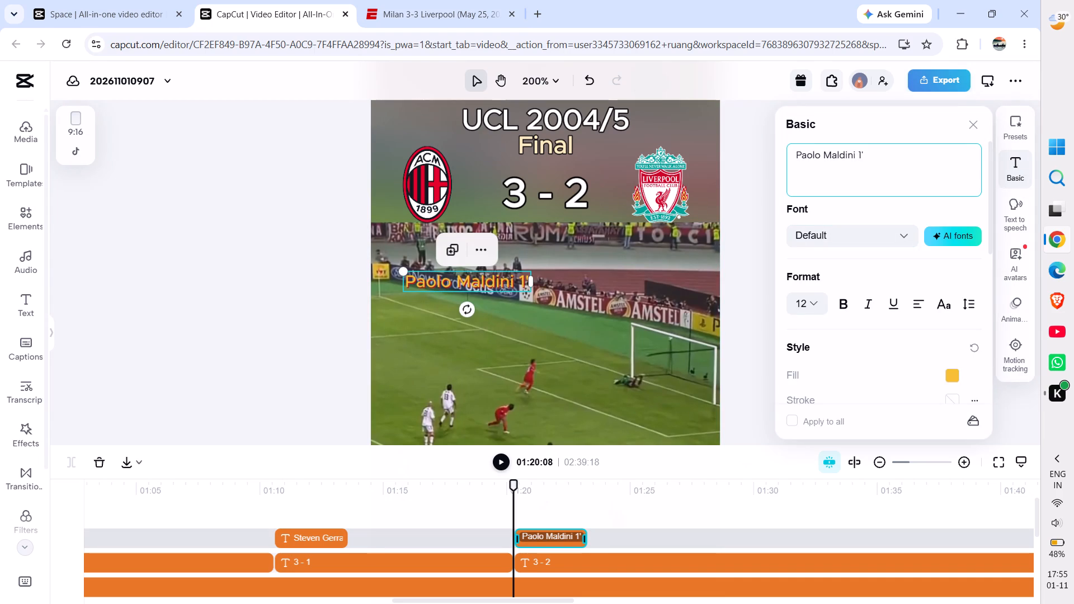
{"action": "left_click", "coordinate": [875, 154]}
{"action": "key", "text": "BackSpace"}
{"action": "key", "text": "BackSpace"}
{"action": "key", "text": "BackSpace"}
{"action": "key", "text": "BackSpace"}
{"action": "key", "text": "BackSpace"}
{"action": "key", "text": "BackSpace"}
{"action": "key", "text": "BackSpace"}
{"action": "key", "text": "BackSpace"}
{"action": "key", "text": "BackSpace"}
{"action": "key", "text": "BackSpace"}
{"action": "key", "text": "BackSpace"}
{"action": "key", "text": "BackSpace"}
{"action": "key", "text": "BackSpace"}
{"action": "key", "text": "BackSpace"}
{"action": "key", "text": "BackSpace"}
{"action": "key", "text": "BackSpace"}
{"action": "key", "text": "BackSpace"}
{"action": "key", "text": "BackSpace"}
{"action": "key", "text": "BackSpace"}
{"action": "key", "text": "BackSpace"}
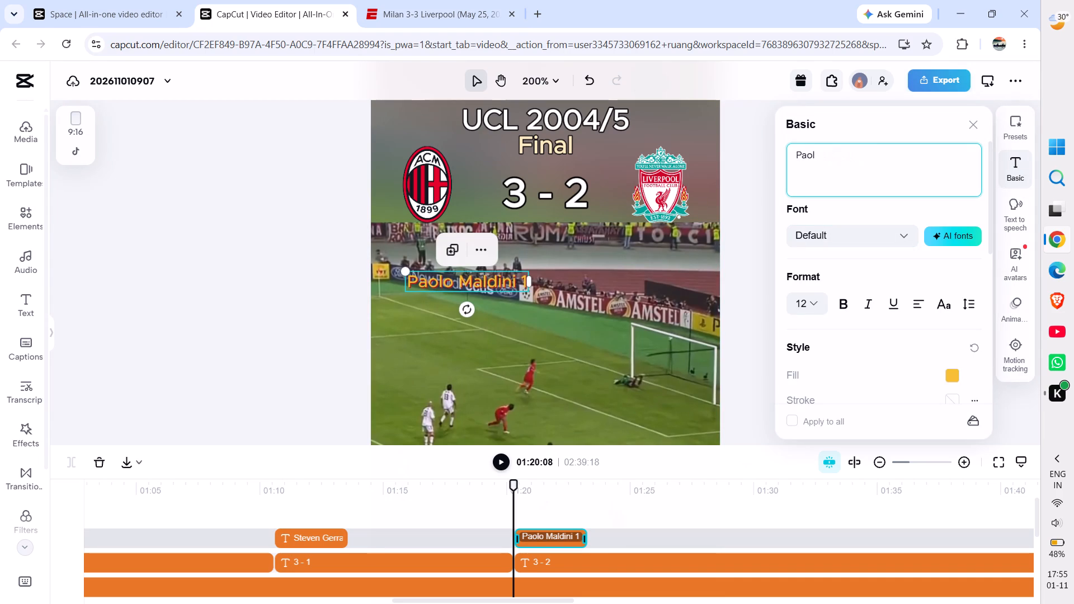
{"action": "key", "text": "ctrl+v"}
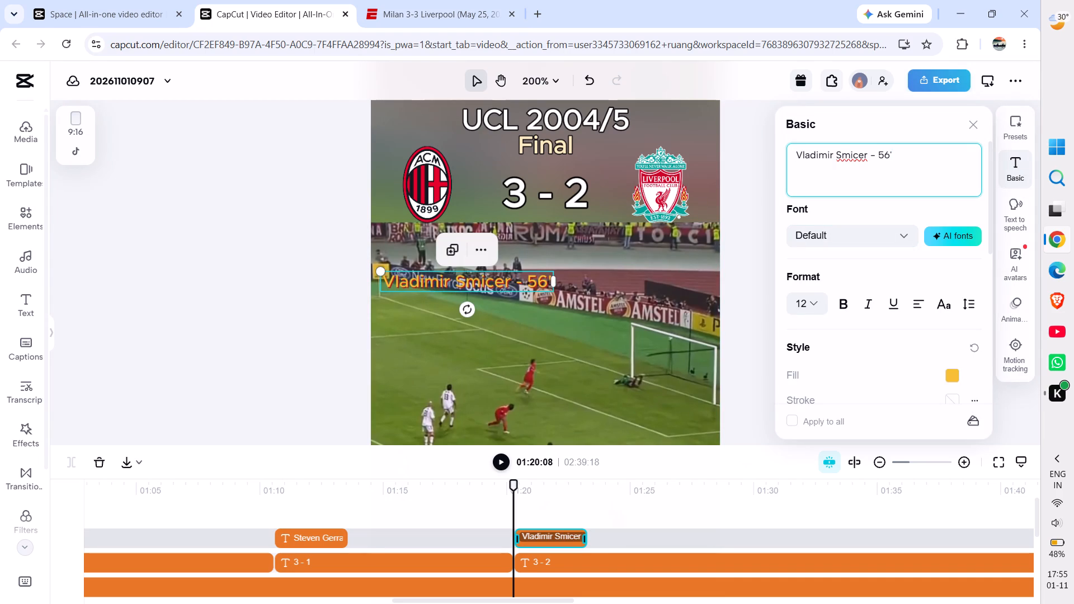
Remove the dash from the caption at the "3 - 2" score so it reads "Vladimir Smicer 56'".
{"action": "left_click", "coordinate": [877, 159]}
{"action": "key", "text": "BackSpace"}
{"action": "key", "text": "BackSpace"}
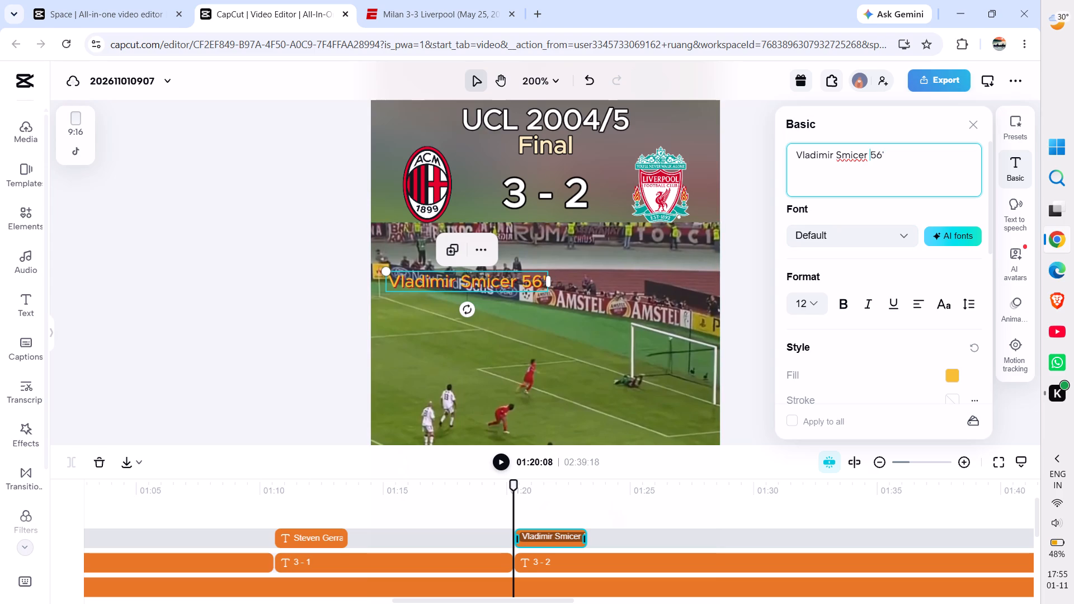
Move the "Vladimir Smicer 56'" caption to sit just below the Liverpool crest, against the video frame's edge.
{"action": "left_click_drag", "start_coordinate": [477, 277], "coordinate": [649, 228]}
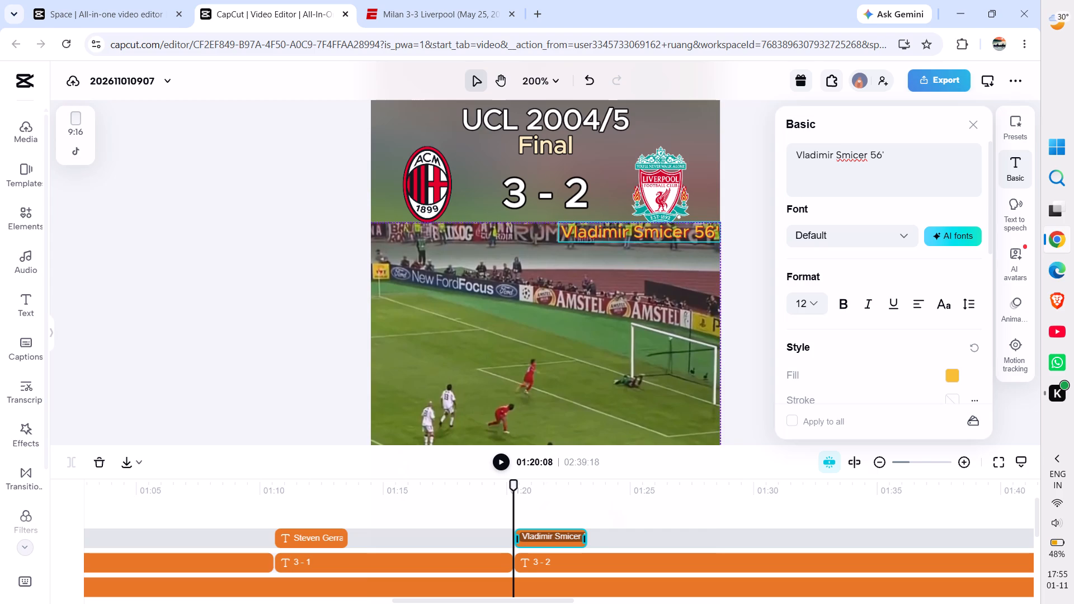
{"action": "left_click", "coordinate": [260, 262]}
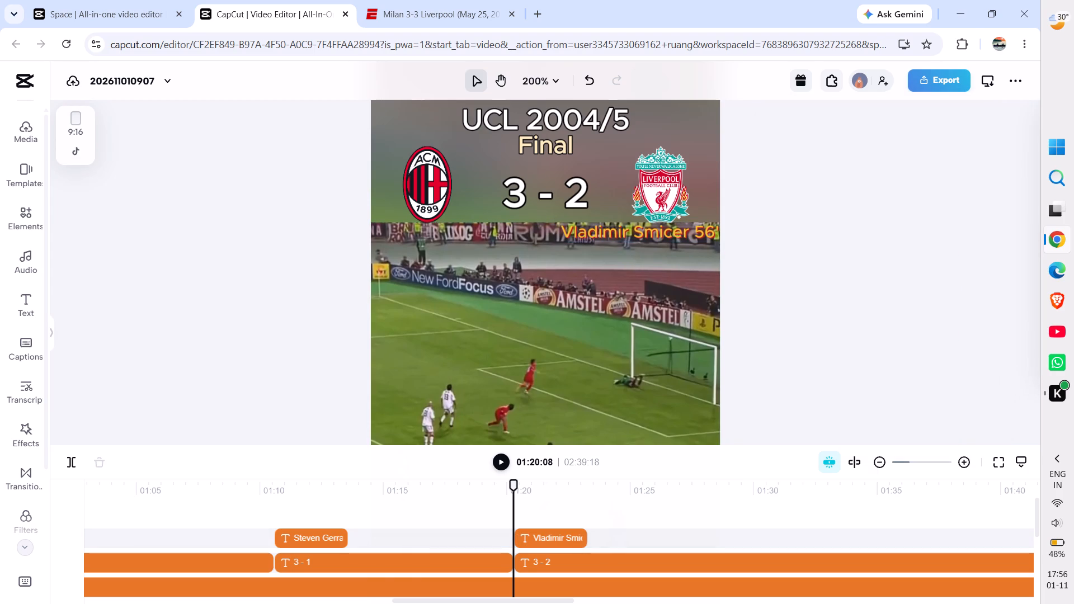
Set the playhead to 01:41:28 where the "3 - 3" score begins, and copy "Xabi Alonso - 61'" from the ESPN match page, returning to CapCut.
{"action": "scroll", "coordinate": [662, 509], "scroll_direction": "left", "scroll_amount": 4}
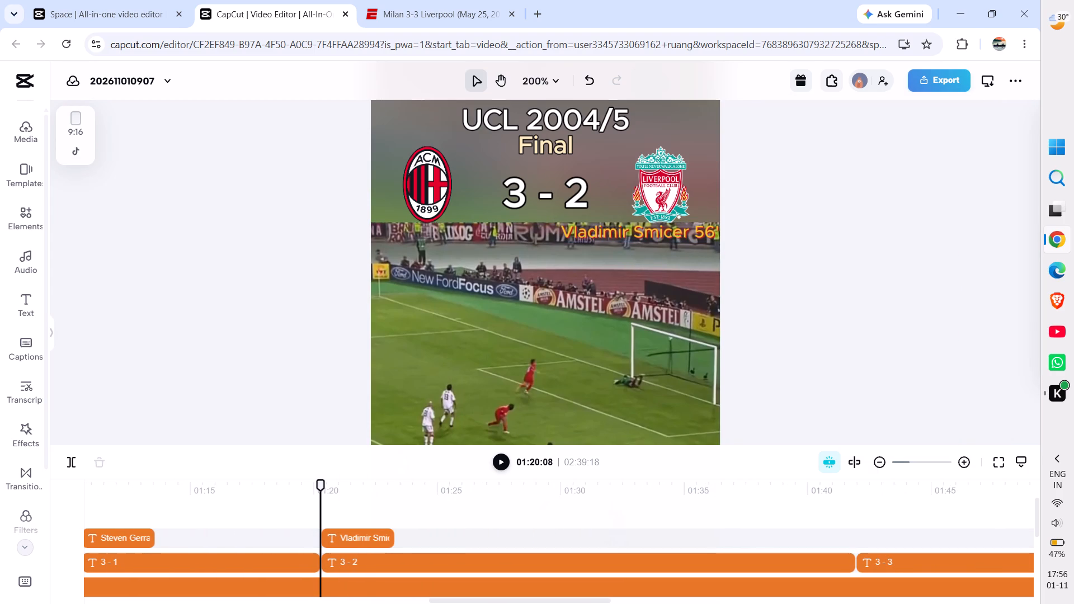
{"action": "left_click_drag", "start_coordinate": [318, 484], "coordinate": [837, 491]}
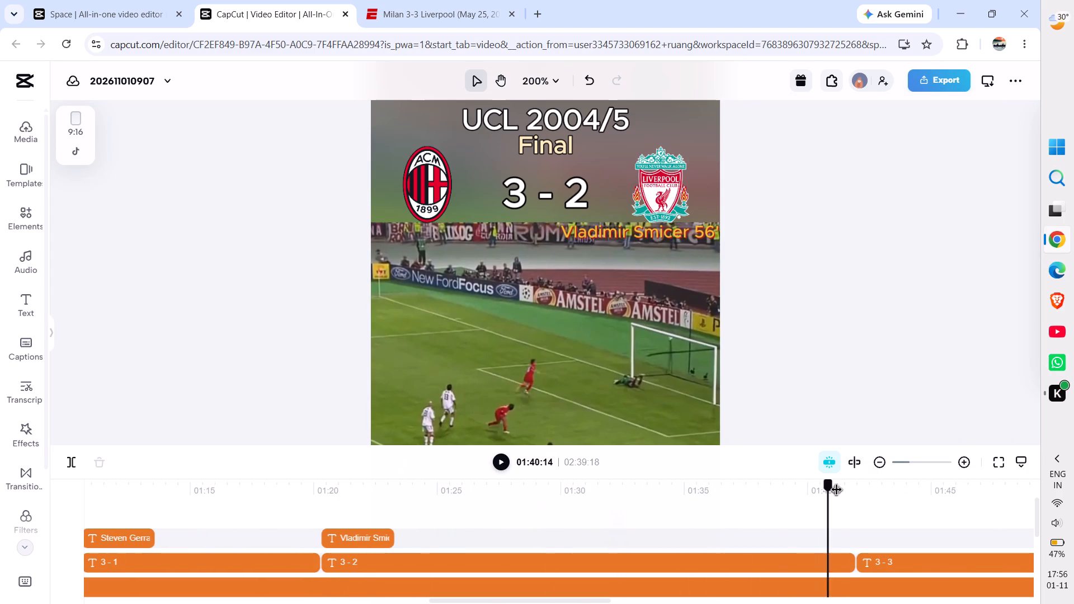
{"action": "left_click_drag", "start_coordinate": [837, 491], "coordinate": [858, 493]}
{"action": "scroll", "coordinate": [744, 520], "scroll_direction": "left", "scroll_amount": 2}
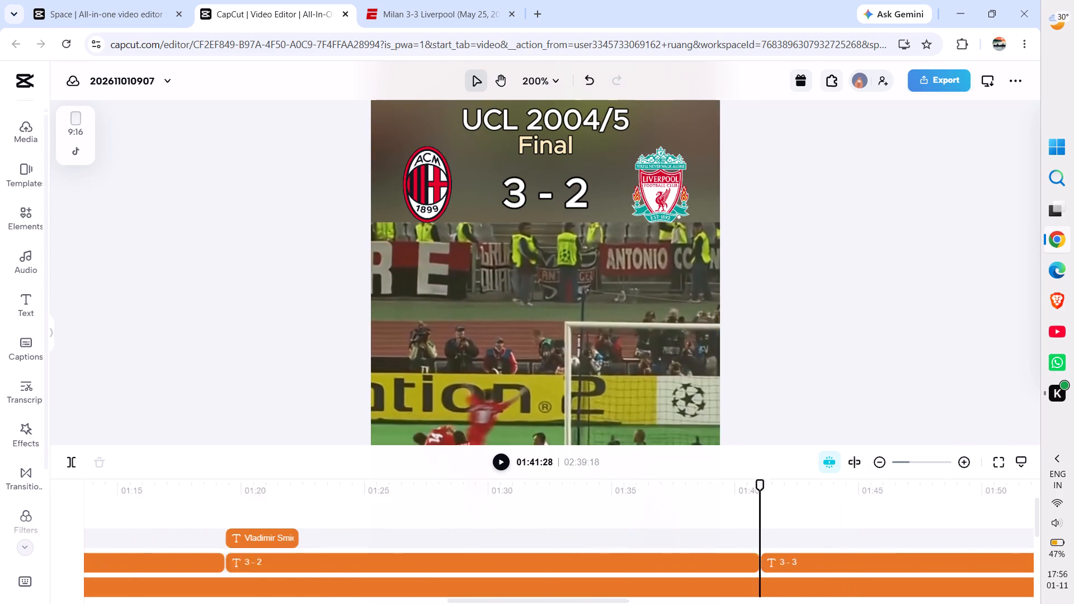
{"action": "scroll", "coordinate": [744, 520], "scroll_direction": "left", "scroll_amount": 2}
{"action": "left_click", "coordinate": [441, 1]}
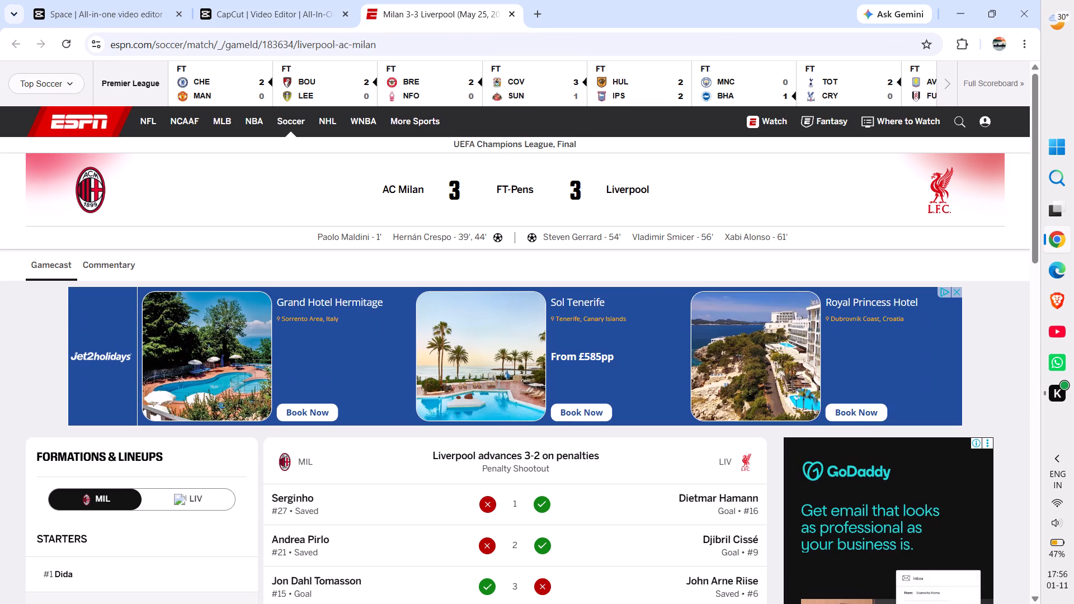
{"action": "left_click_drag", "start_coordinate": [721, 234], "coordinate": [722, 234]}
{"action": "left_click_drag", "start_coordinate": [722, 234], "coordinate": [792, 237]}
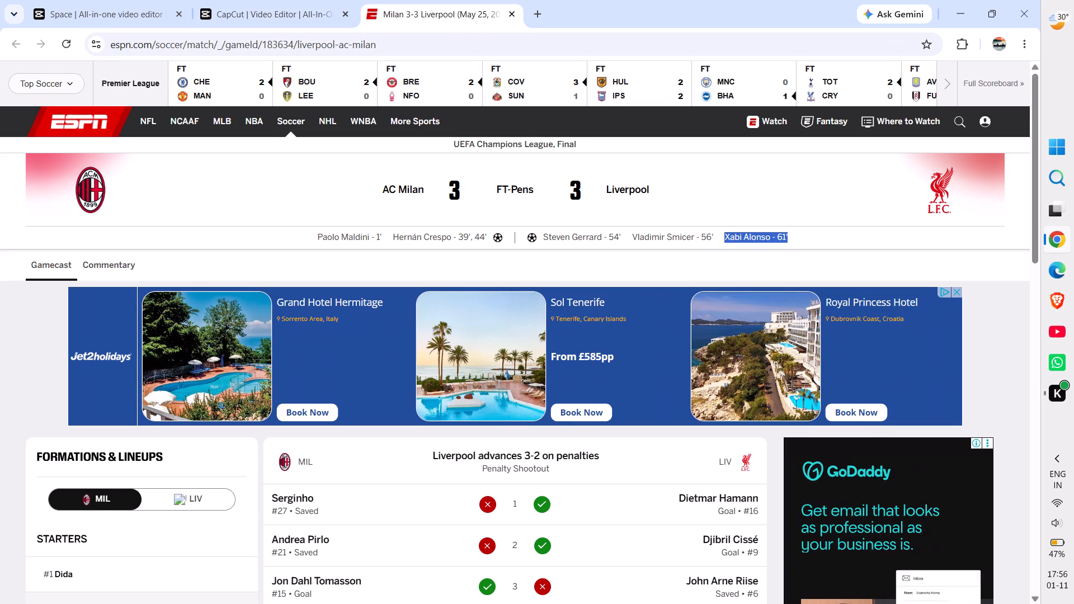
{"action": "key", "text": "ctrl+c"}
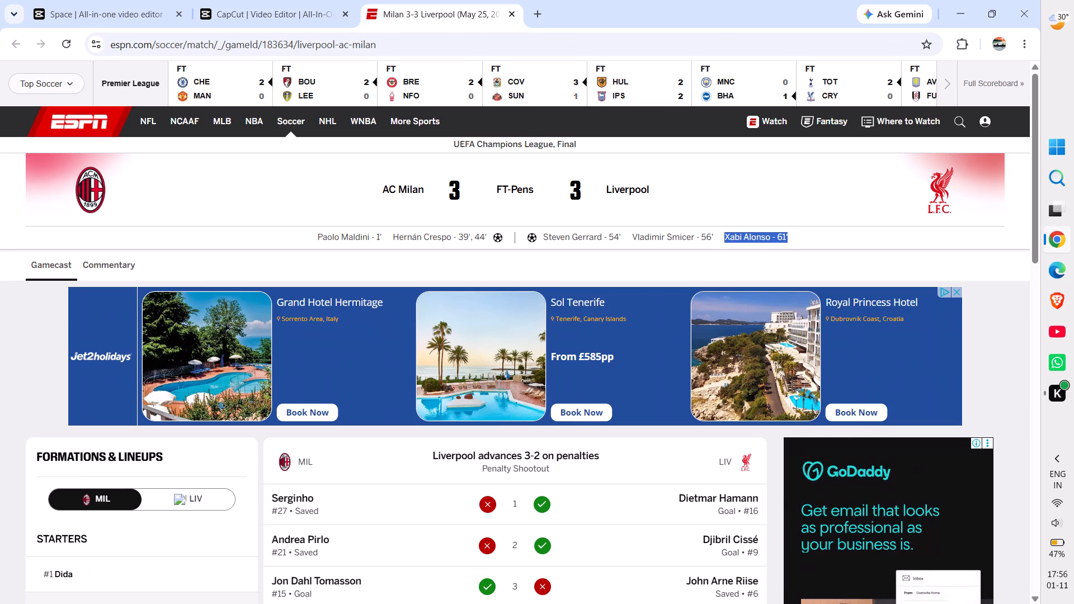
{"action": "left_click", "coordinate": [233, 168]}
{"action": "left_click", "coordinate": [246, 0]}
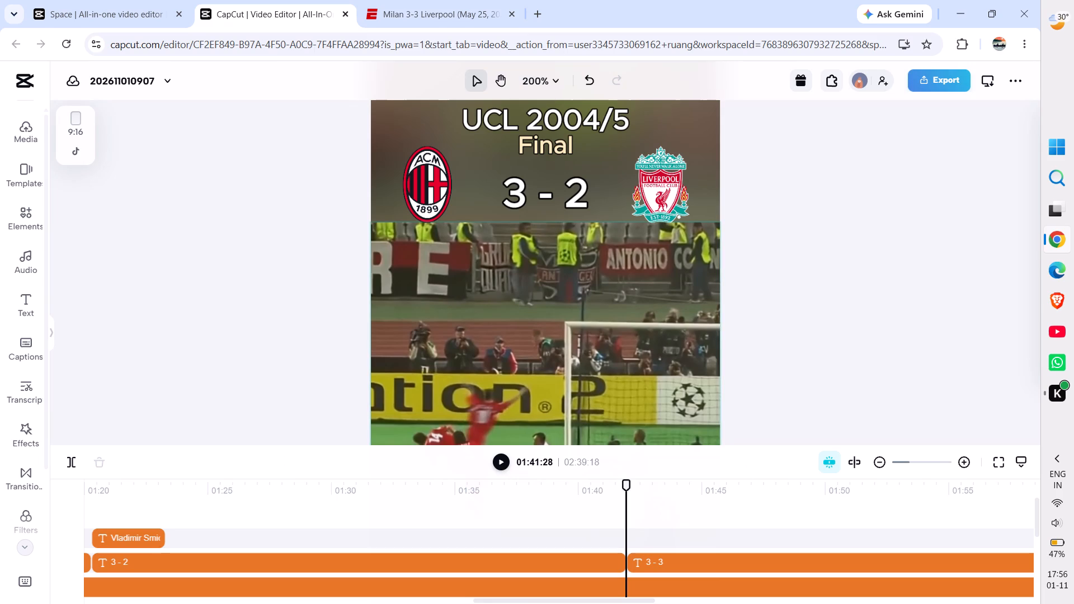
Paste the goalscorer clip at 01:41:28 and replace its text with the copied "Xabi Alonso - 61'".
{"action": "key", "text": "ctrl+v"}
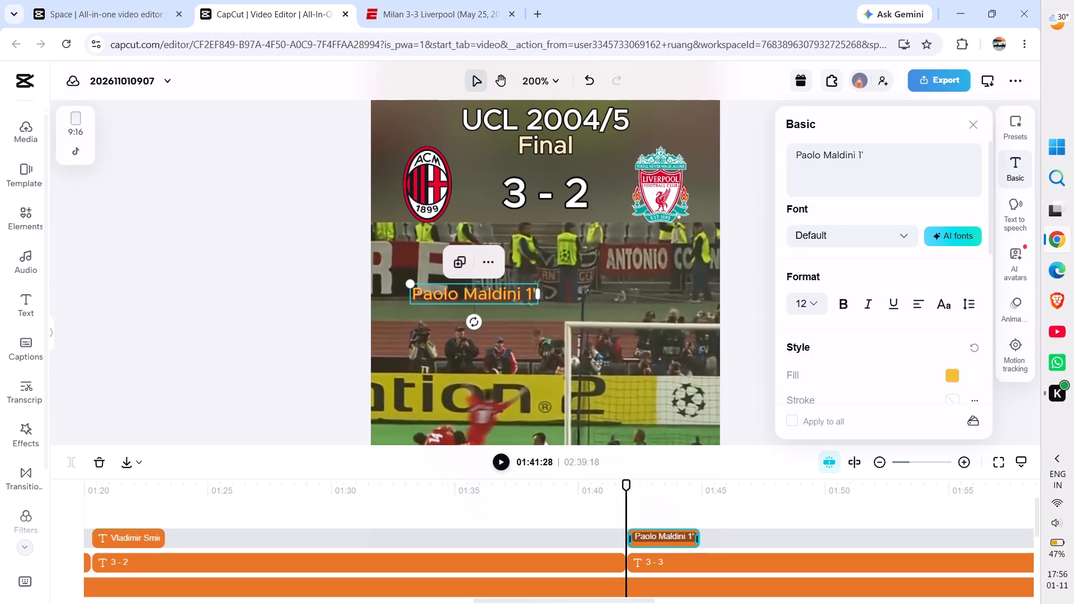
{"action": "left_click", "coordinate": [874, 162]}
{"action": "key", "text": "BackSpace"}
{"action": "key", "text": "BackSpace"}
{"action": "key", "text": "BackSpace"}
{"action": "key", "text": "BackSpace"}
{"action": "key", "text": "BackSpace"}
{"action": "key", "text": "BackSpace"}
{"action": "key", "text": "BackSpace"}
{"action": "key", "text": "BackSpace"}
{"action": "key", "text": "BackSpace"}
{"action": "key", "text": "BackSpace"}
{"action": "key", "text": "BackSpace"}
{"action": "key", "text": "BackSpace"}
{"action": "key", "text": "BackSpace"}
{"action": "key", "text": "BackSpace"}
{"action": "key", "text": "BackSpace"}
{"action": "key", "text": "BackSpace"}
{"action": "key", "text": "BackSpace"}
{"action": "key", "text": "BackSpace"}
{"action": "key", "text": "BackSpace"}
{"action": "key", "text": "BackSpace"}
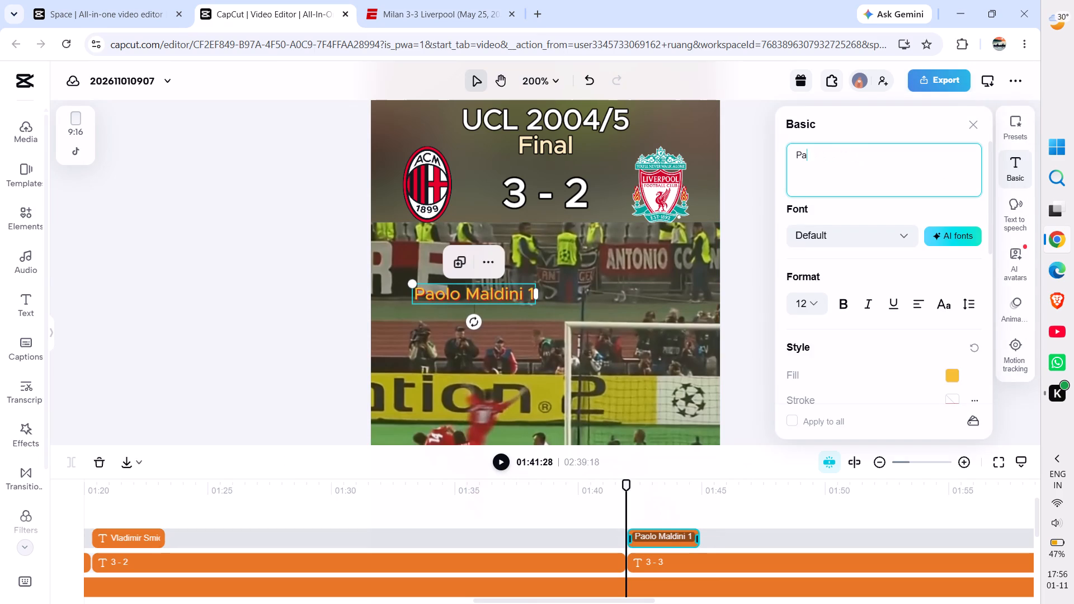
{"action": "key", "text": "ctrl+v"}
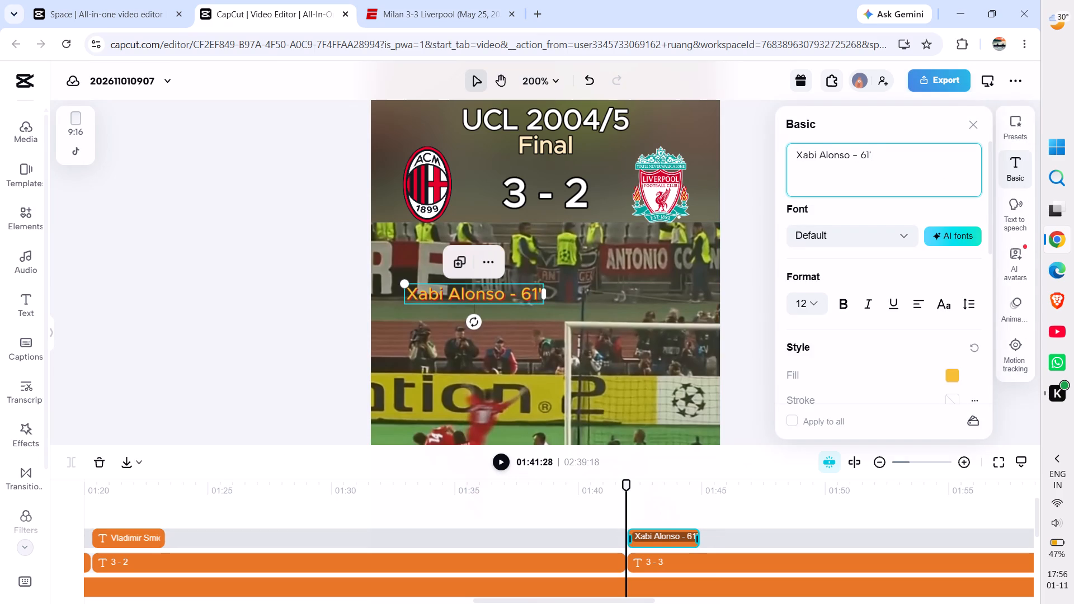
Remove the dash from the new goalscorer caption and append the penalty mark so it reads "Xabi Alonso 61'(P)".
{"action": "left_click", "coordinate": [861, 155]}
{"action": "key", "text": "BackSpace"}
{"action": "key", "text": "BackSpace"}
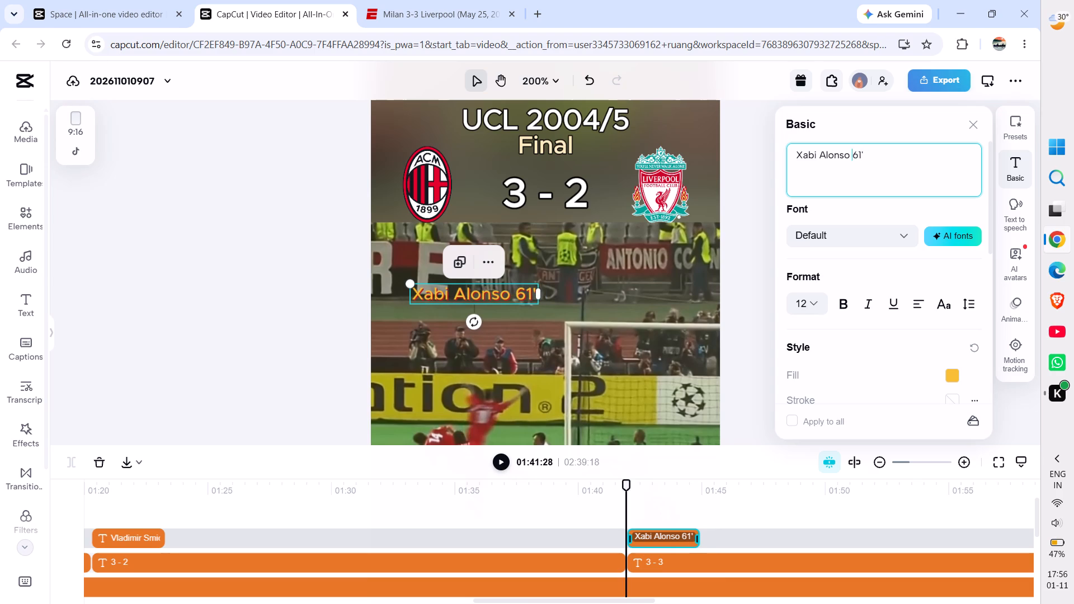
{"action": "left_click", "coordinate": [866, 156]}
{"action": "key", "text": "shift+parenleft"}
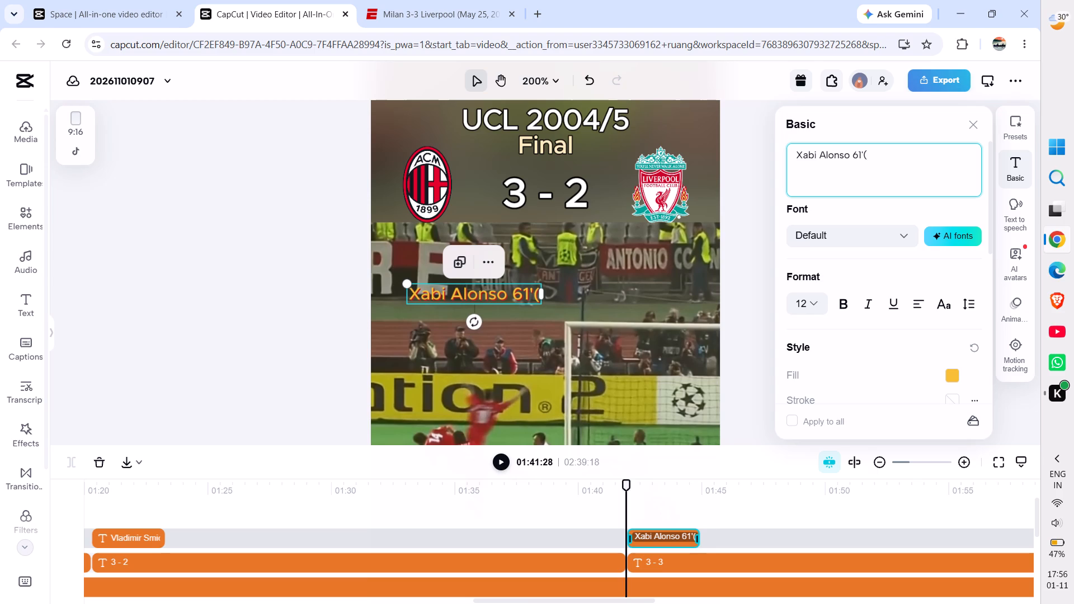
{"action": "key", "text": "p"}
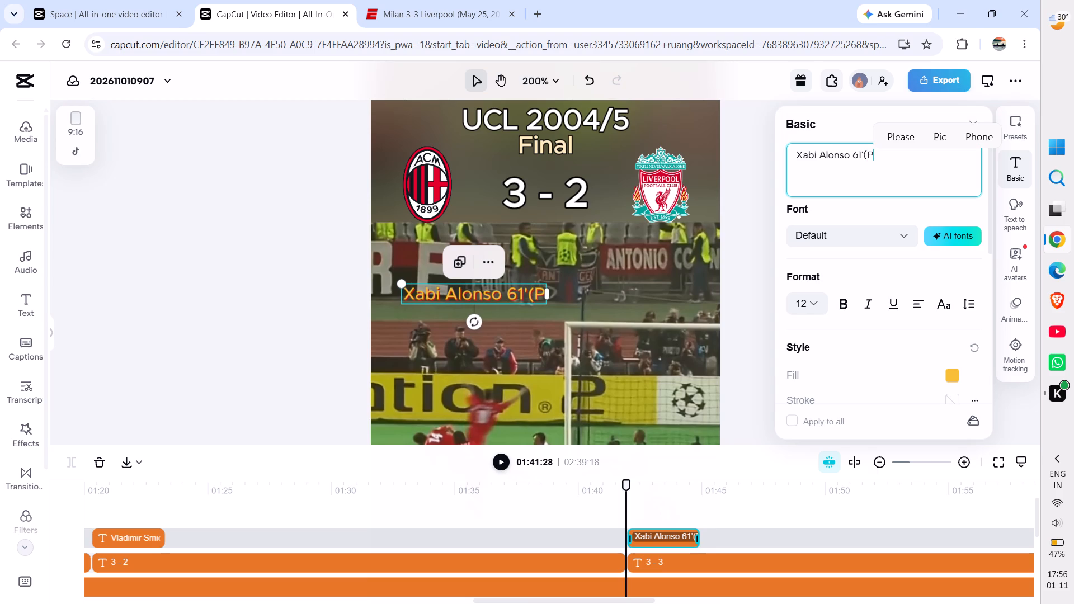
{"action": "key", "text": "shift+parenright"}
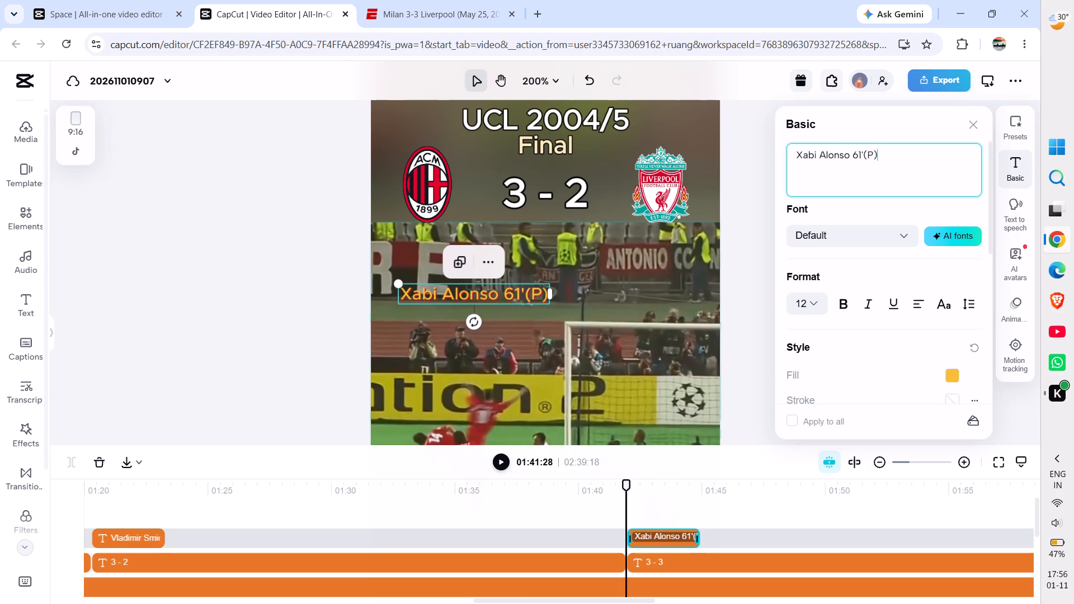
Move the "Xabi Alonso 61'(P)" caption to just below the Liverpool crest, along the top edge of the match footage, and deselect it.
{"action": "left_click_drag", "start_coordinate": [464, 300], "coordinate": [628, 244]}
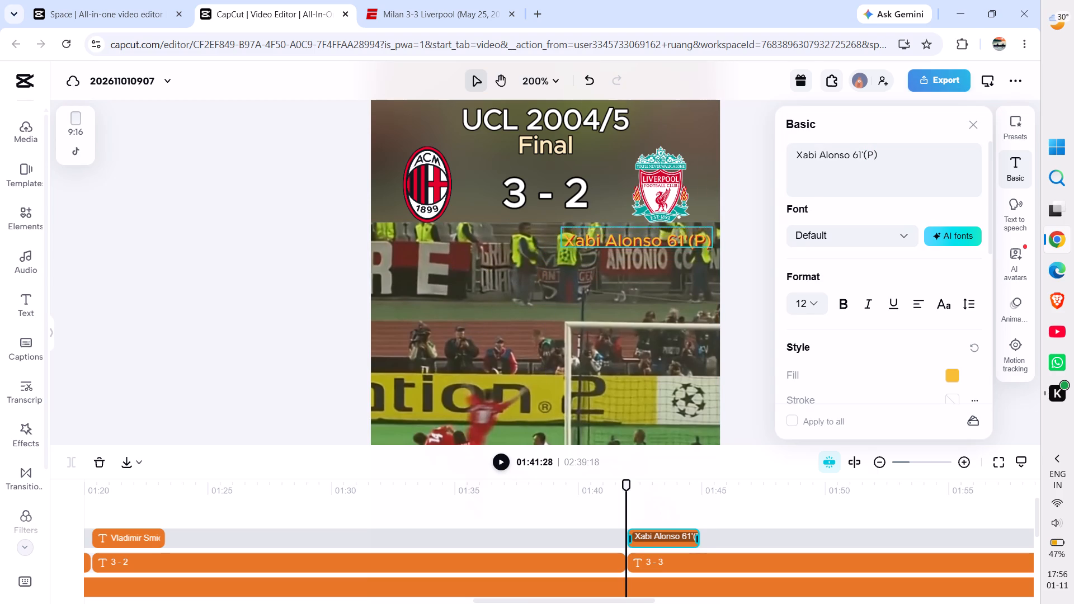
{"action": "left_click_drag", "start_coordinate": [628, 244], "coordinate": [632, 239]}
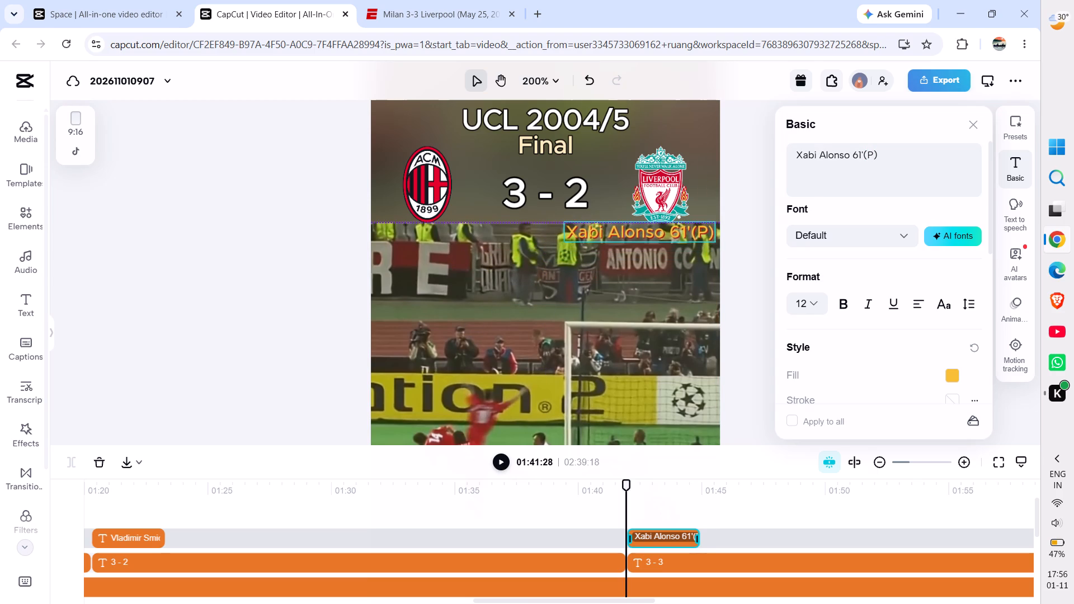
{"action": "left_click_drag", "start_coordinate": [632, 239], "coordinate": [628, 238]}
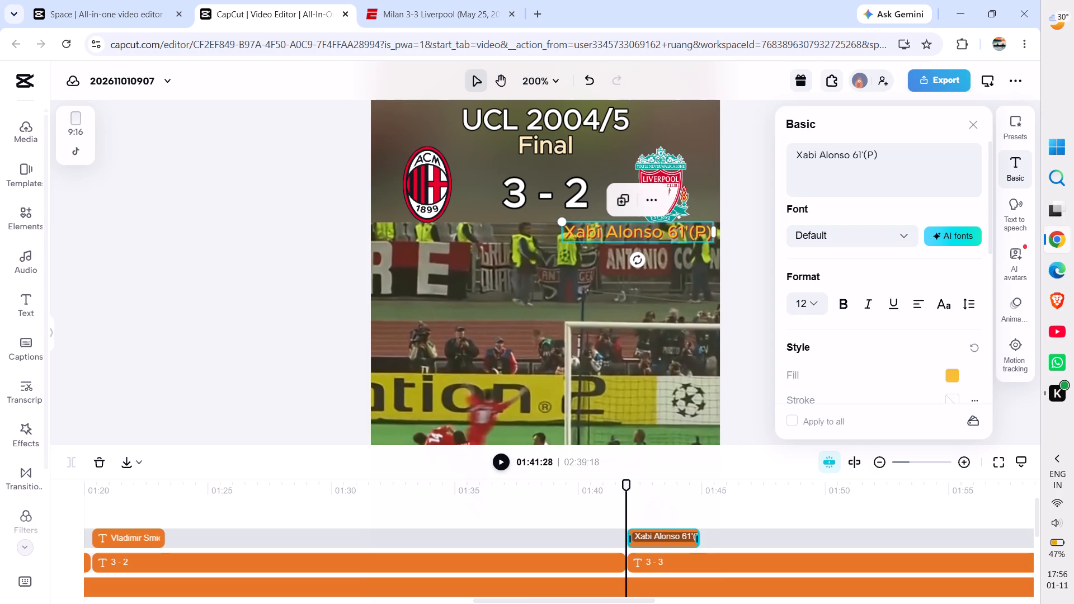
{"action": "left_click", "coordinate": [260, 265]}
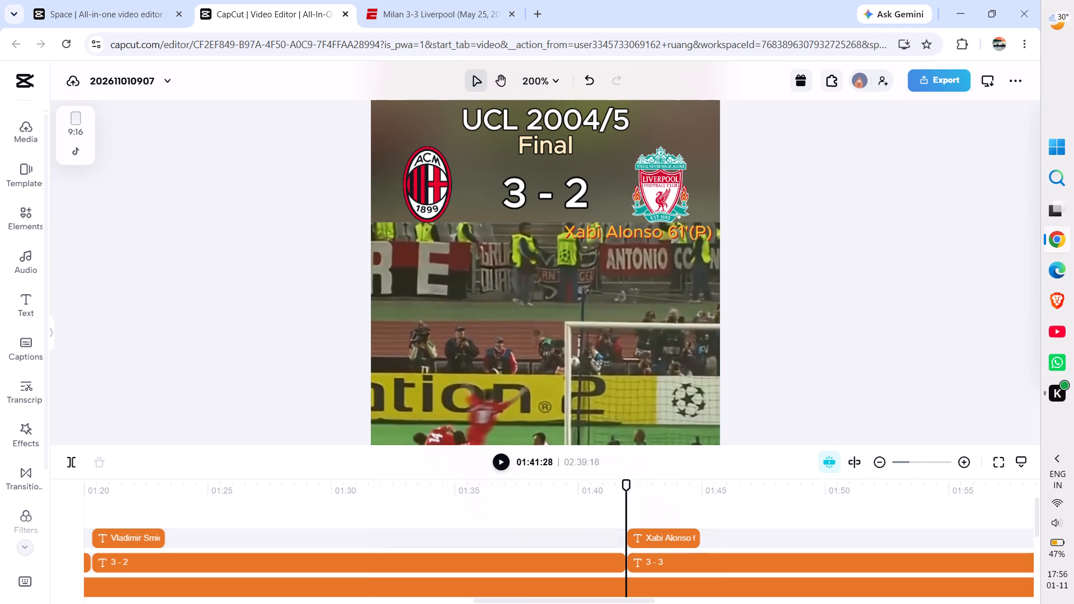
Play the video onward from 01:41:28 with the whole vertical frame fitted in the preview, examining the caption and the footage after "3 - 3".
{"action": "scroll", "coordinate": [374, 526], "scroll_direction": "left", "scroll_amount": 4}
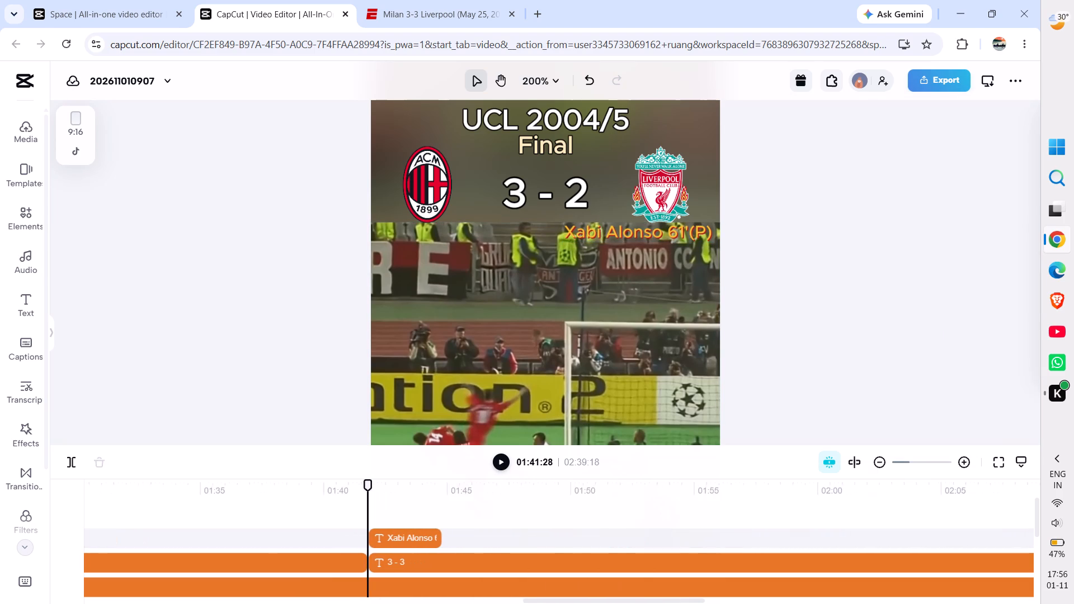
{"action": "scroll", "coordinate": [374, 526], "scroll_direction": "left", "scroll_amount": 1}
{"action": "key", "text": "space"}
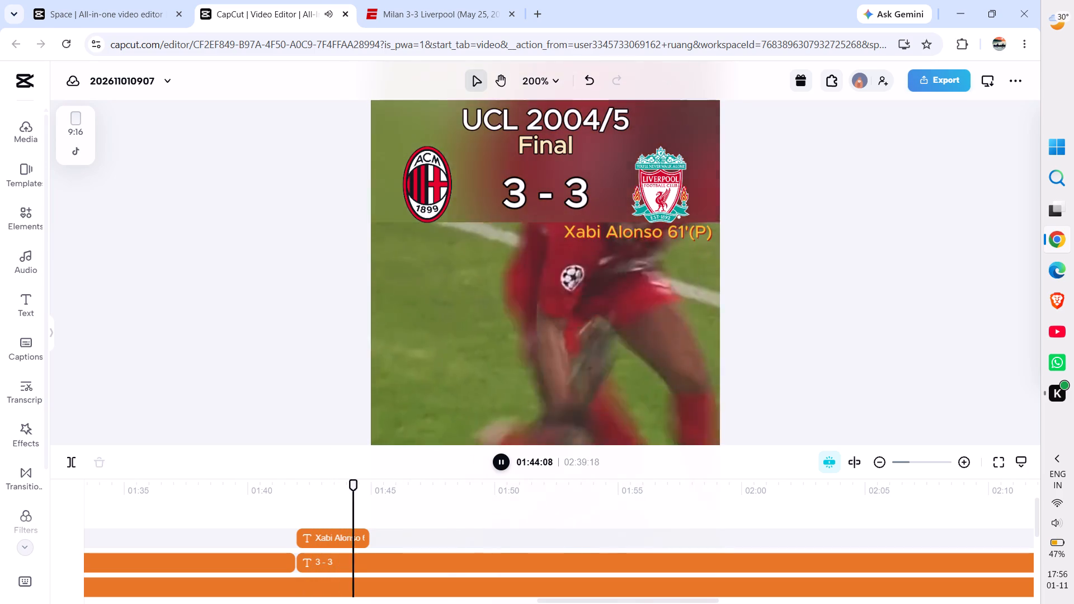
{"action": "left_click", "coordinate": [300, 238]}
{"action": "key", "text": "shift+f"}
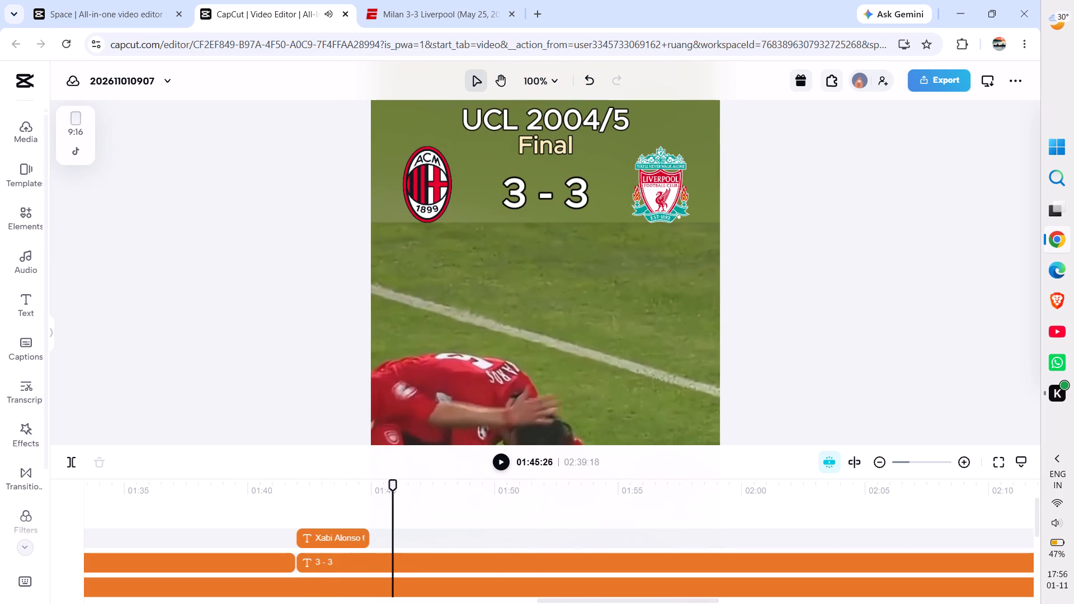
{"action": "key", "text": "space"}
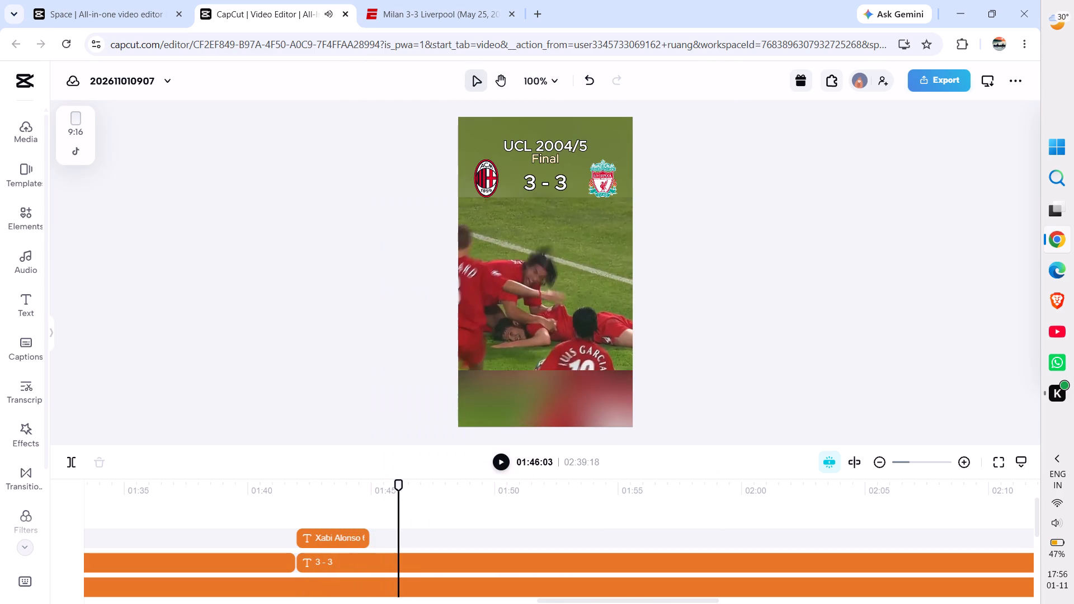
{"action": "key", "text": "space"}
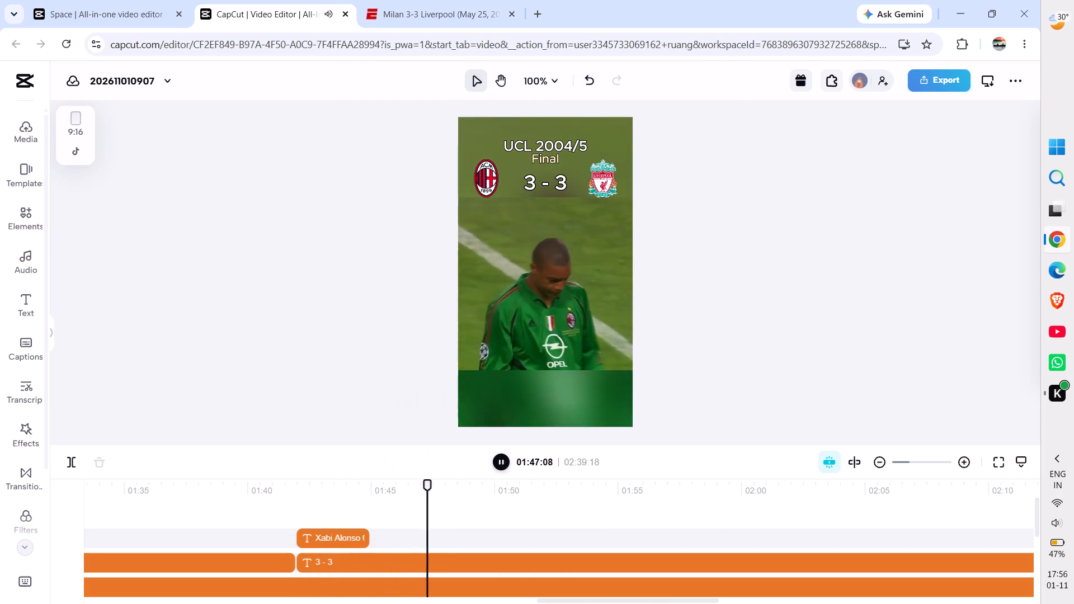
{"action": "key", "text": "space"}
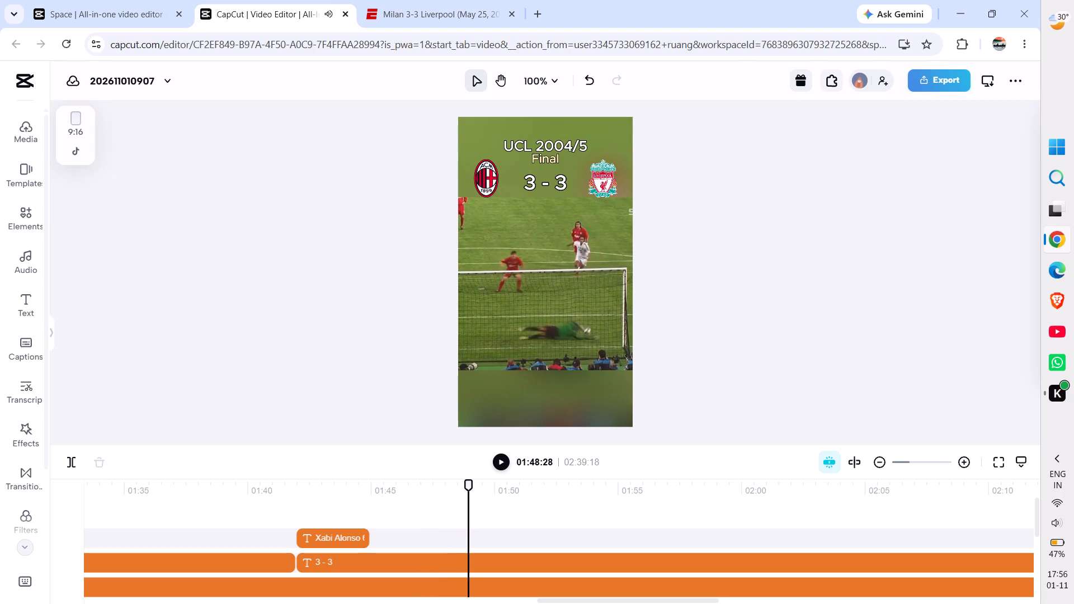
{"action": "key", "text": "space"}
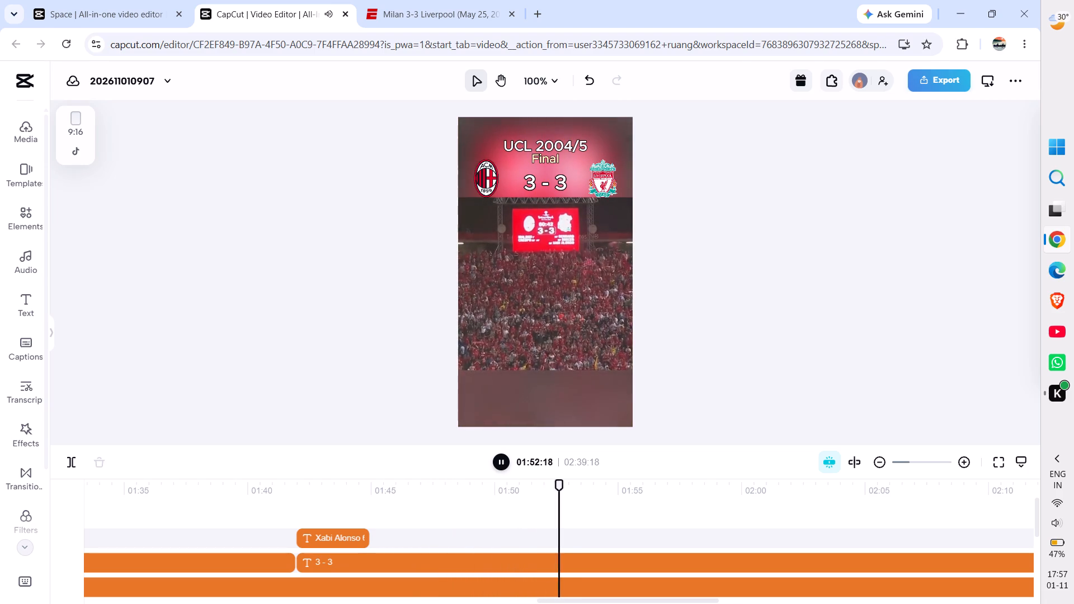
{"action": "key", "text": "space"}
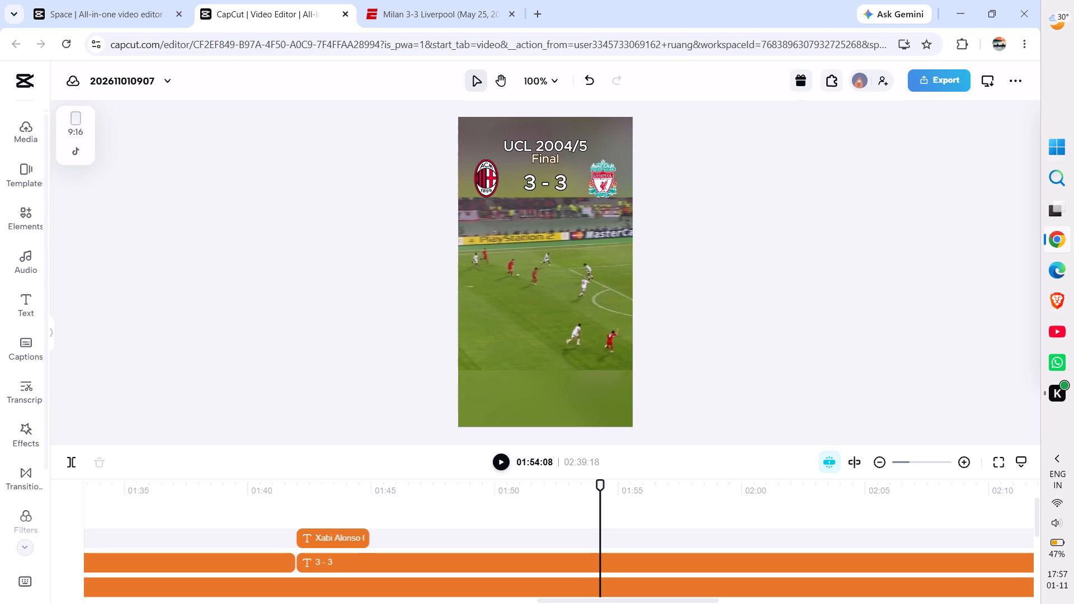
{"action": "key", "text": "space"}
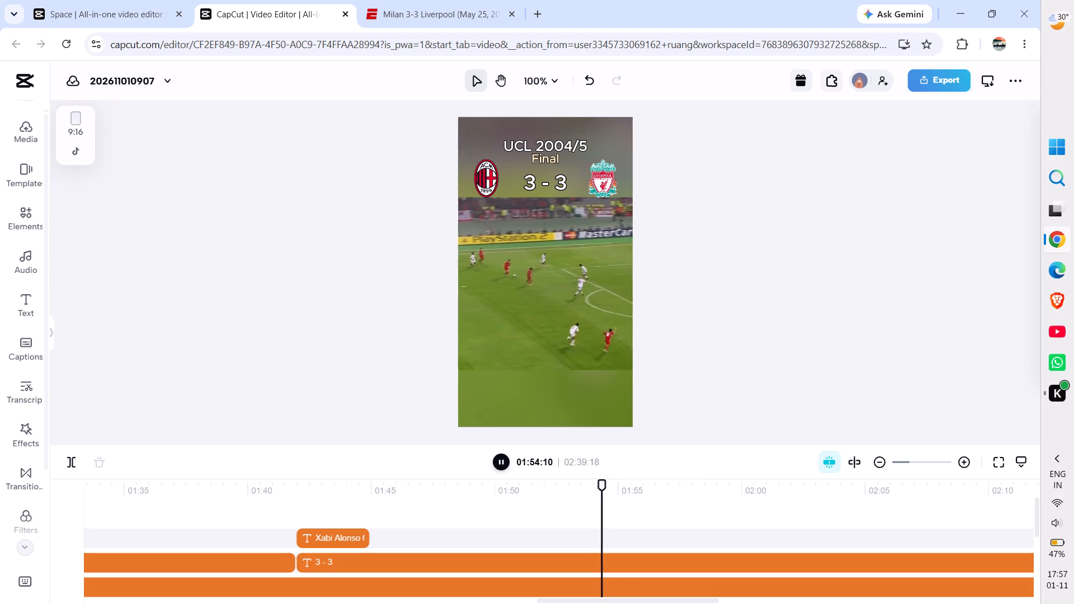
{"action": "key", "text": "space"}
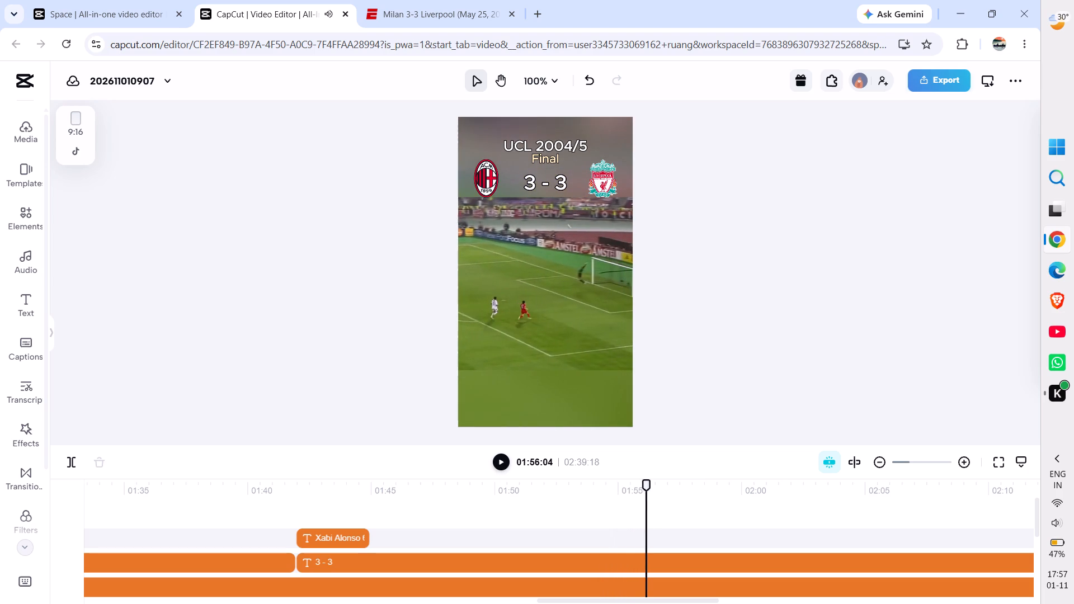
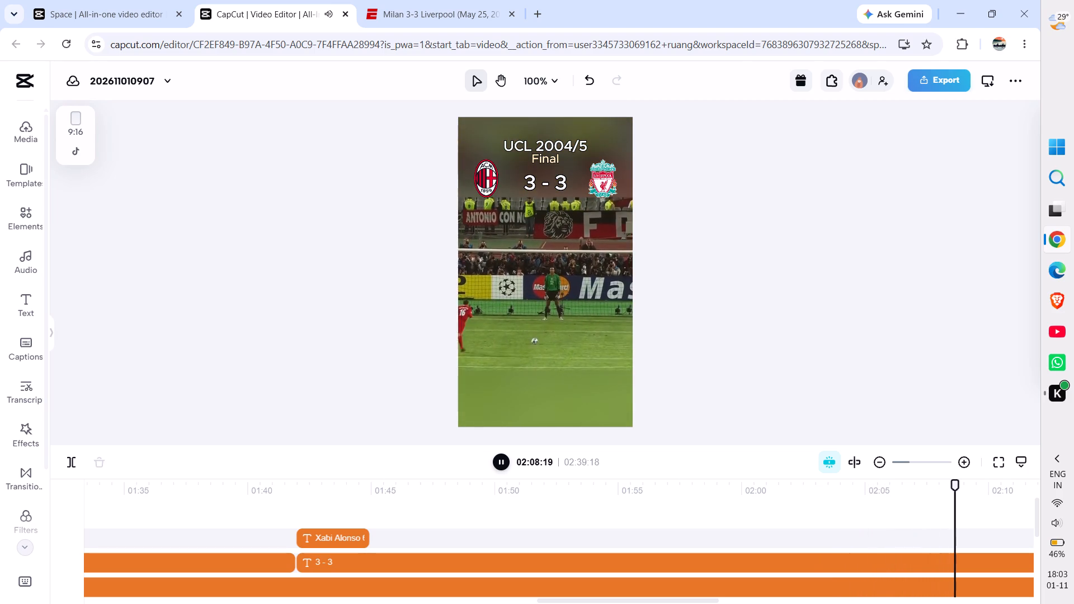
Replay the footage from 01:43:26 and extend the end of the "Xabi Alonso 61'(P)" caption to 01:50:26, at the crowd and scoreboard shot.
{"action": "key", "text": "space"}
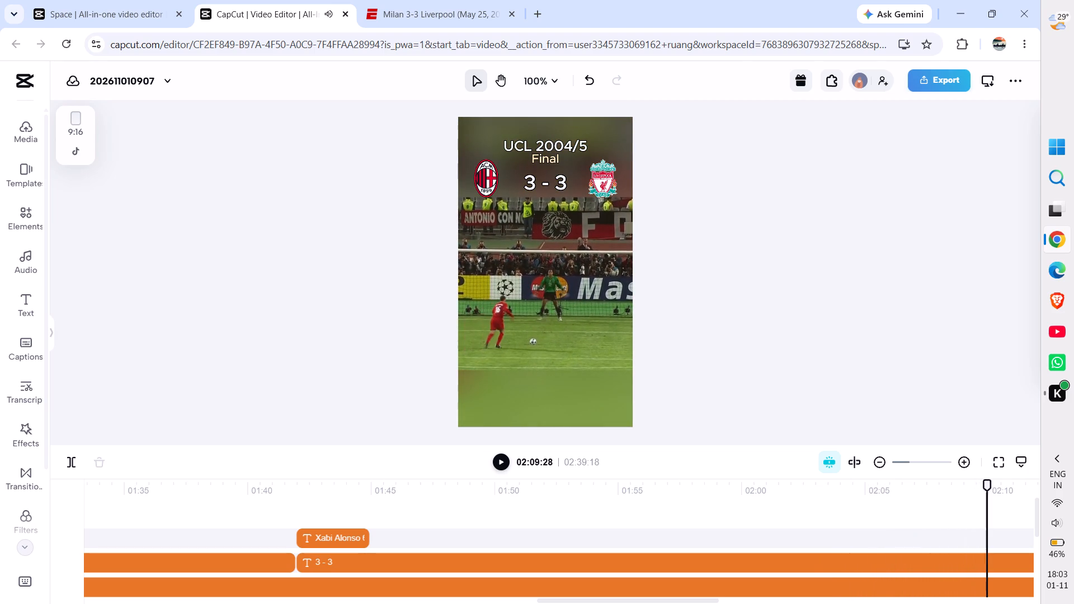
{"action": "left_click", "coordinate": [343, 503]}
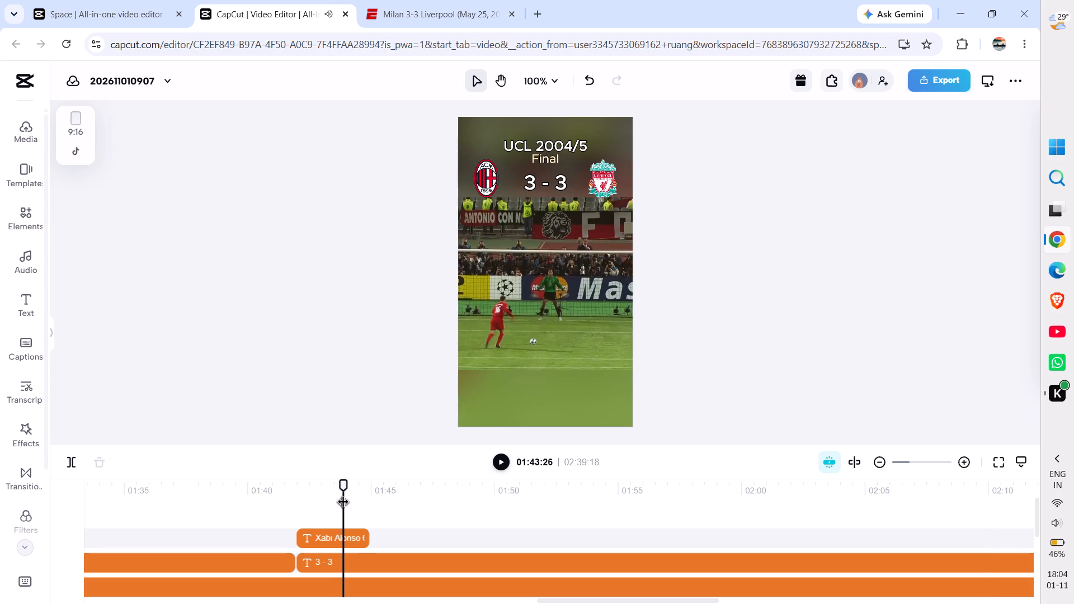
{"action": "key", "text": "space"}
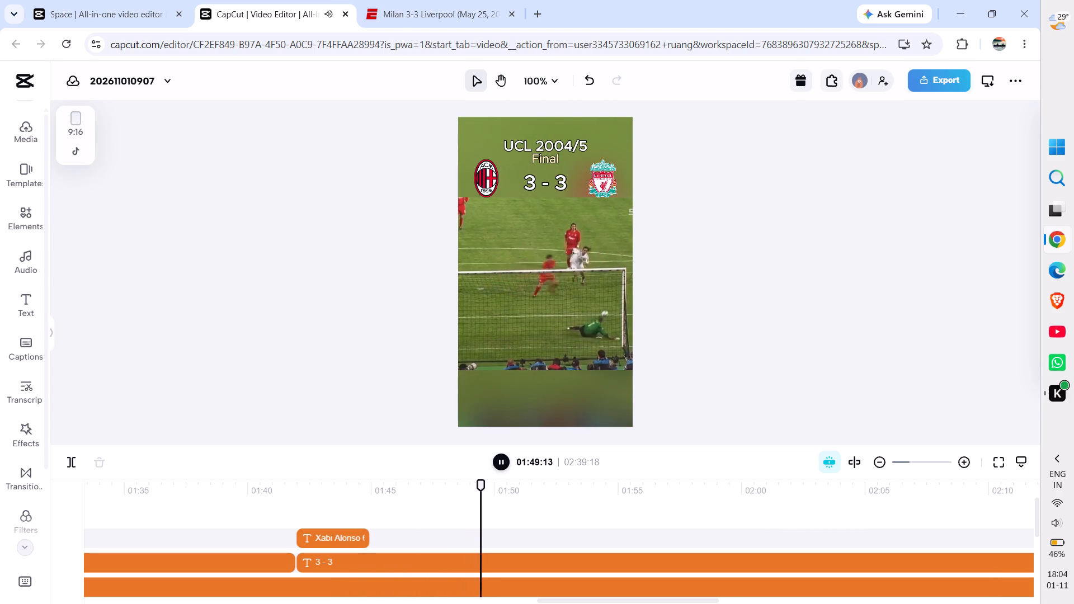
{"action": "key", "text": "space"}
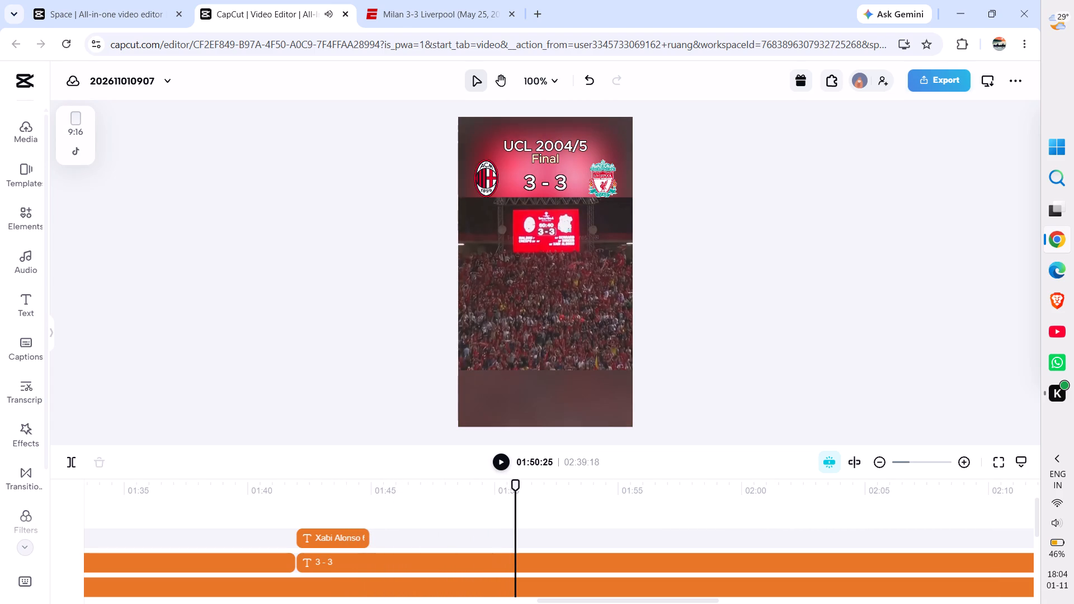
{"action": "left_click", "coordinate": [347, 536]}
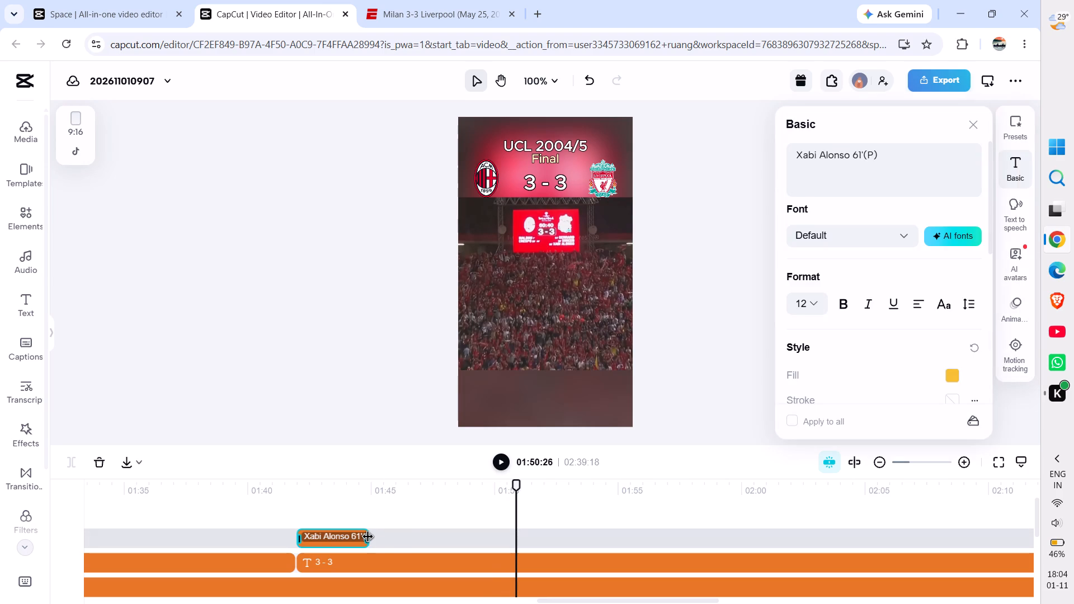
{"action": "left_click_drag", "start_coordinate": [368, 538], "coordinate": [509, 539]}
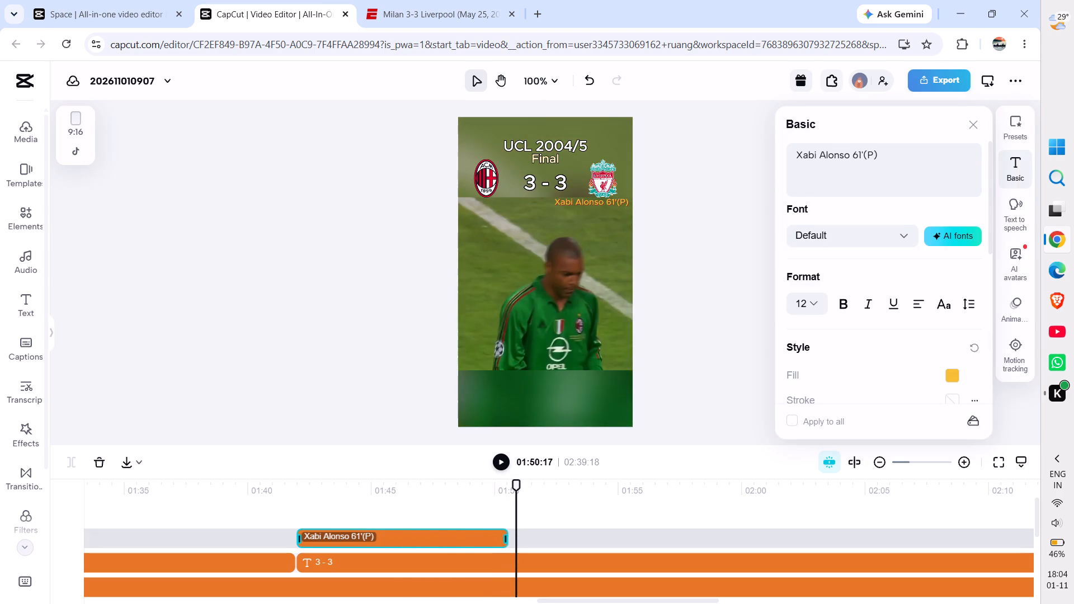
{"action": "left_click_drag", "start_coordinate": [509, 539], "coordinate": [515, 540]}
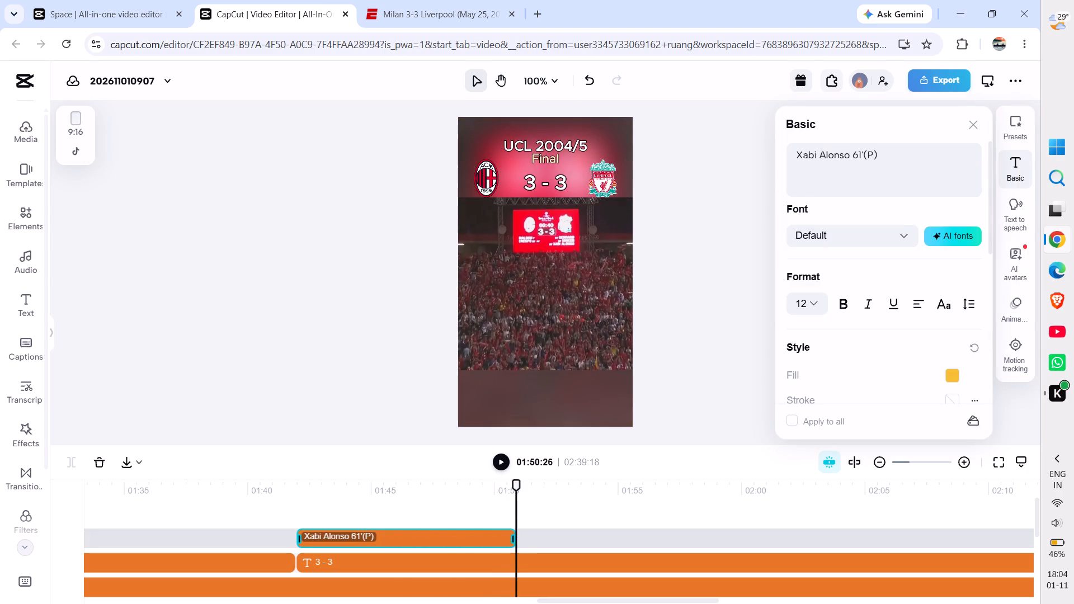
{"action": "left_click", "coordinate": [330, 332]}
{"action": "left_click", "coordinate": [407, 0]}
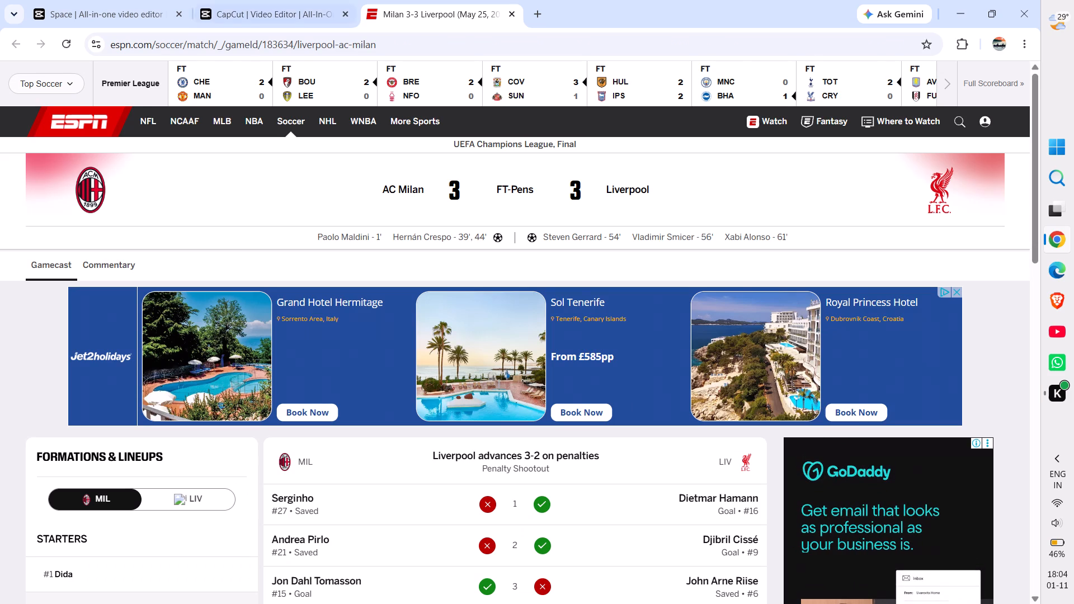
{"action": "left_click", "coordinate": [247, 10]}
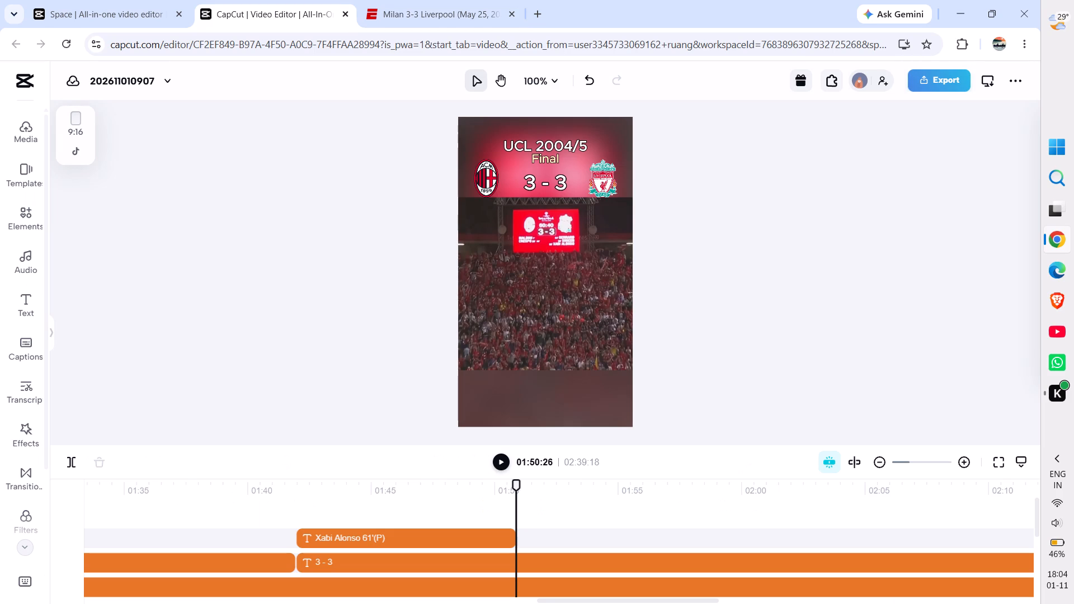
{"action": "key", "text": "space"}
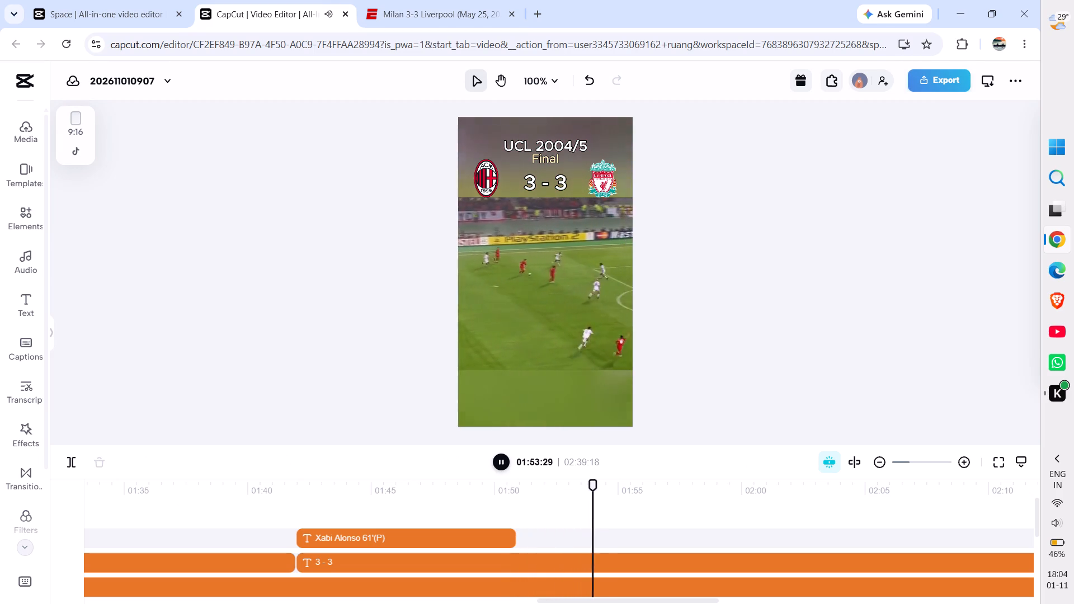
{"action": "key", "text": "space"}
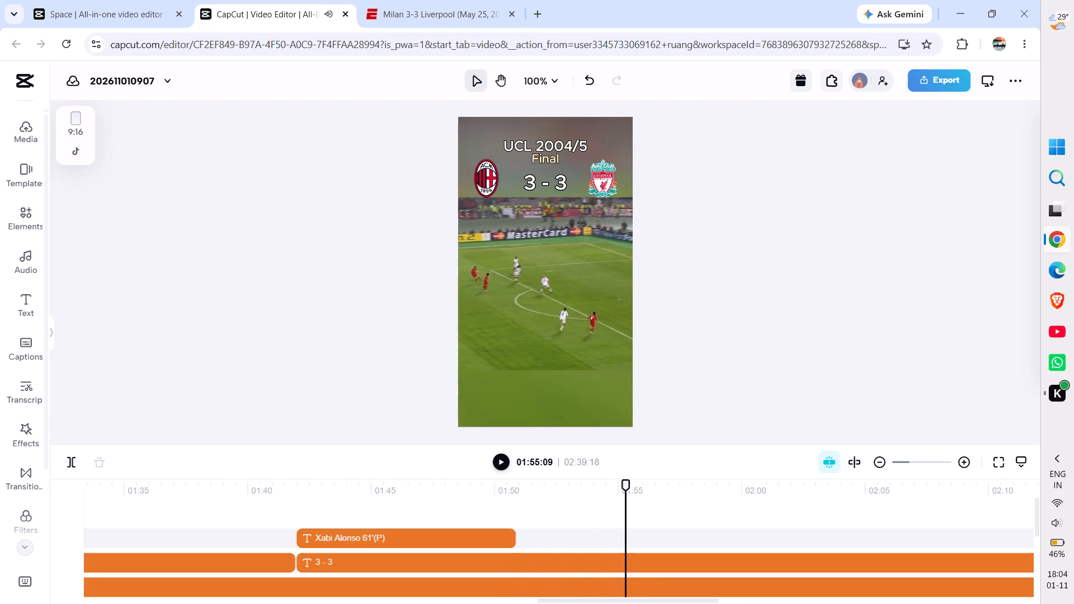
Find the end of the second Liverpool goal's replay and extend the "Vladimir Smicer 56'" caption to end there, at 01:28:18.
{"action": "scroll", "coordinate": [256, 514], "scroll_direction": "right", "scroll_amount": 6}
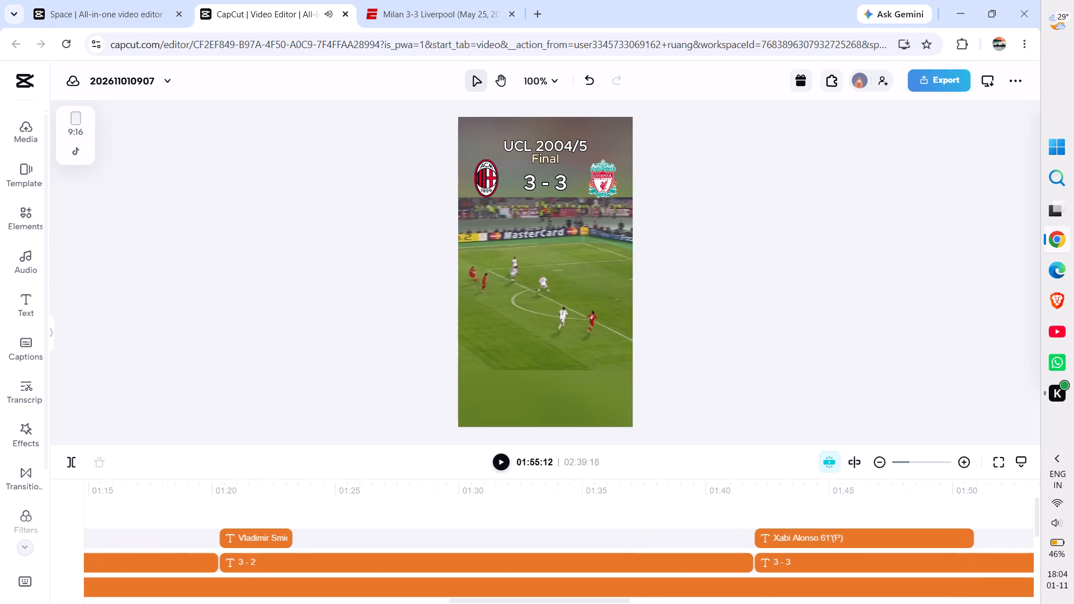
{"action": "left_click", "coordinate": [249, 508]}
{"action": "key", "text": "space"}
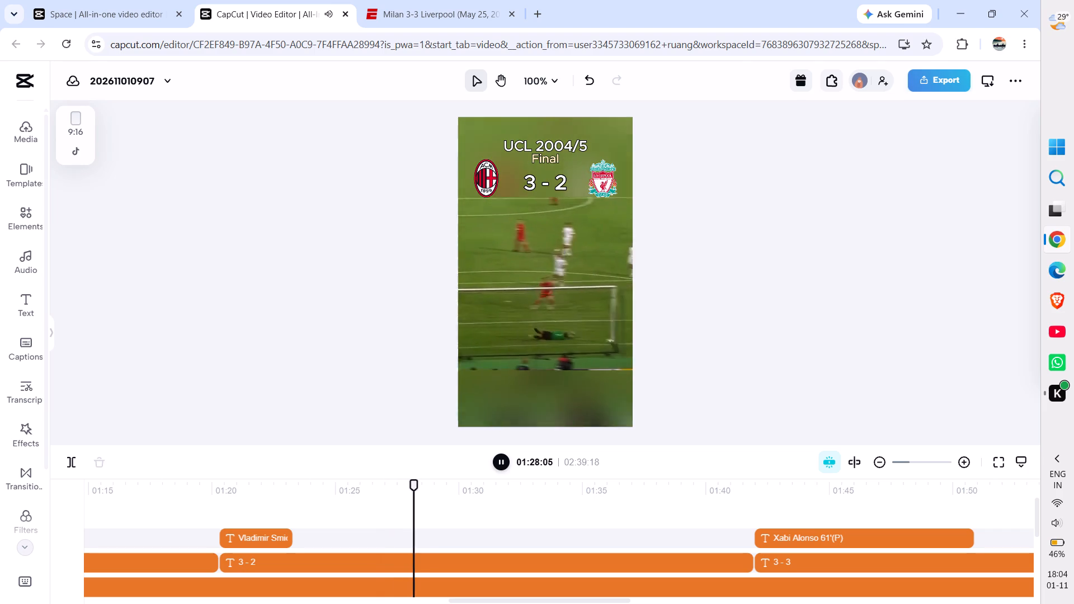
{"action": "key", "text": "space"}
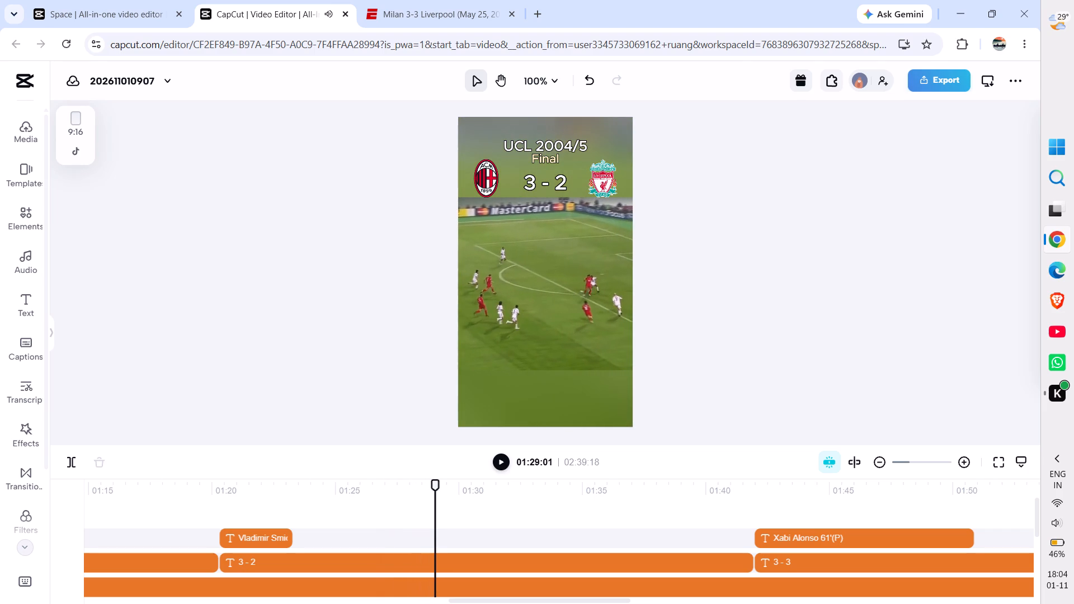
{"action": "key", "text": "ctrl+equal"}
{"action": "key", "text": "ctrl+equal"}
{"action": "key", "text": "ctrl+equal"}
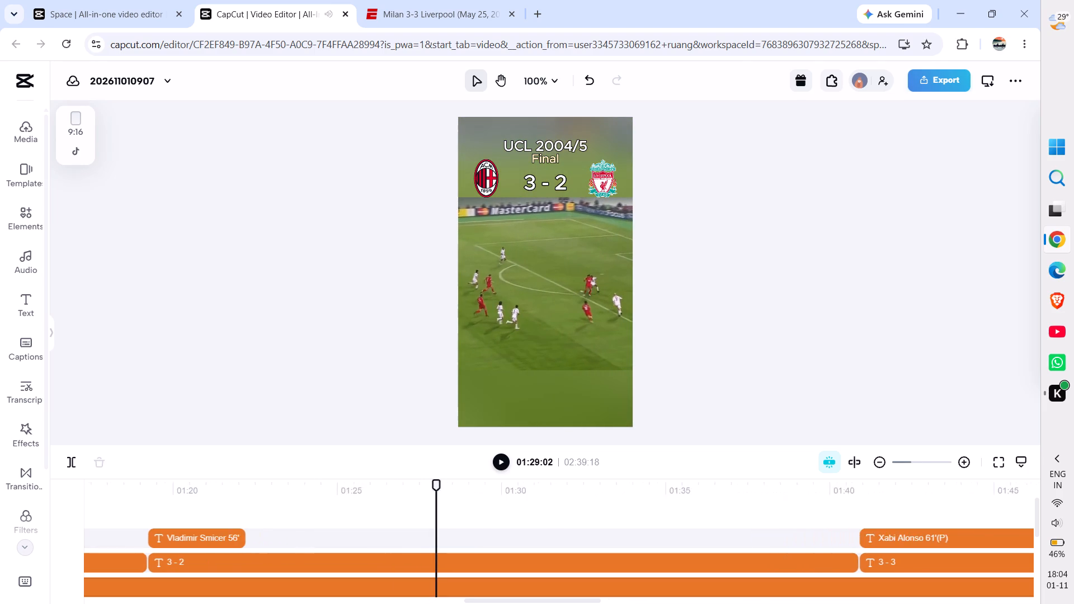
{"action": "key", "text": "ctrl+equal"}
{"action": "key", "text": "ctrl+equal"}
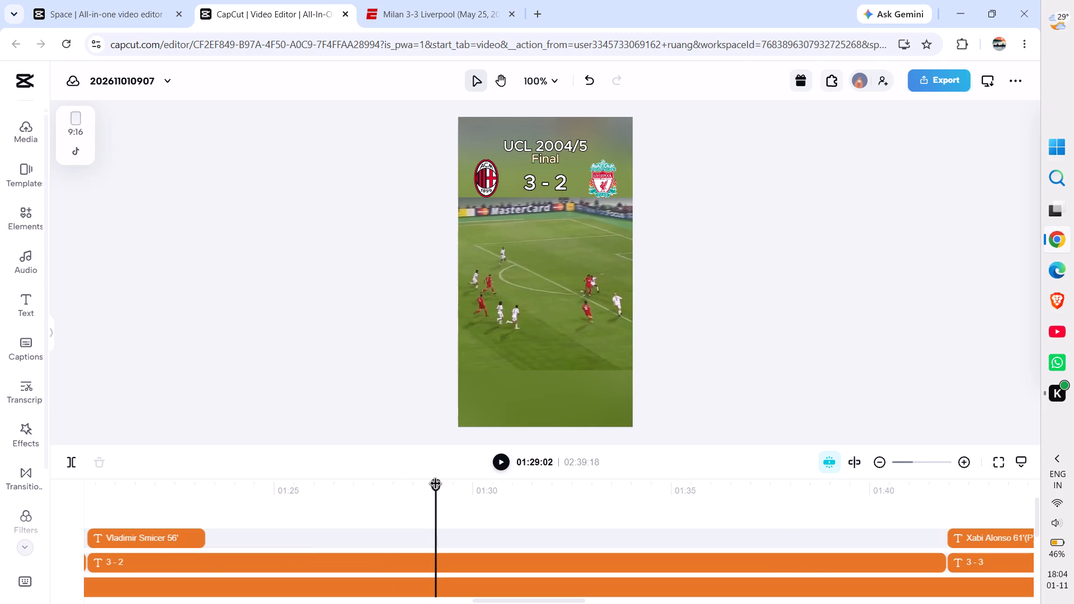
{"action": "left_click_drag", "start_coordinate": [436, 485], "coordinate": [420, 485]}
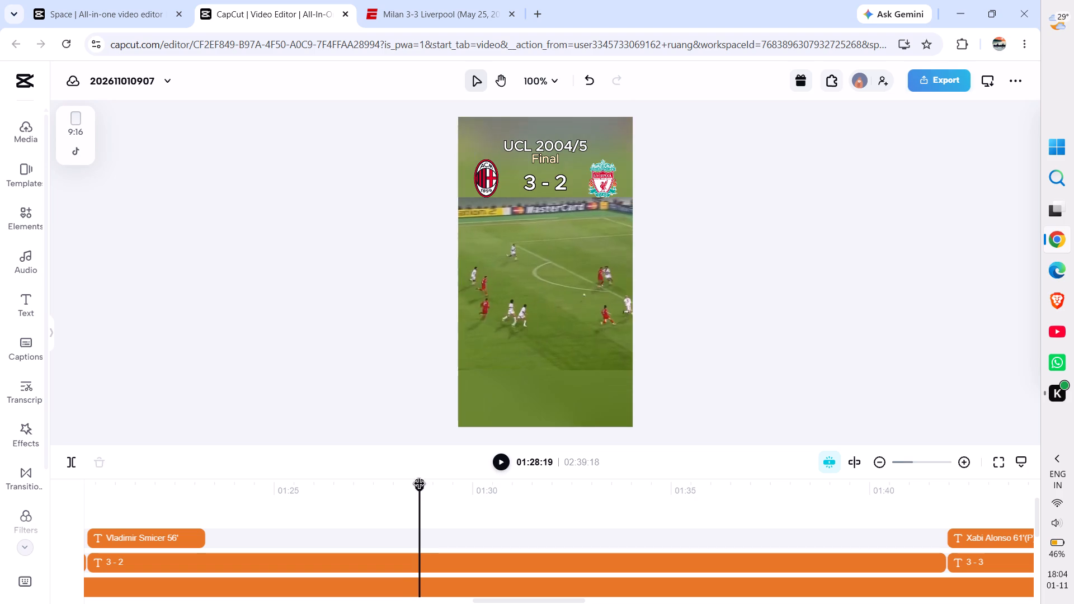
{"action": "left_click_drag", "start_coordinate": [420, 485], "coordinate": [418, 485]}
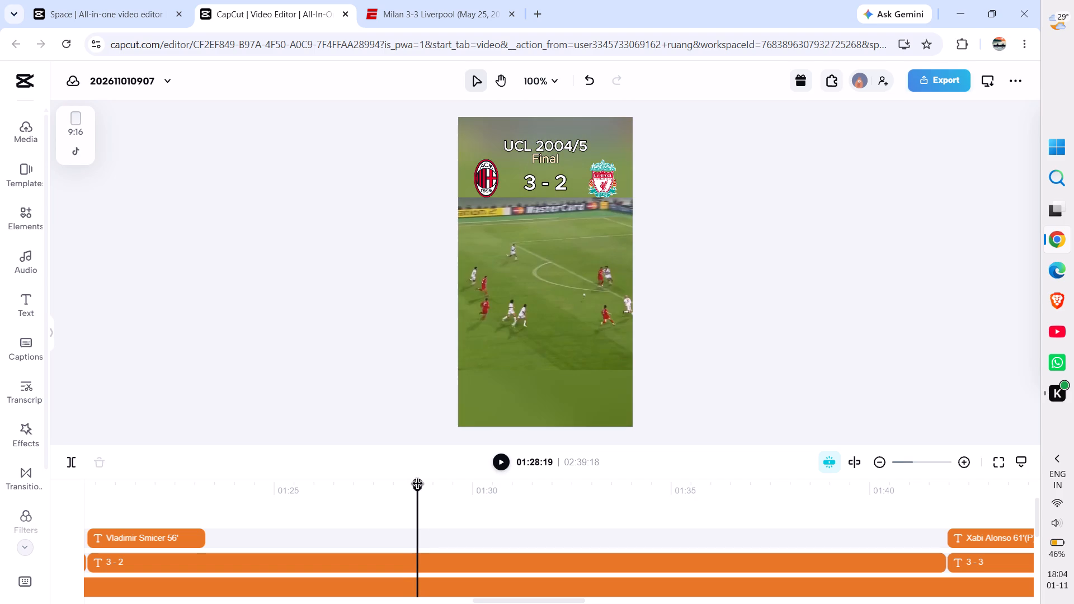
{"action": "left_click_drag", "start_coordinate": [418, 485], "coordinate": [417, 485]}
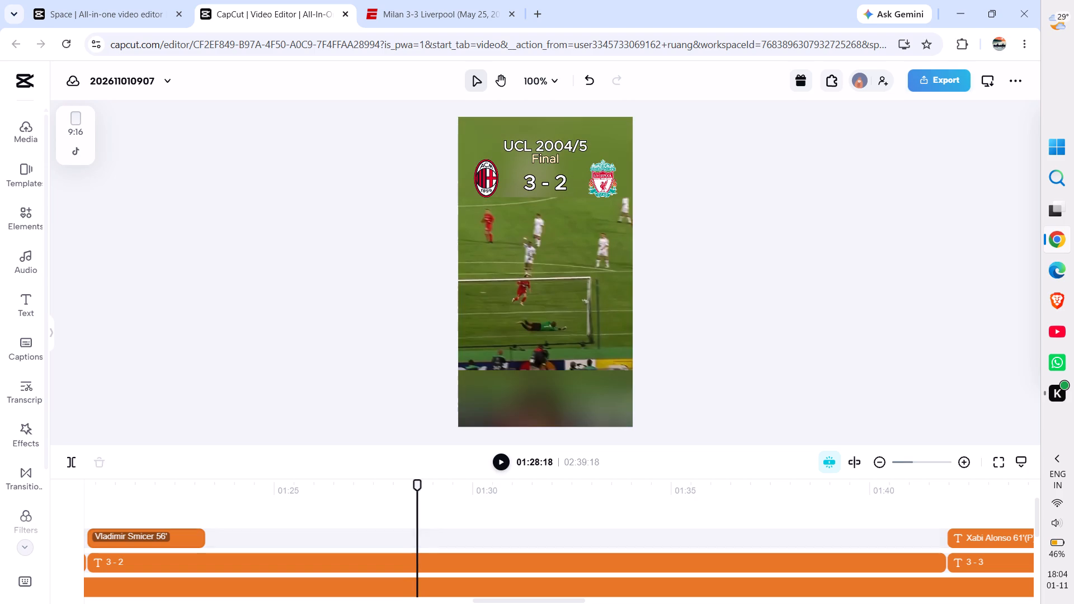
{"action": "left_click", "coordinate": [191, 534]}
{"action": "left_click_drag", "start_coordinate": [205, 535], "coordinate": [262, 536]}
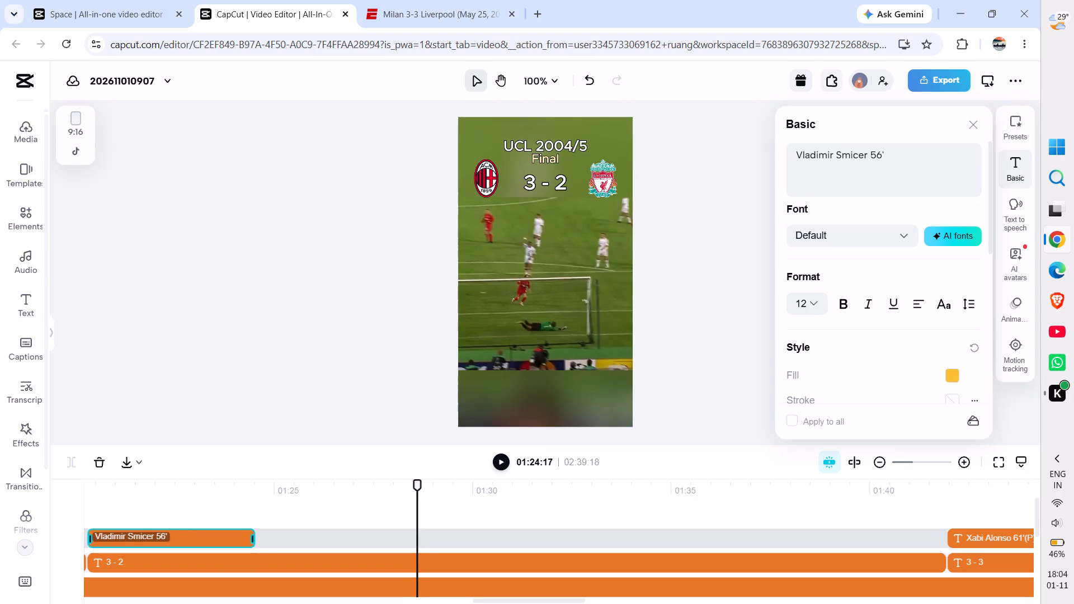
{"action": "left_click_drag", "start_coordinate": [262, 536], "coordinate": [406, 535]}
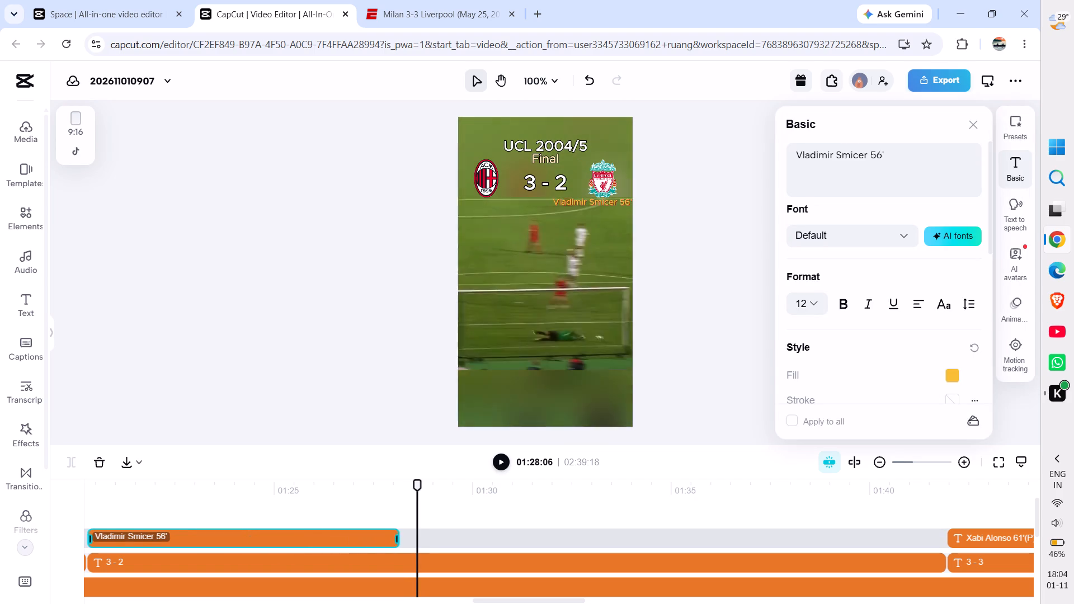
{"action": "left_click_drag", "start_coordinate": [406, 535], "coordinate": [417, 536]}
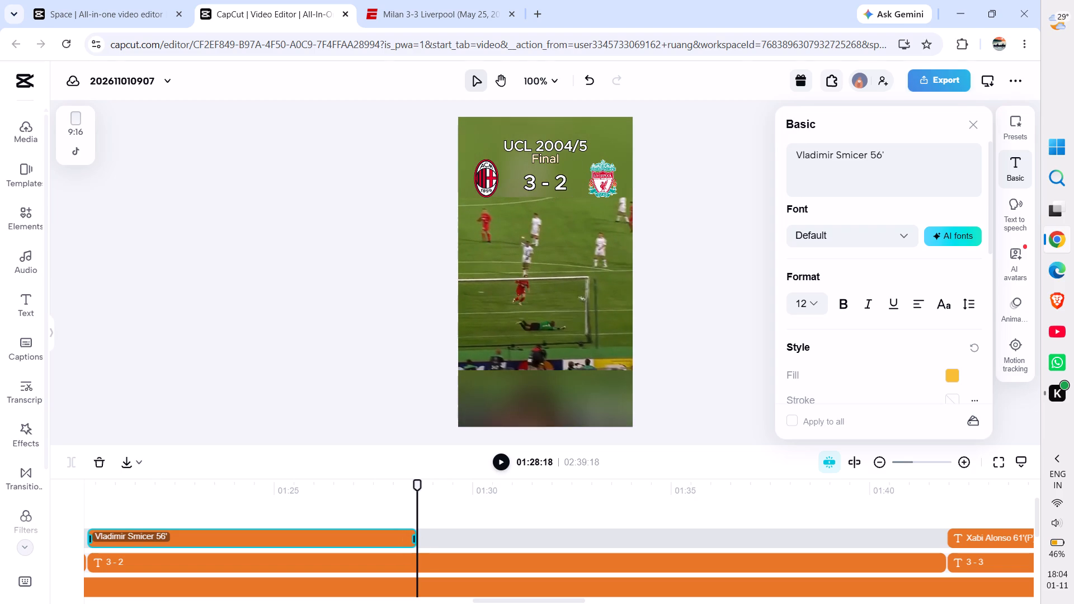
{"action": "left_click", "coordinate": [299, 356]}
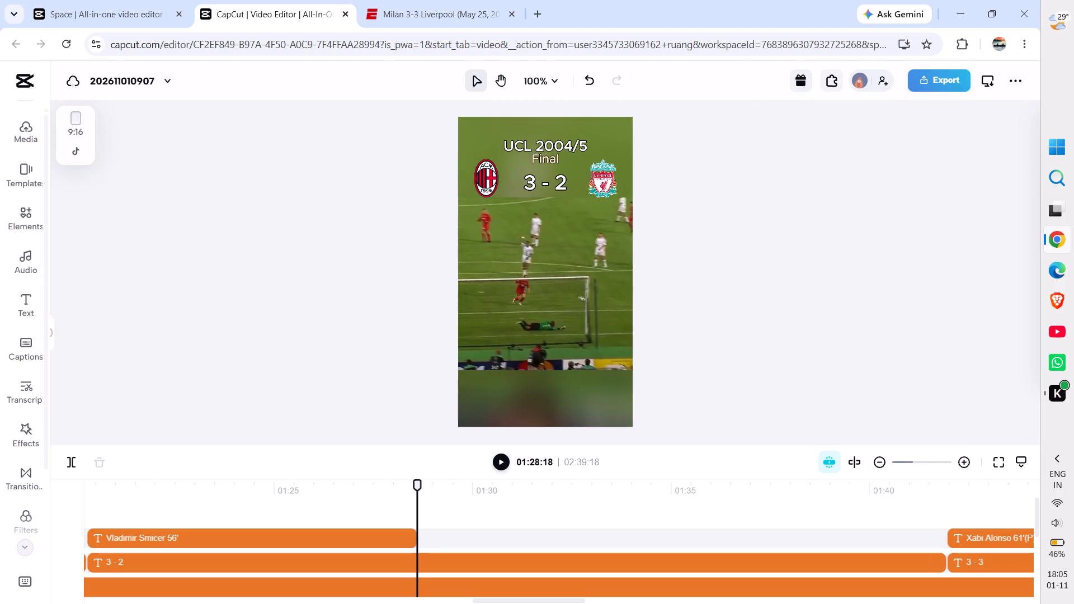
Play the footage from 01:12:06 to find where the "Steven Gerrard 54'" caption should end so it covers the goal's replay.
{"action": "scroll", "coordinate": [295, 504], "scroll_direction": "right", "scroll_amount": 6}
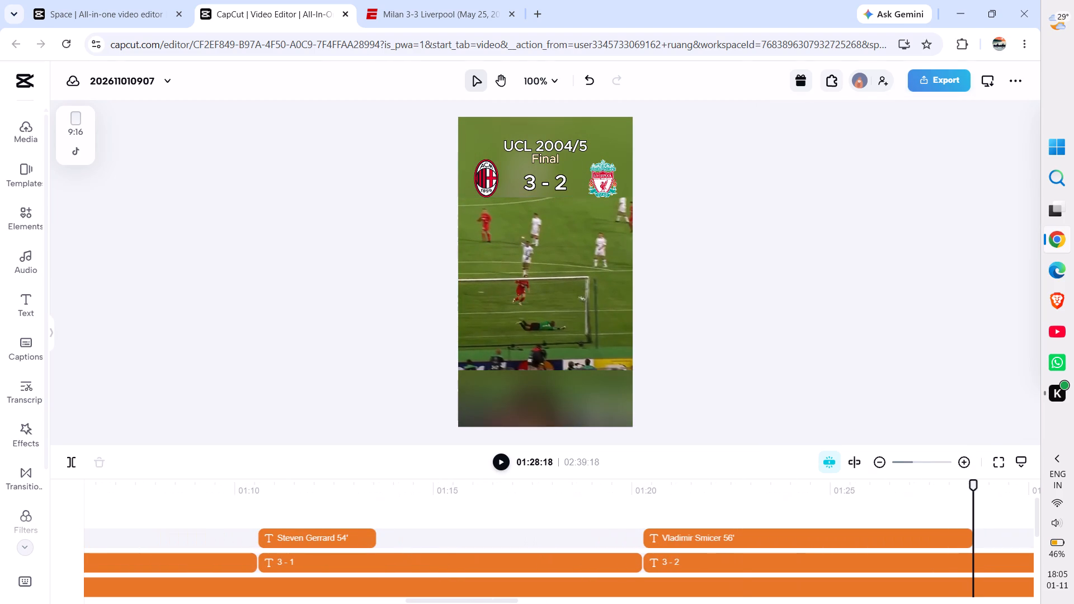
{"action": "left_click", "coordinate": [322, 501]}
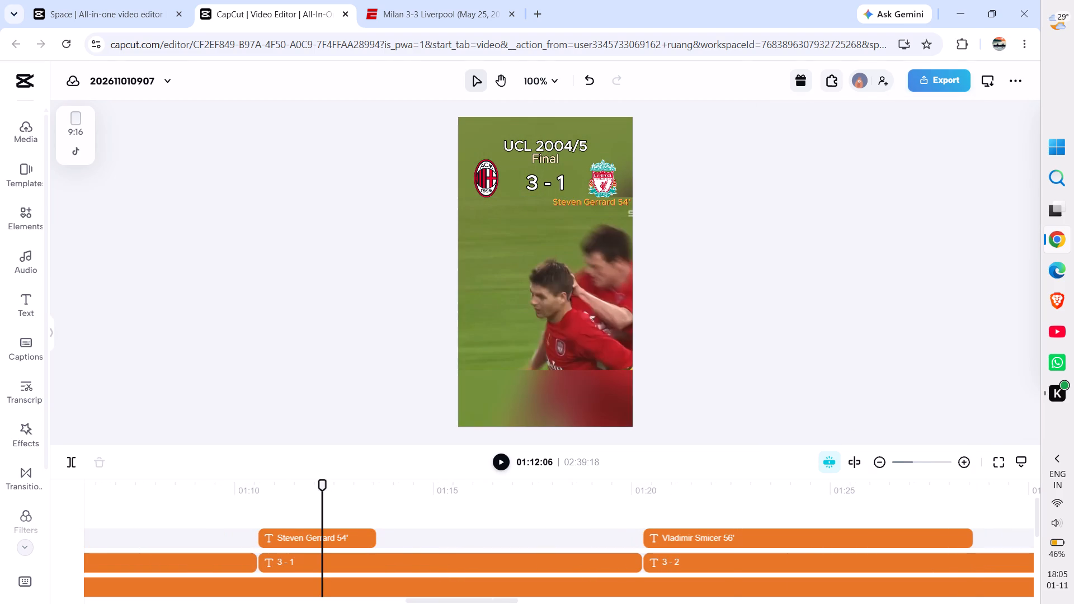
{"action": "key", "text": "space"}
{"action": "key", "text": "space"}
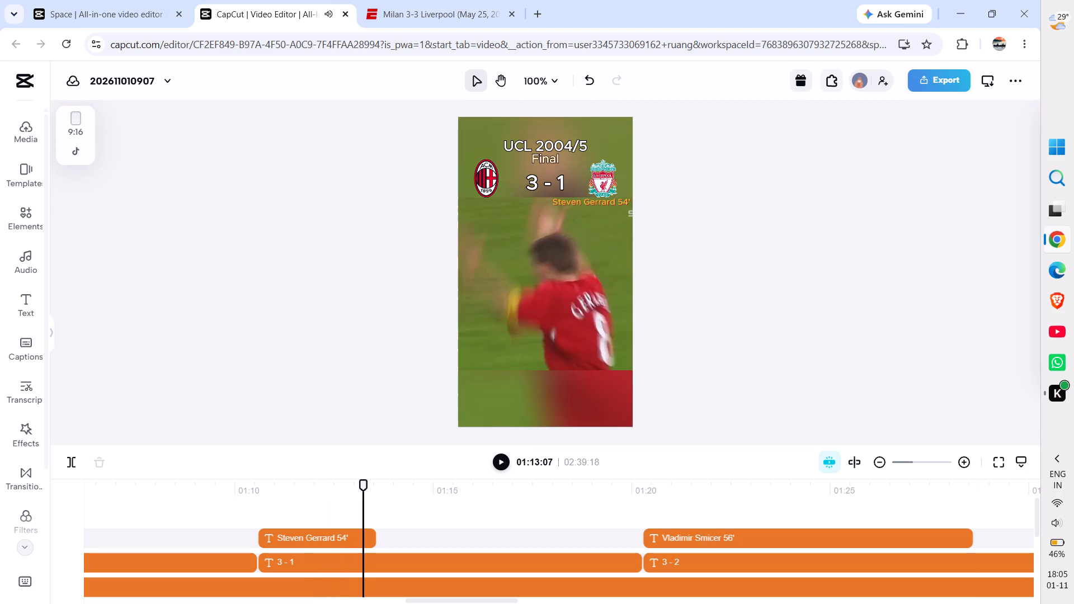
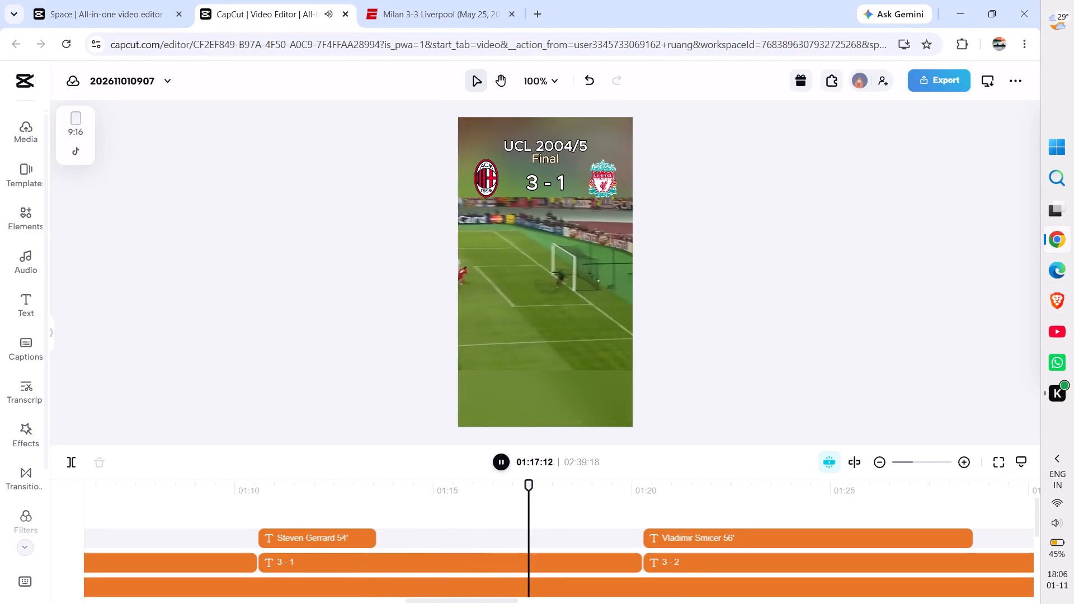
Extend the end of the "Steven Gerrard 54'" caption to 01:17:16, where the goal's replay finishes, and play the footage back to check it.
{"action": "key", "text": "space"}
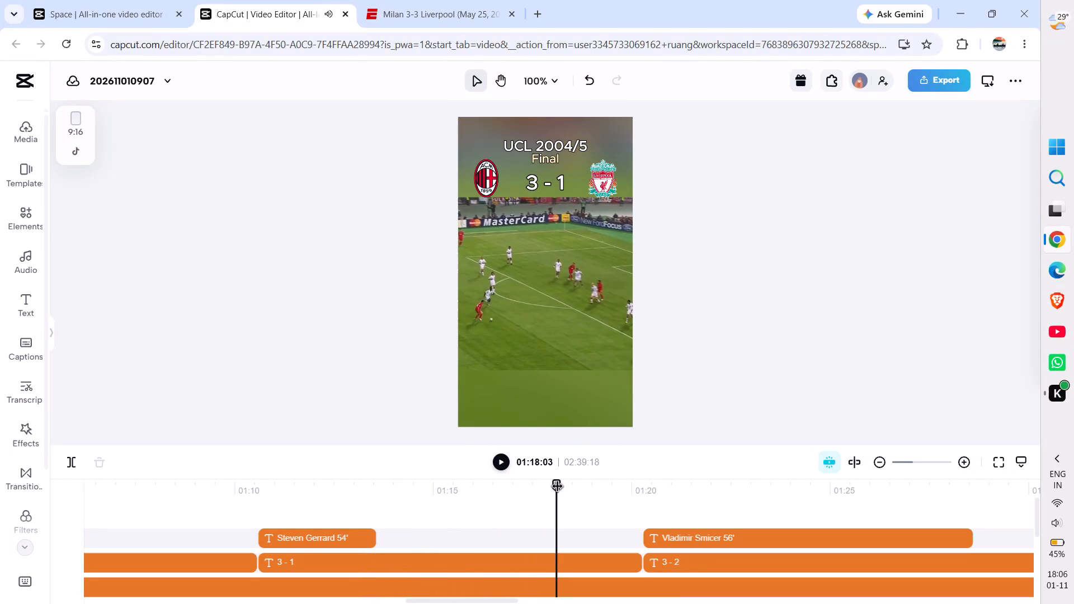
{"action": "left_click_drag", "start_coordinate": [558, 488], "coordinate": [544, 492]}
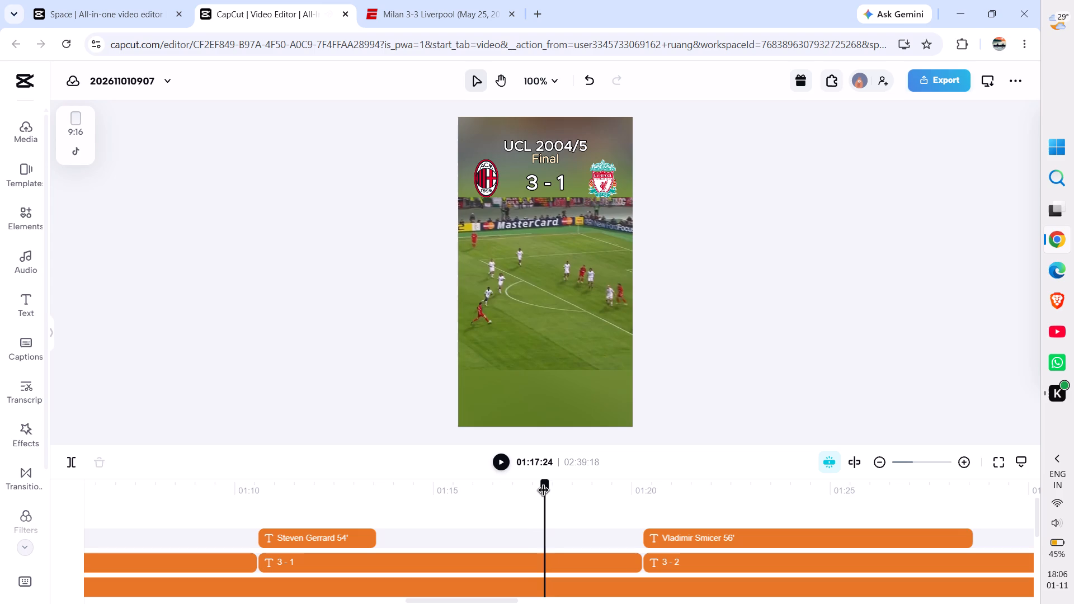
{"action": "left_click_drag", "start_coordinate": [544, 492], "coordinate": [534, 493]}
{"action": "left_click", "coordinate": [356, 542]}
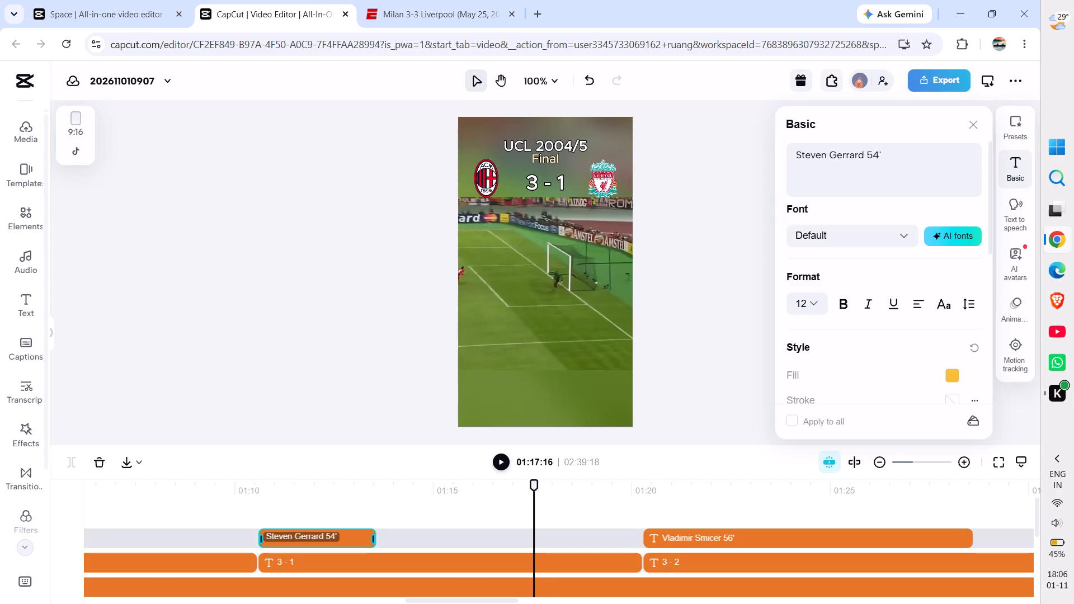
{"action": "left_click_drag", "start_coordinate": [375, 538], "coordinate": [528, 549]}
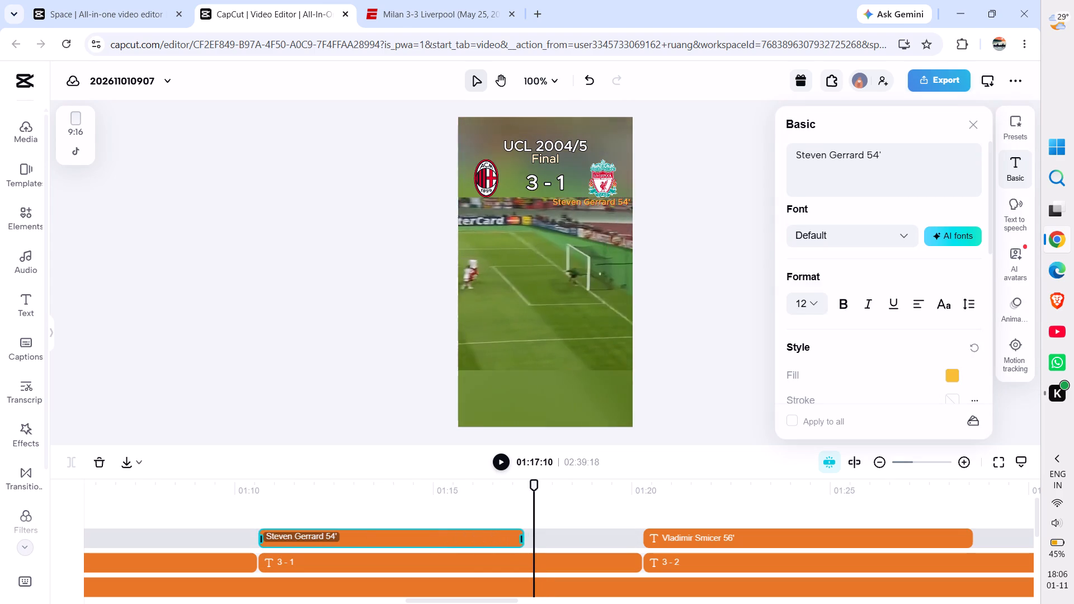
{"action": "left_click_drag", "start_coordinate": [528, 549], "coordinate": [532, 549]}
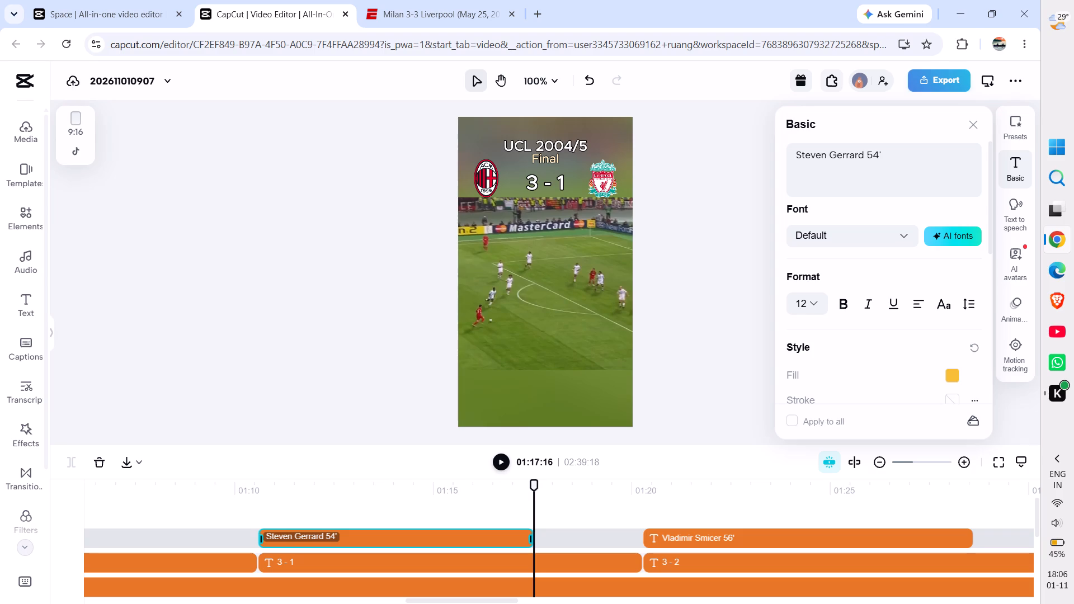
{"action": "left_click", "coordinate": [374, 492]}
{"action": "key", "text": "space"}
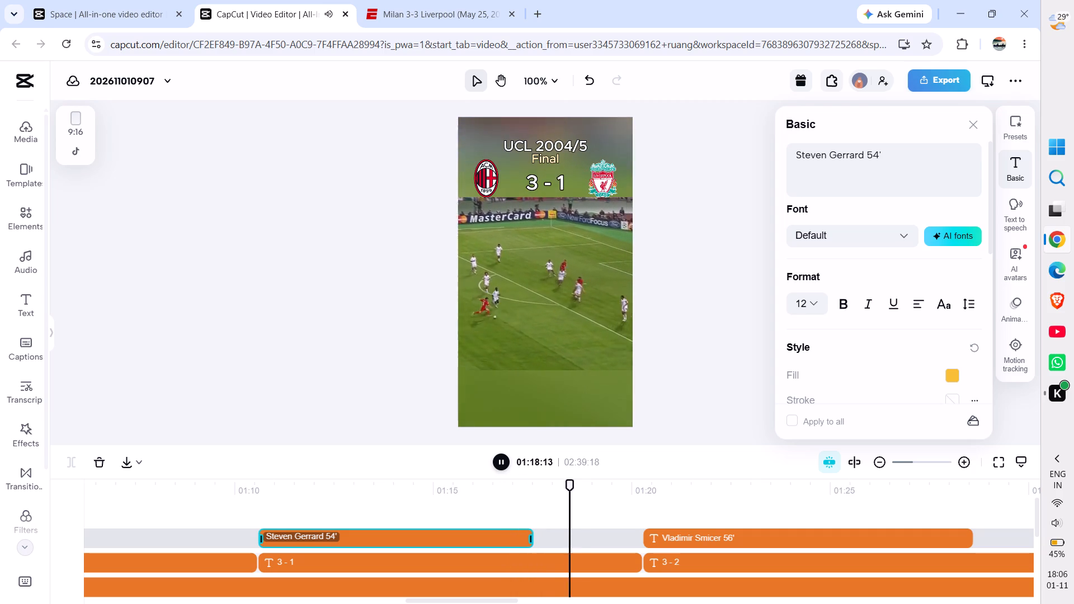
{"action": "key", "text": "space"}
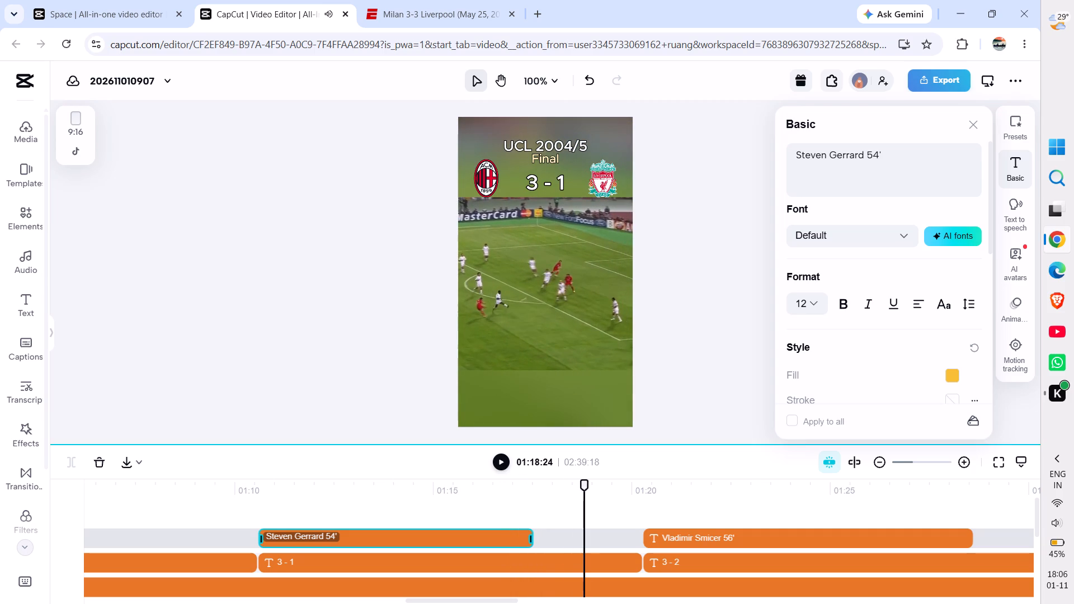
{"action": "left_click", "coordinate": [300, 308]}
Find the end of Milan's third goal's replay and extend the "Hernán Crespo 44'" caption to end there, at 00:55:15.
{"action": "scroll", "coordinate": [286, 496], "scroll_direction": "right", "scroll_amount": 6}
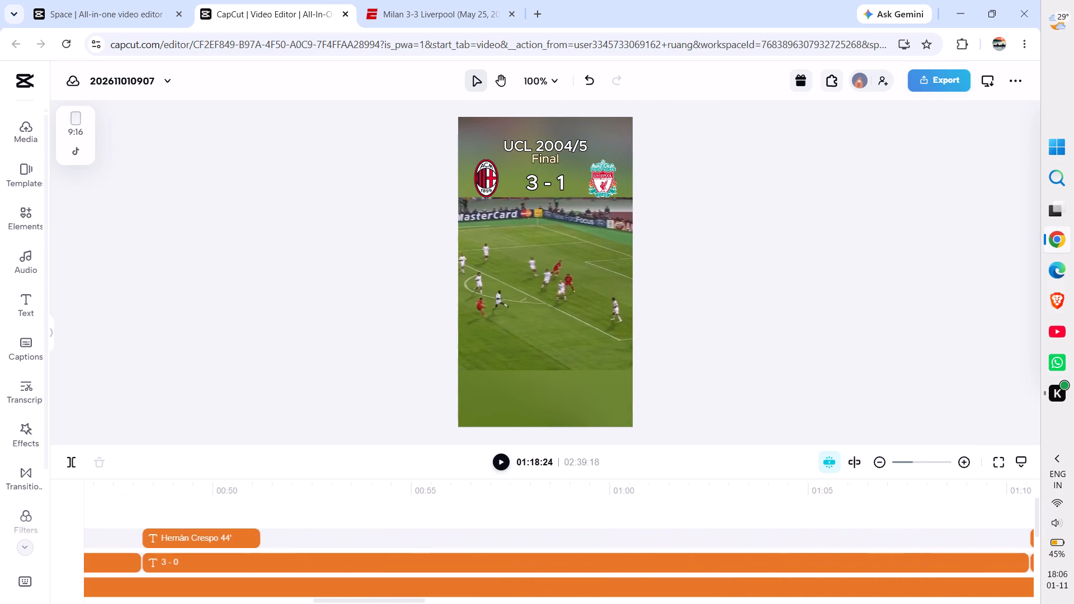
{"action": "scroll", "coordinate": [286, 496], "scroll_direction": "right", "scroll_amount": 2}
{"action": "left_click", "coordinate": [328, 512]}
{"action": "key", "text": "space"}
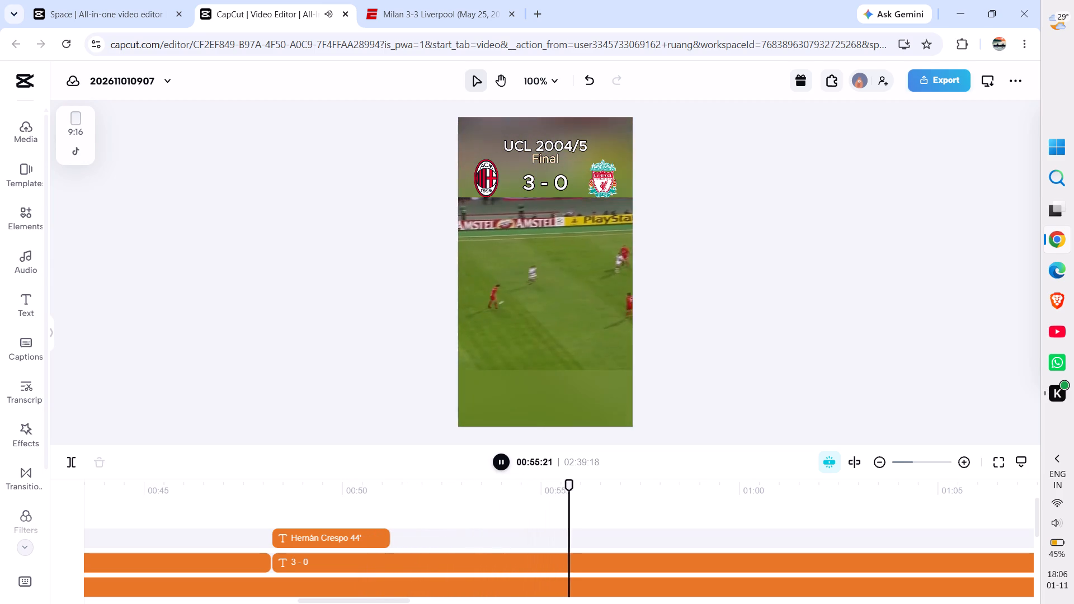
{"action": "key", "text": "space"}
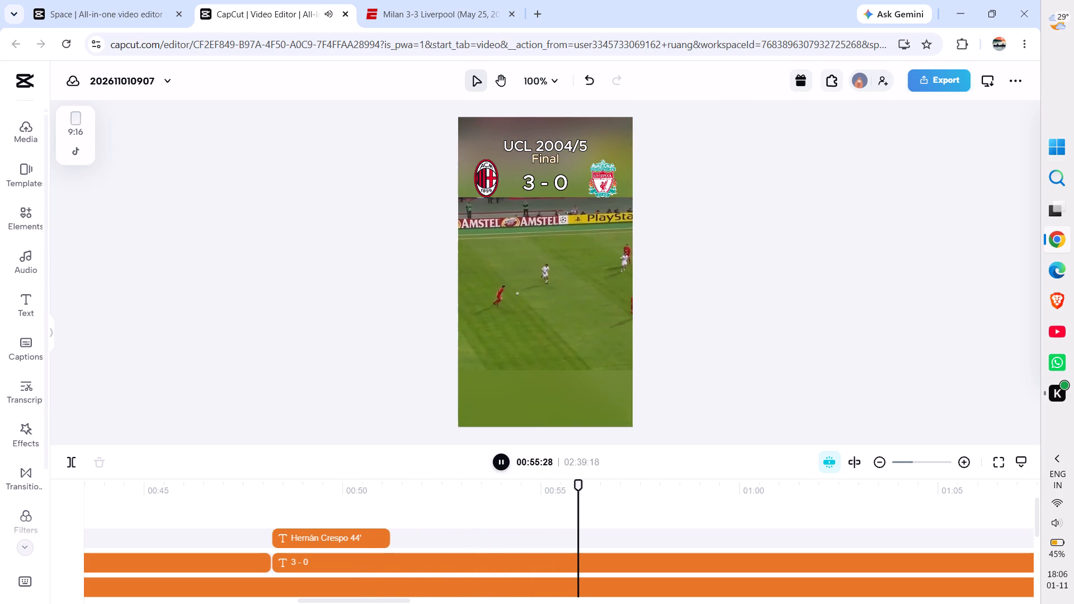
{"action": "left_click_drag", "start_coordinate": [578, 483], "coordinate": [572, 483]}
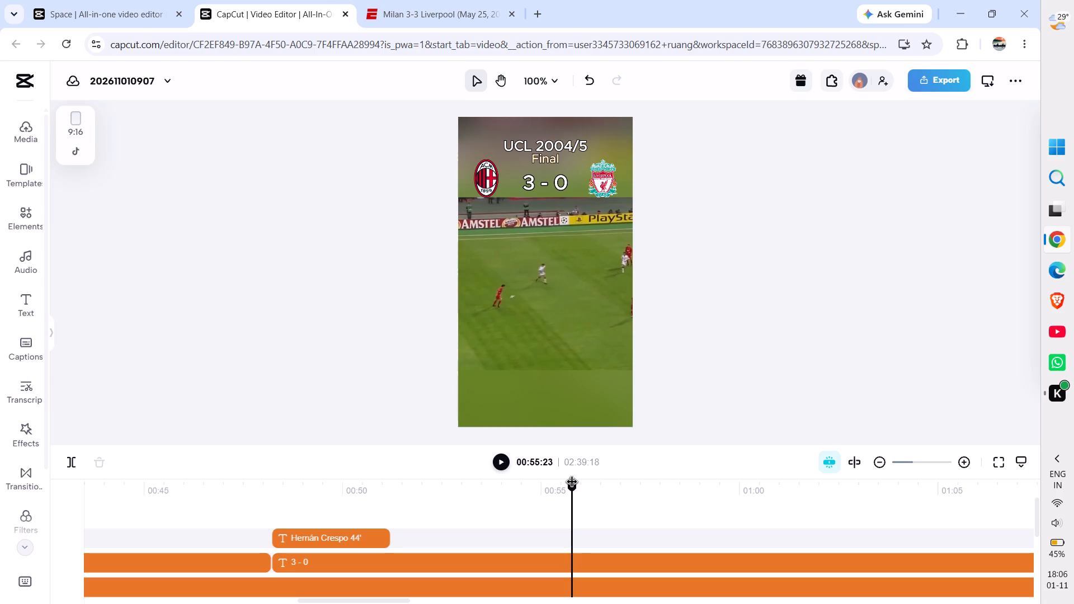
{"action": "left_click_drag", "start_coordinate": [572, 483], "coordinate": [567, 483]}
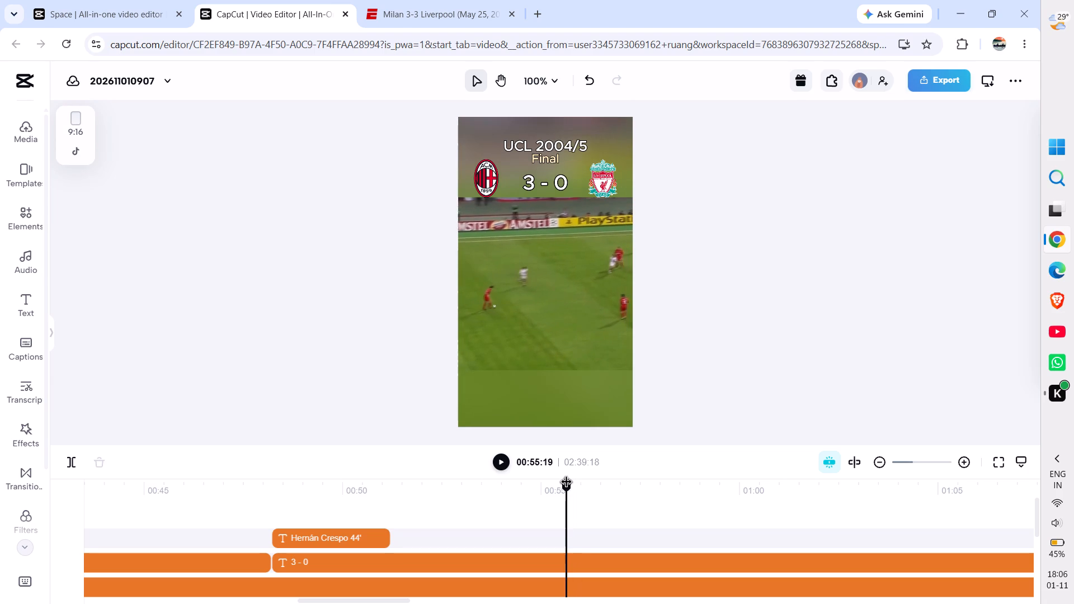
{"action": "left_click_drag", "start_coordinate": [567, 483], "coordinate": [566, 480]}
{"action": "left_click_drag", "start_coordinate": [566, 480], "coordinate": [563, 481]}
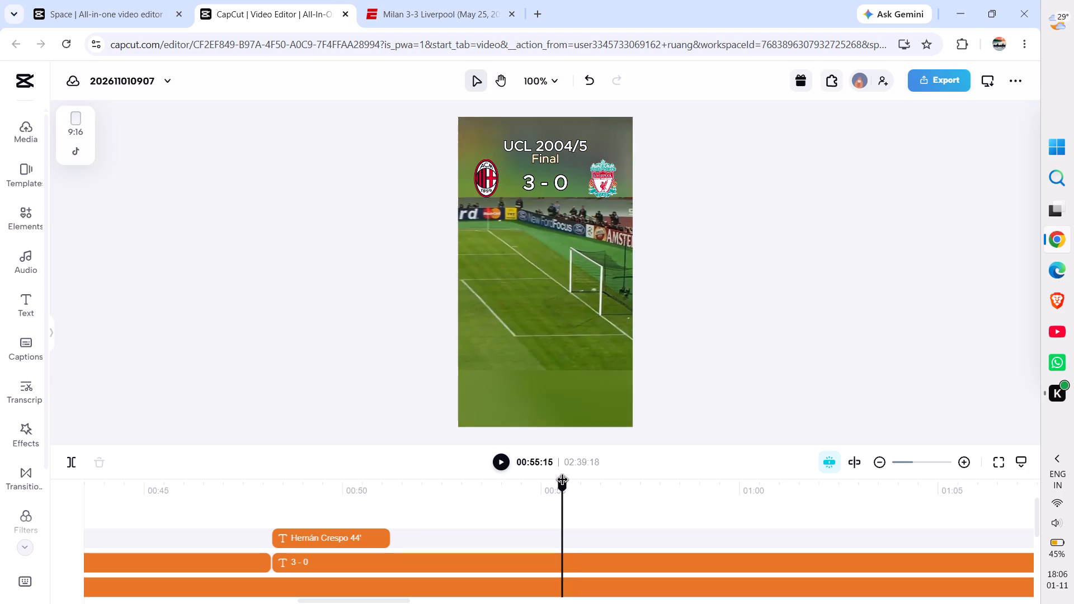
{"action": "left_click_drag", "start_coordinate": [563, 481], "coordinate": [564, 481]}
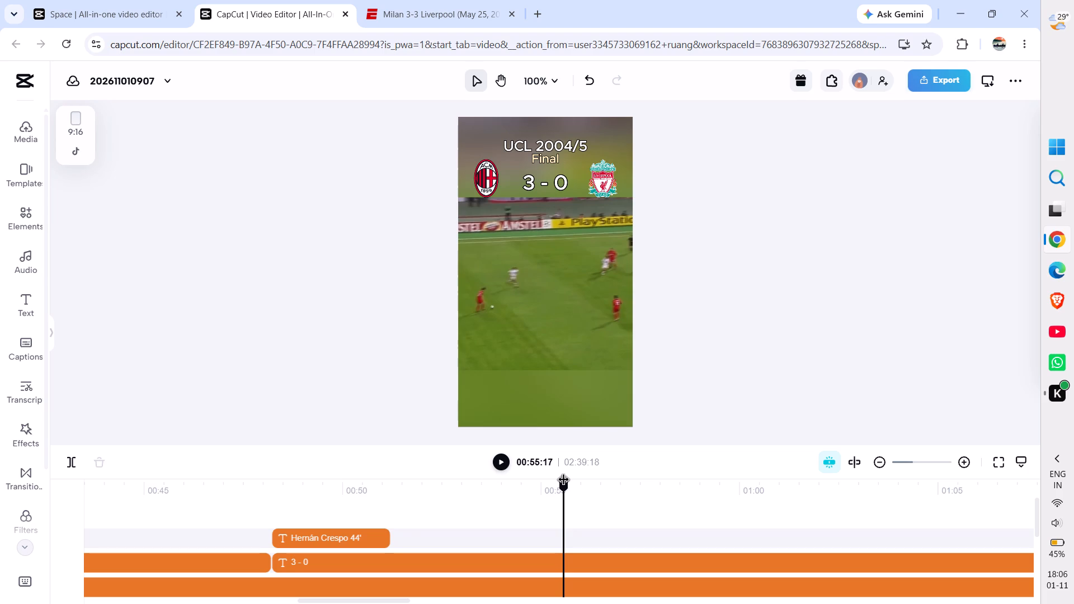
{"action": "left_click_drag", "start_coordinate": [564, 481], "coordinate": [562, 483]}
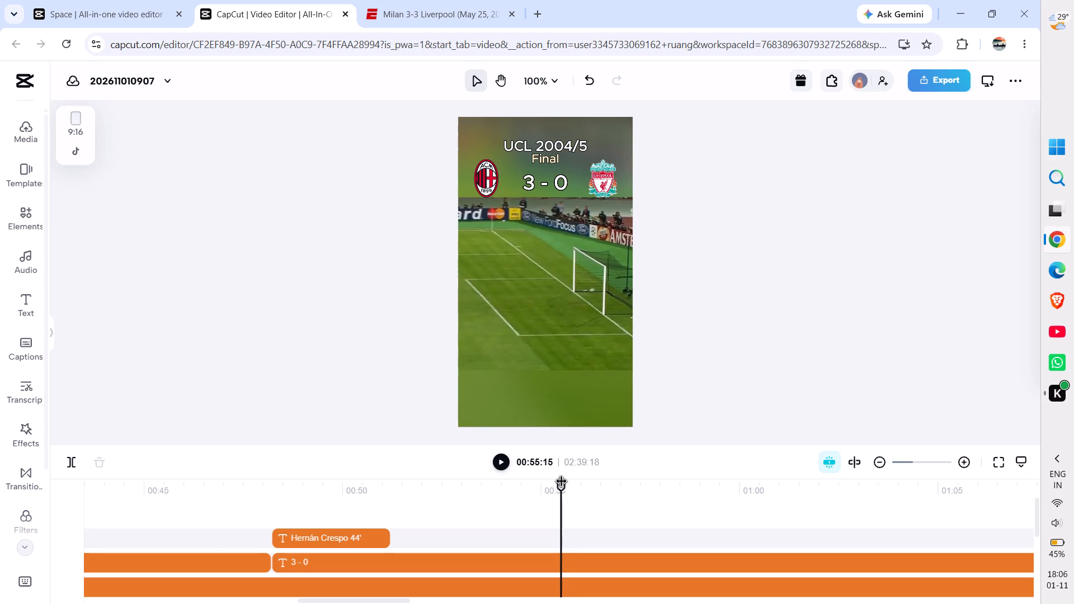
{"action": "left_click", "coordinate": [378, 537]}
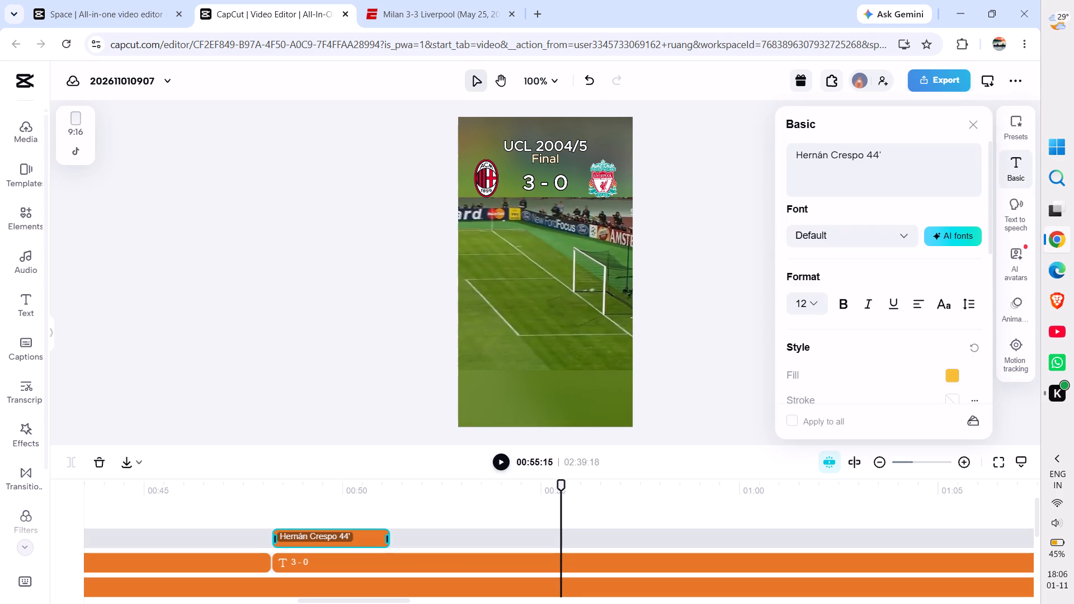
{"action": "left_click_drag", "start_coordinate": [387, 539], "coordinate": [558, 540]}
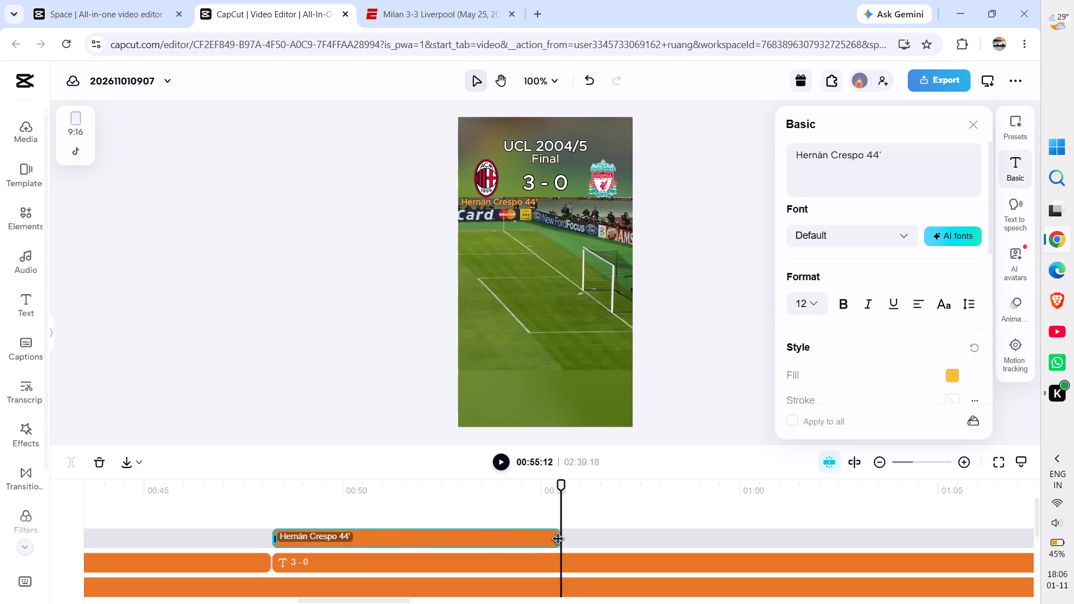
{"action": "left_click_drag", "start_coordinate": [558, 540], "coordinate": [560, 541]}
{"action": "left_click", "coordinate": [317, 258]}
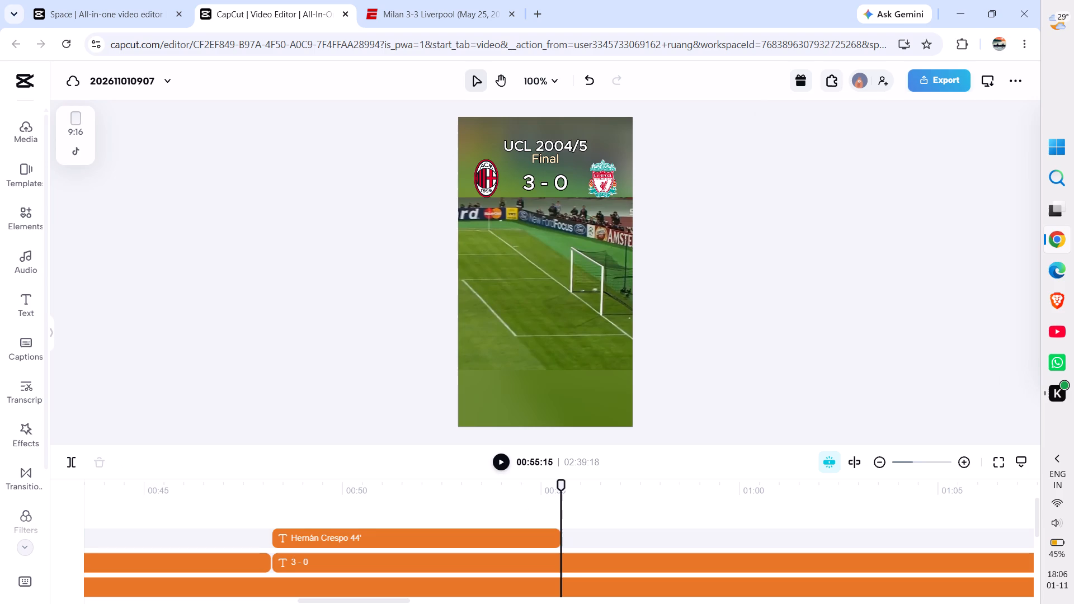
Find the end of Milan's second goal's replay and extend the "Hernán Crespo 39'" caption to end there, at 00:43:28.
{"action": "scroll", "coordinate": [313, 512], "scroll_direction": "right", "scroll_amount": 2}
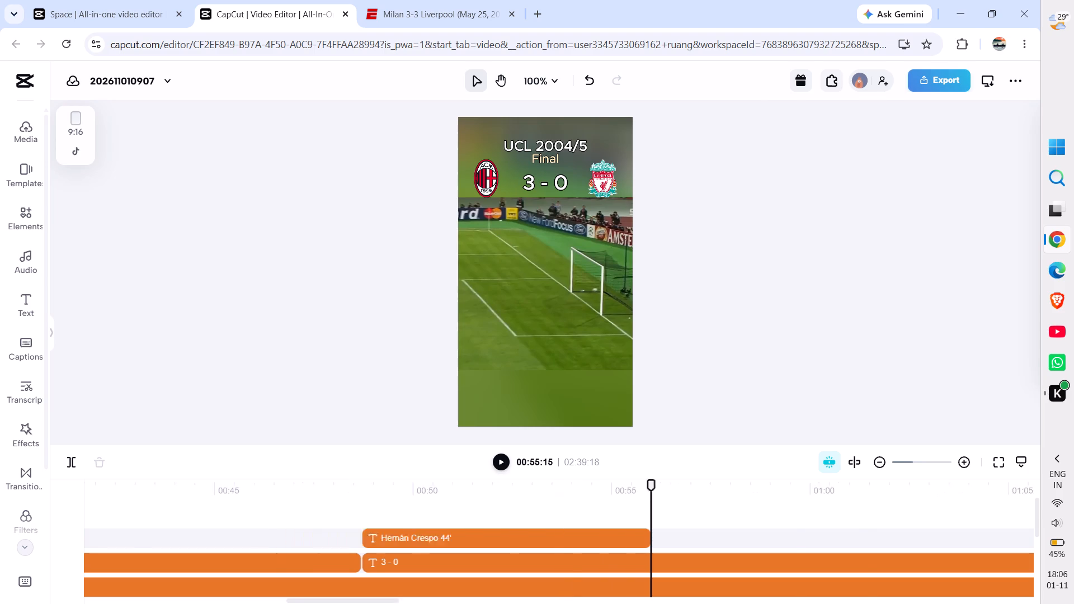
{"action": "scroll", "coordinate": [313, 512], "scroll_direction": "right", "scroll_amount": 4}
{"action": "left_click", "coordinate": [310, 506]}
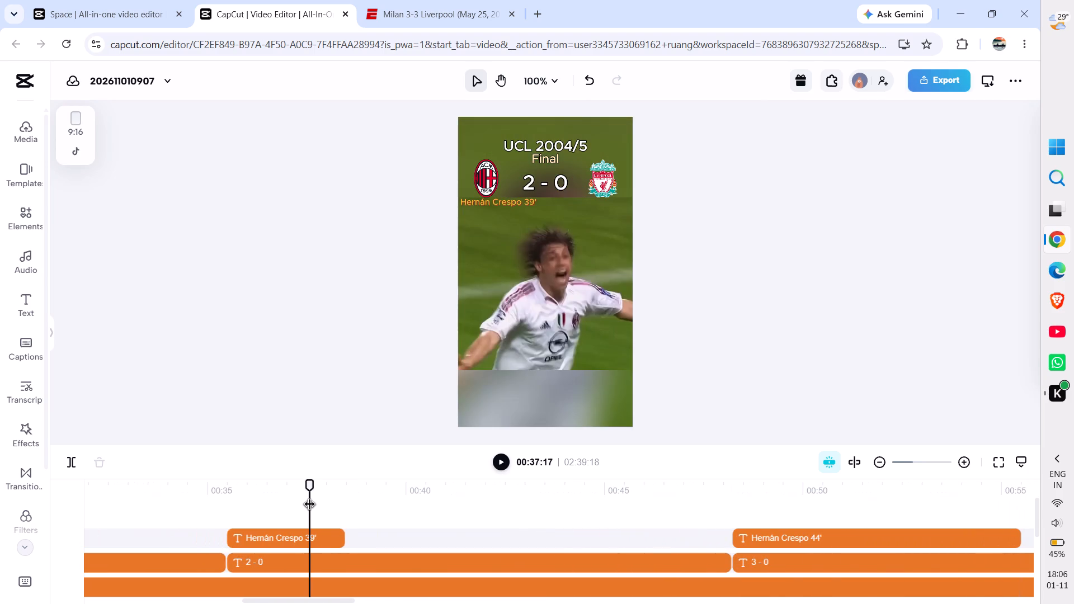
{"action": "key", "text": "space"}
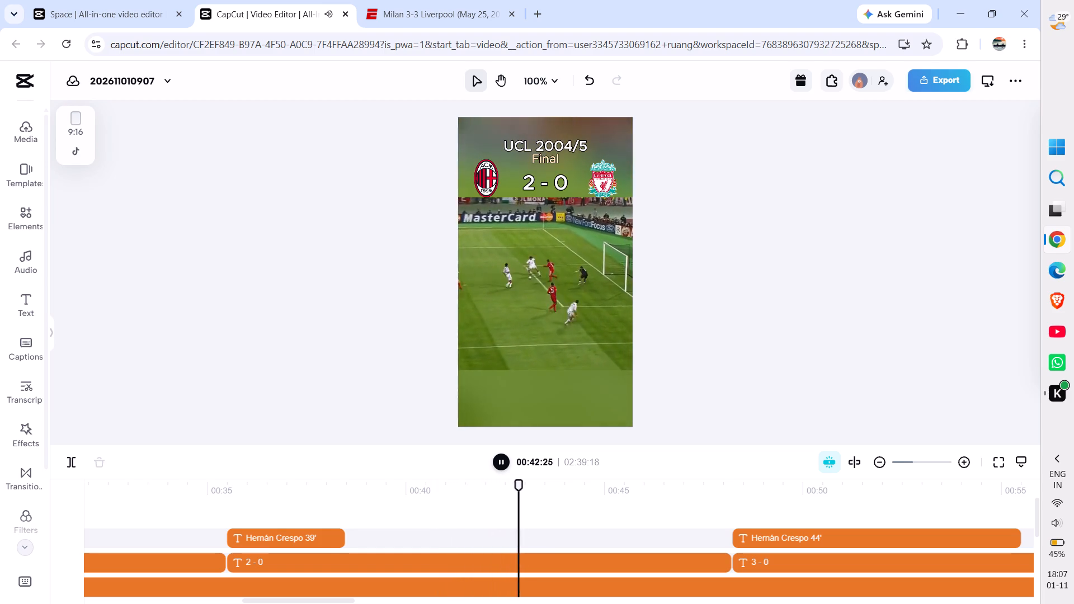
{"action": "key", "text": "space"}
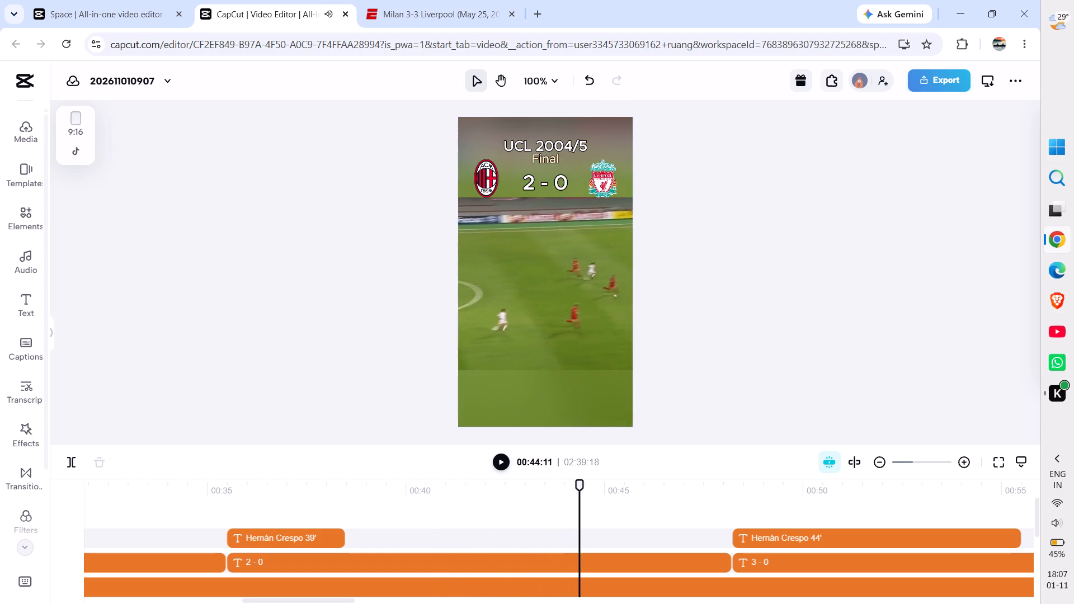
{"action": "left_click_drag", "start_coordinate": [580, 484], "coordinate": [575, 484]}
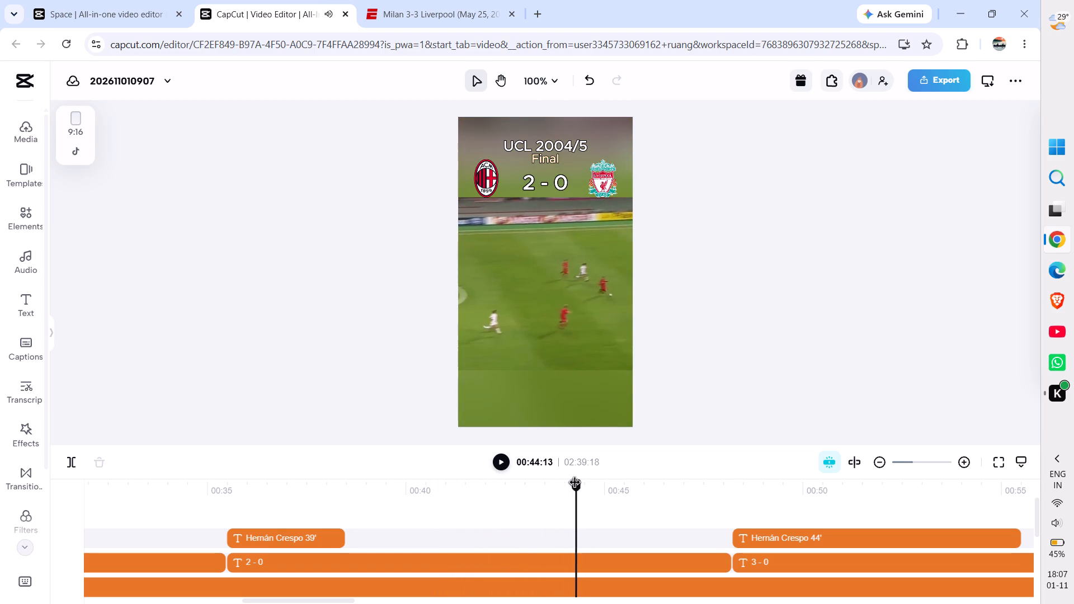
{"action": "left_click_drag", "start_coordinate": [575, 484], "coordinate": [560, 483]}
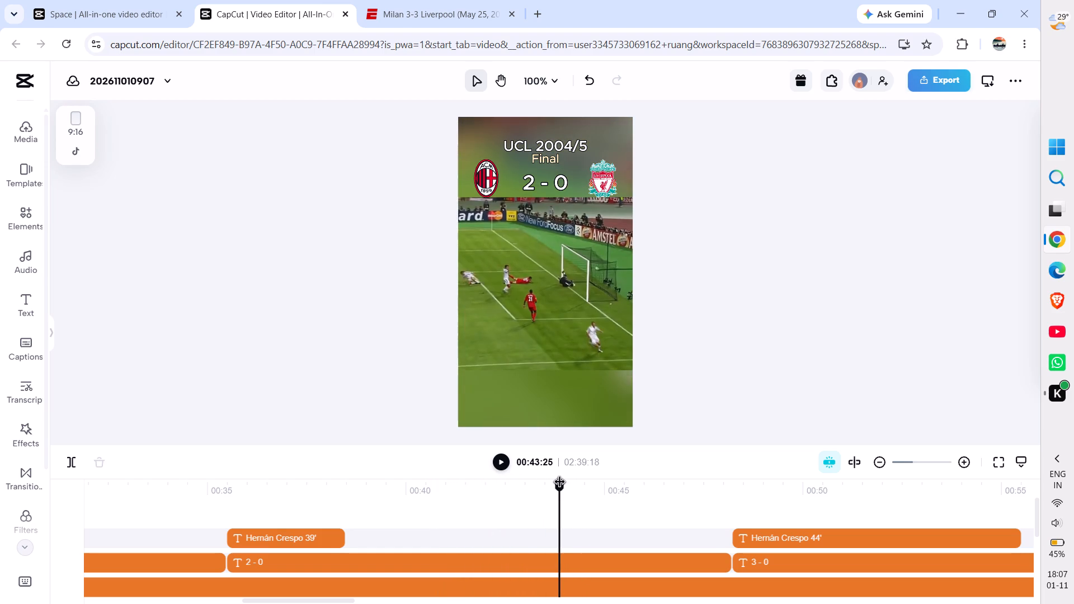
{"action": "left_click_drag", "start_coordinate": [560, 483], "coordinate": [562, 483]}
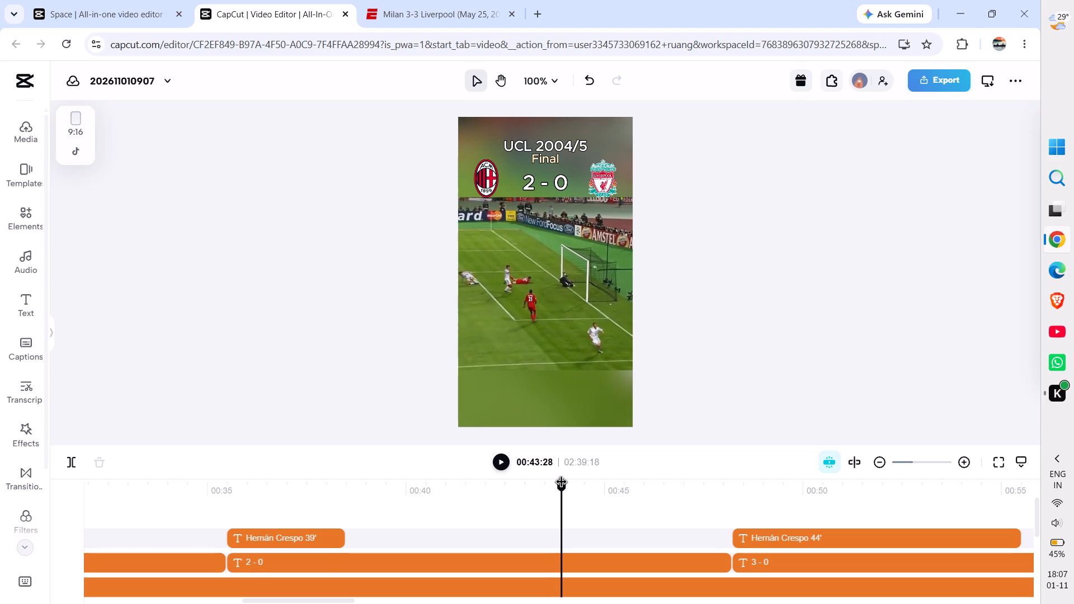
{"action": "left_click_drag", "start_coordinate": [562, 483], "coordinate": [563, 483]}
{"action": "left_click", "coordinate": [329, 535]}
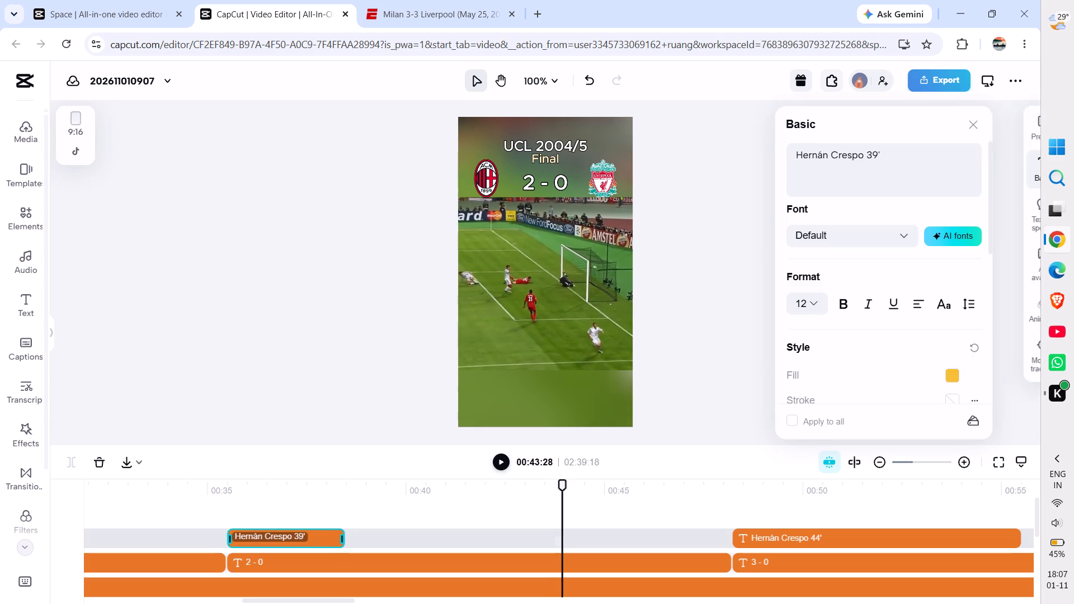
{"action": "left_click_drag", "start_coordinate": [342, 535], "coordinate": [525, 523]}
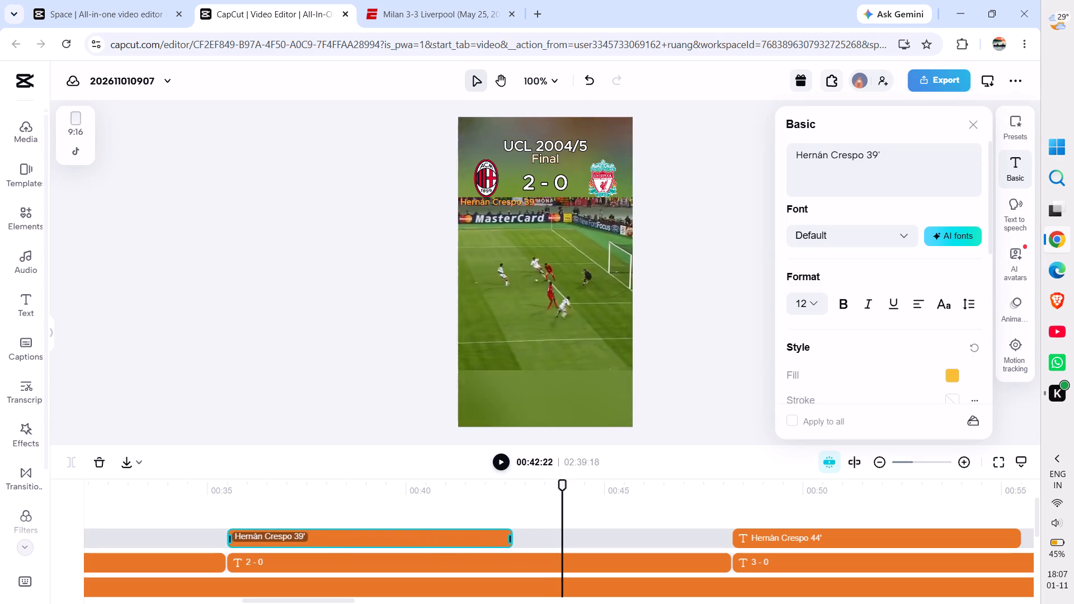
{"action": "left_click_drag", "start_coordinate": [525, 523], "coordinate": [562, 528]}
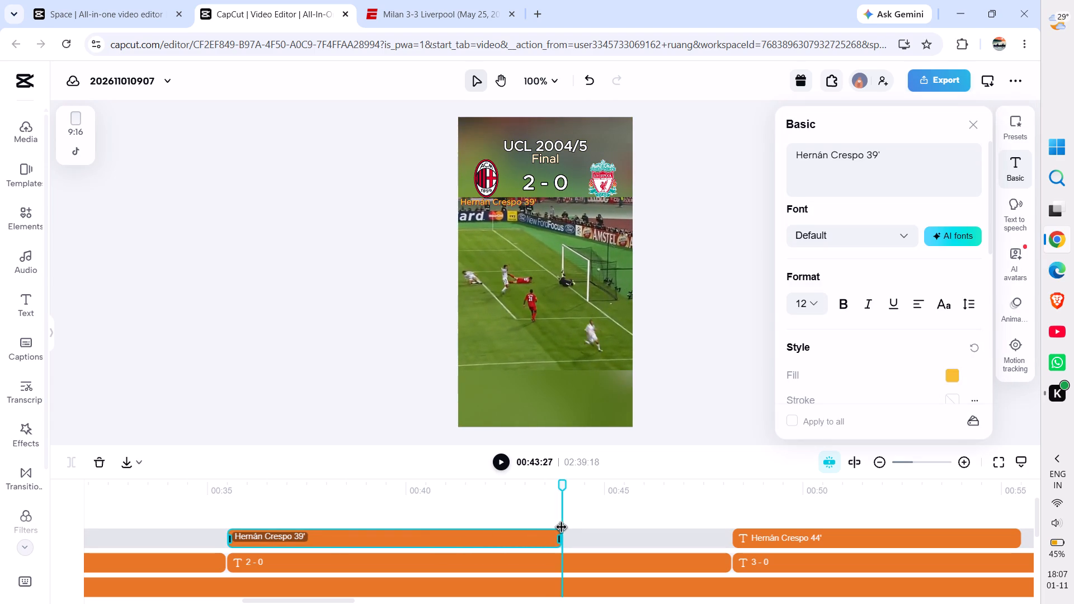
{"action": "left_click_drag", "start_coordinate": [562, 528], "coordinate": [563, 528]}
{"action": "left_click", "coordinate": [286, 298]}
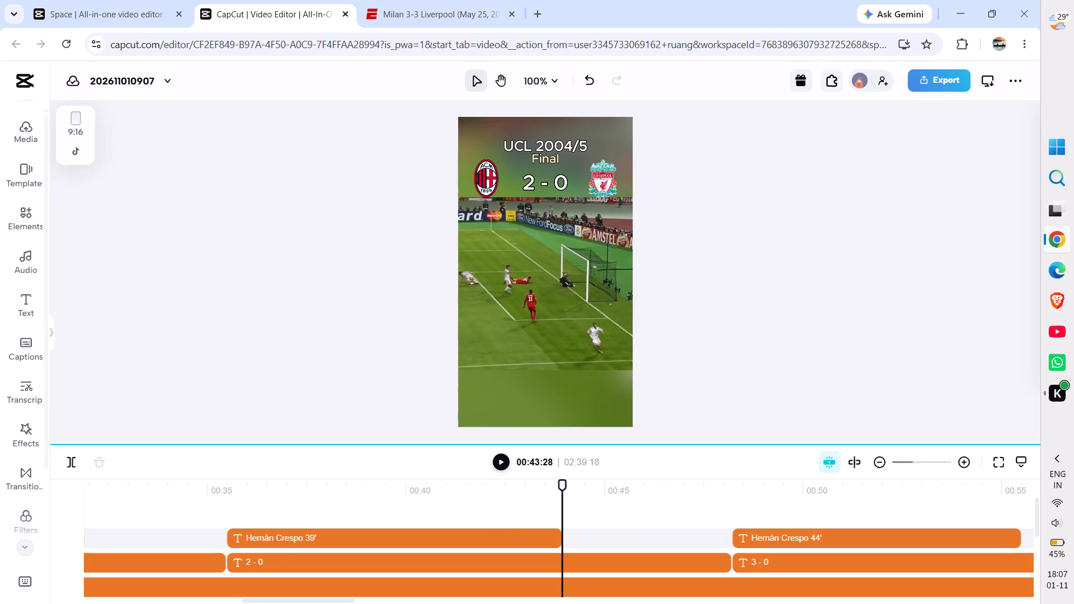
Go to 00:04:11 in the first goal's celebration to look for where the "Paolo Maldini 1'" caption should end.
{"action": "scroll", "coordinate": [339, 496], "scroll_direction": "right", "scroll_amount": 11}
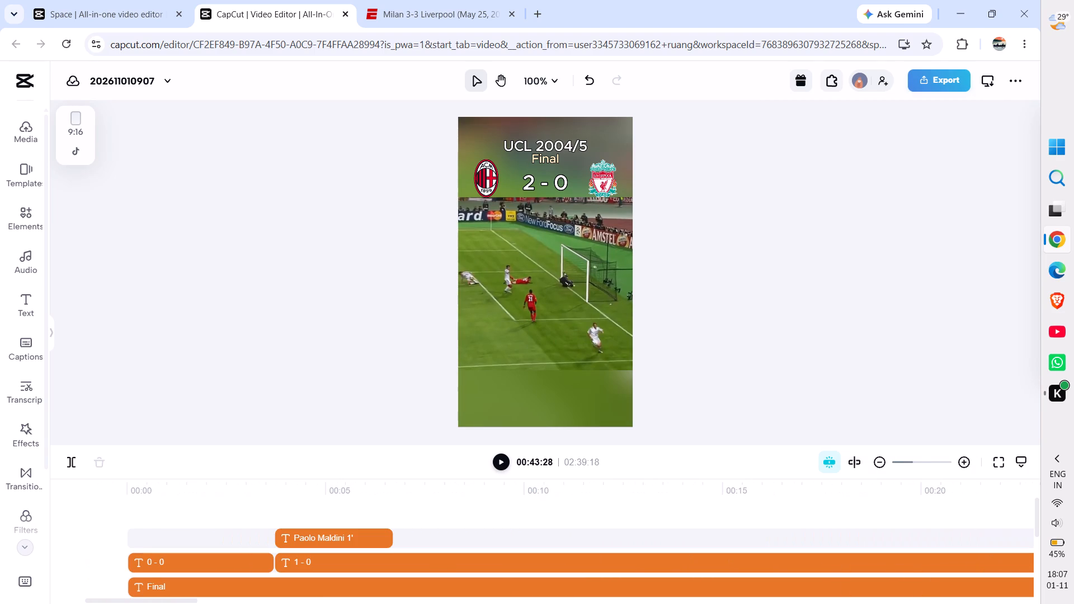
{"action": "left_click", "coordinate": [300, 503]}
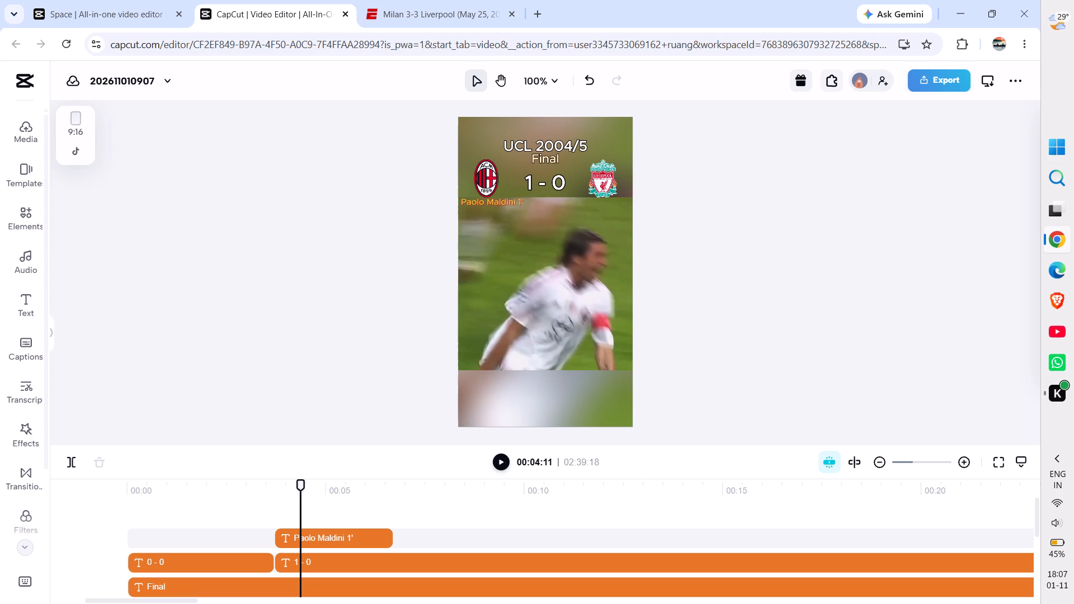
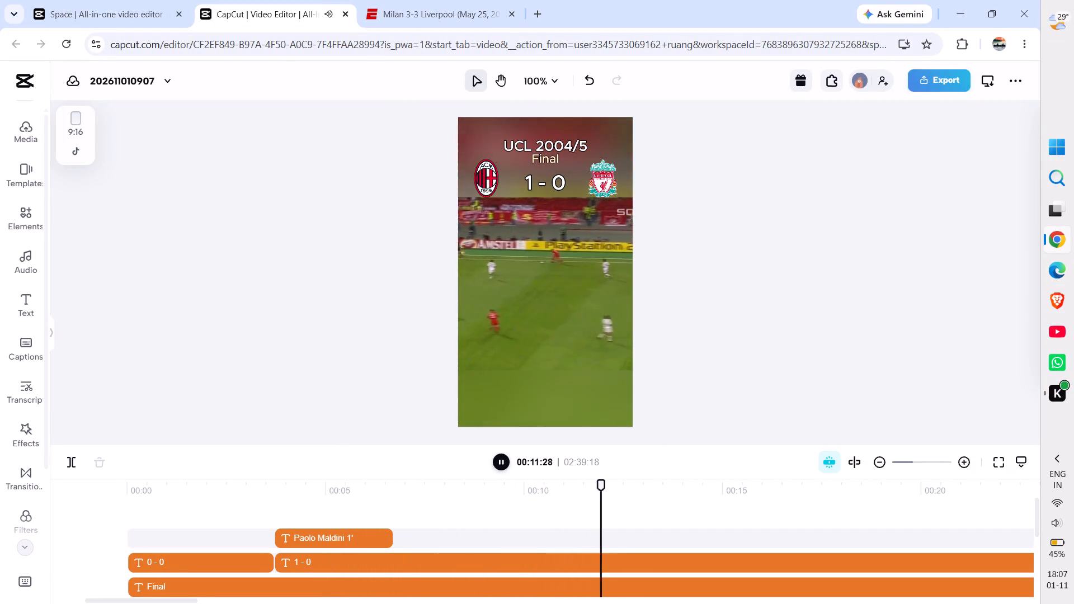
Find the end of Milan's first goal's replay, extend the "Paolo Maldini 1'" caption to end there, at 00:11:01, and play onward to check it.
{"action": "key", "text": "space"}
{"action": "key", "text": "space"}
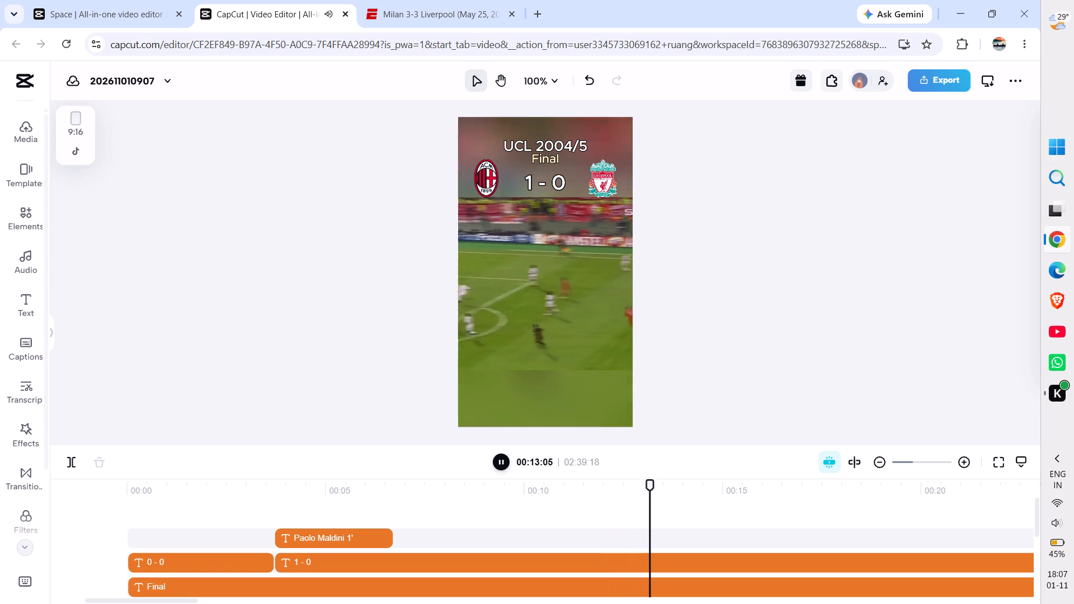
{"action": "key", "text": "space"}
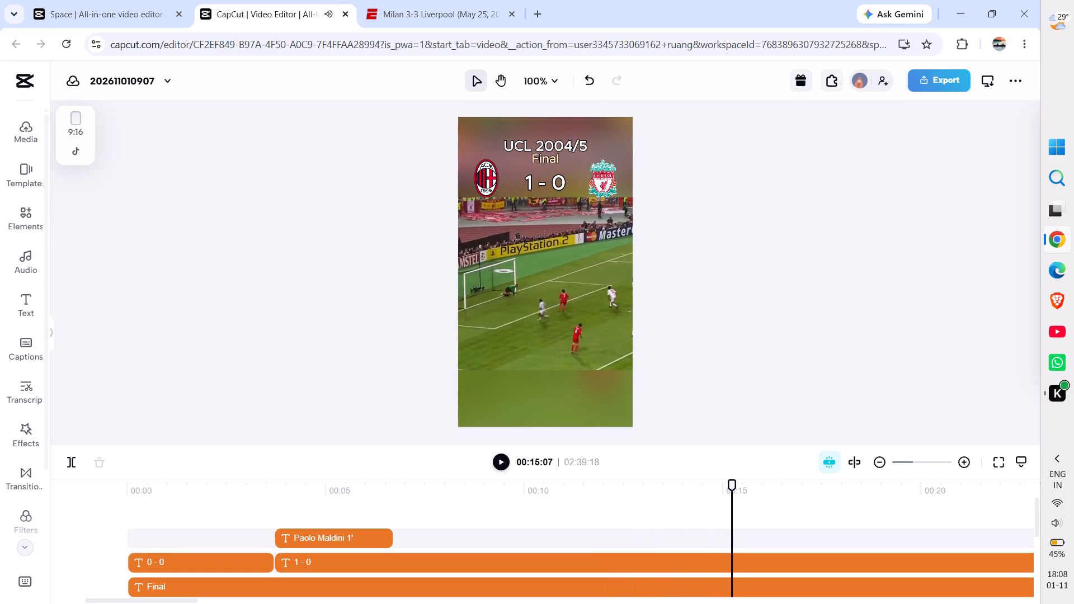
{"action": "left_click_drag", "start_coordinate": [731, 486], "coordinate": [407, 514]}
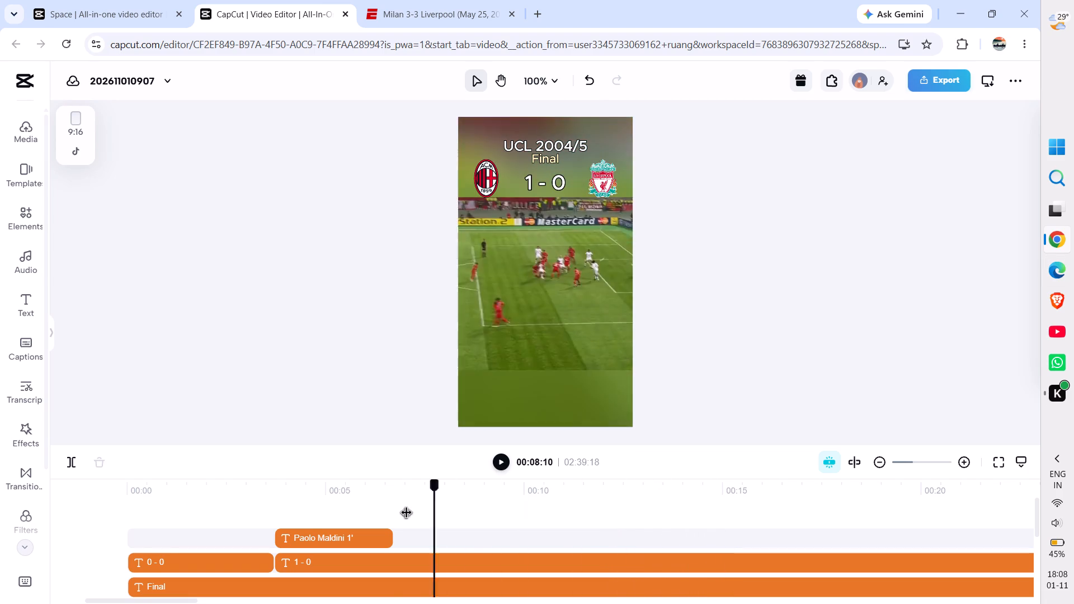
{"action": "left_click_drag", "start_coordinate": [407, 514], "coordinate": [364, 508]}
{"action": "key", "text": "space"}
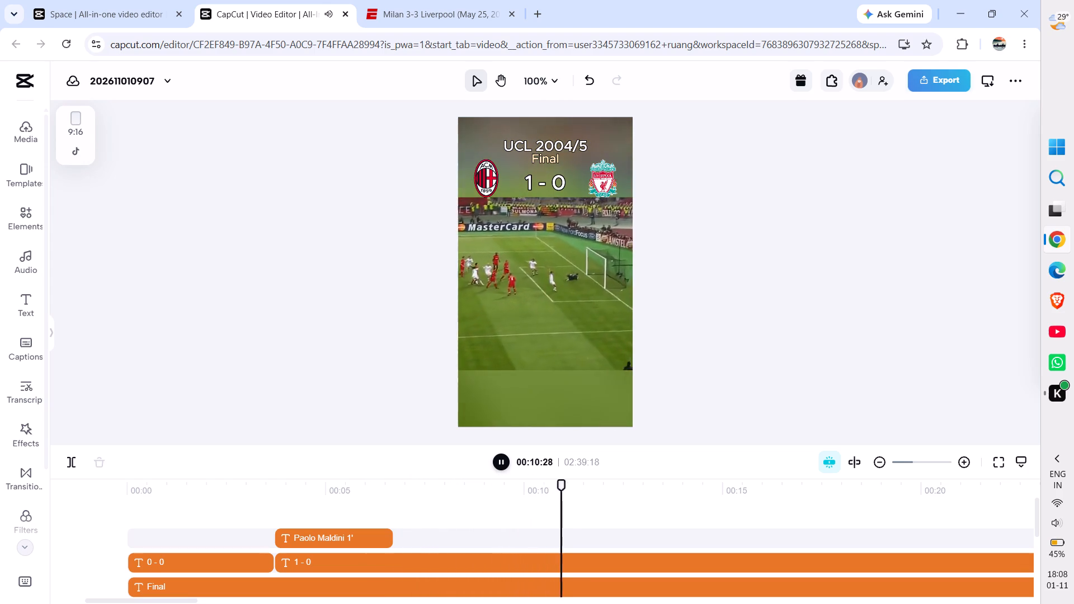
{"action": "key", "text": "space"}
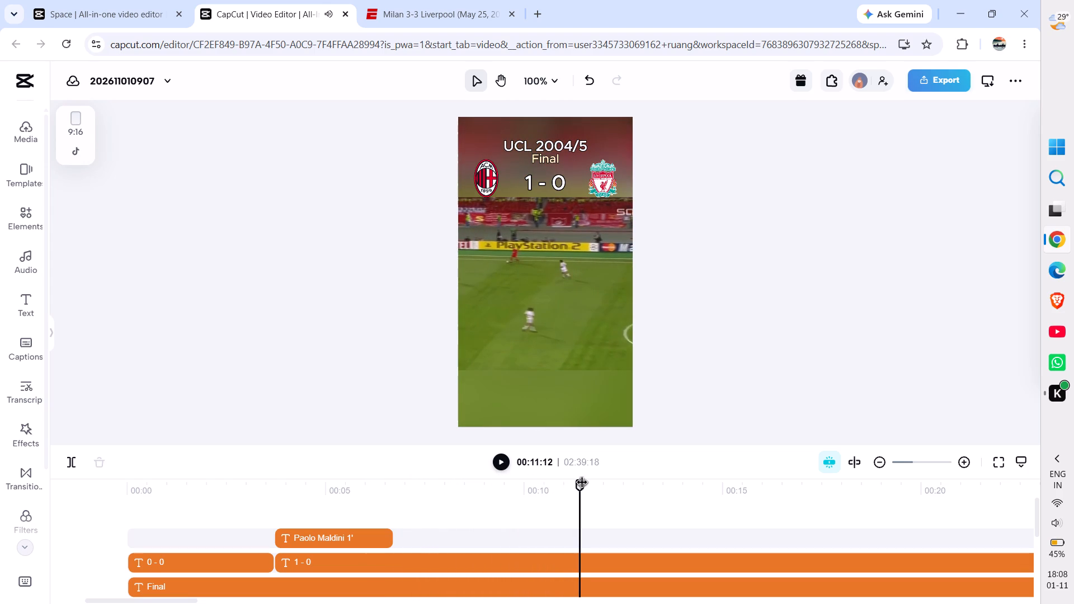
{"action": "left_click_drag", "start_coordinate": [581, 484], "coordinate": [571, 484]}
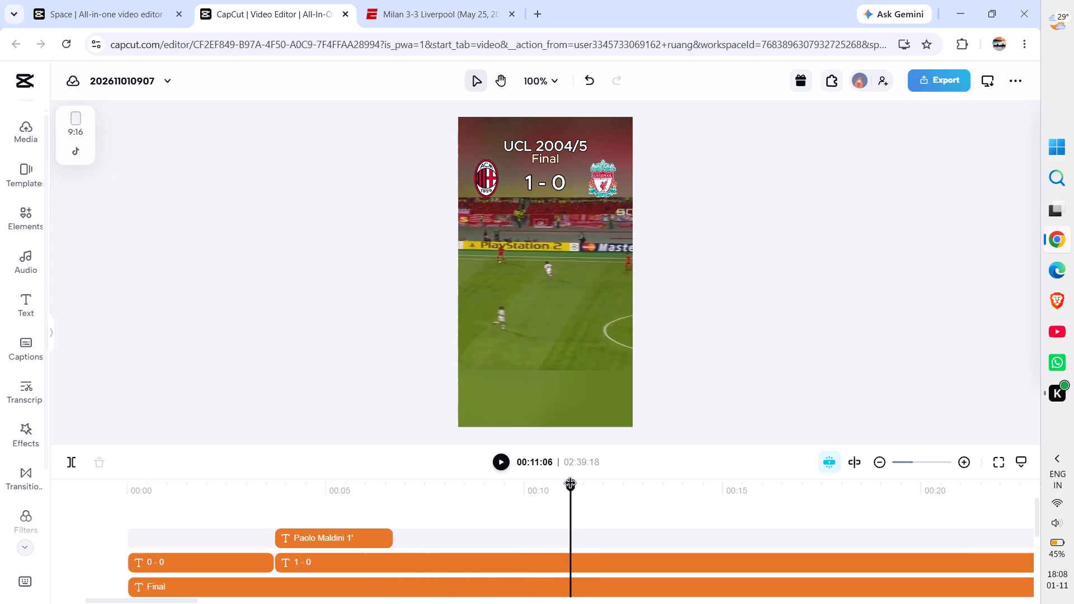
{"action": "left_click_drag", "start_coordinate": [571, 484], "coordinate": [564, 484]}
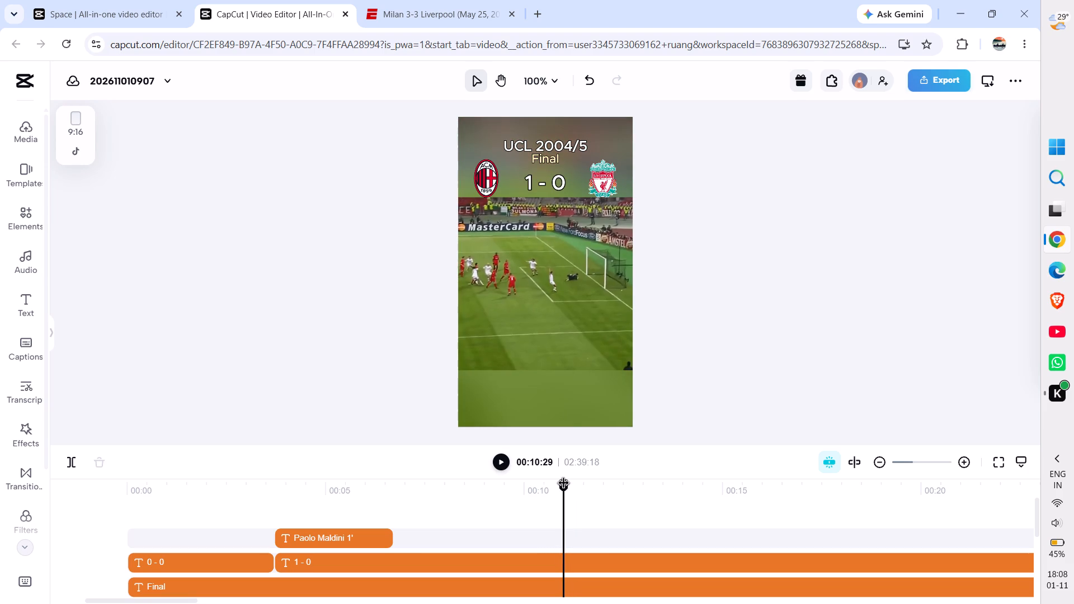
{"action": "left_click_drag", "start_coordinate": [564, 484], "coordinate": [565, 484]}
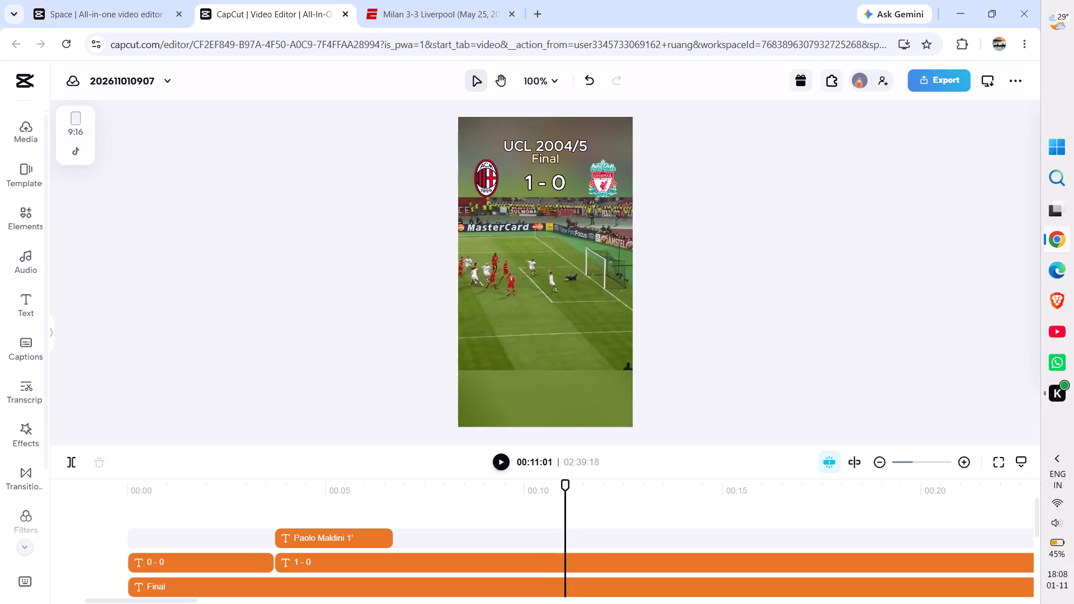
{"action": "left_click", "coordinate": [361, 538]}
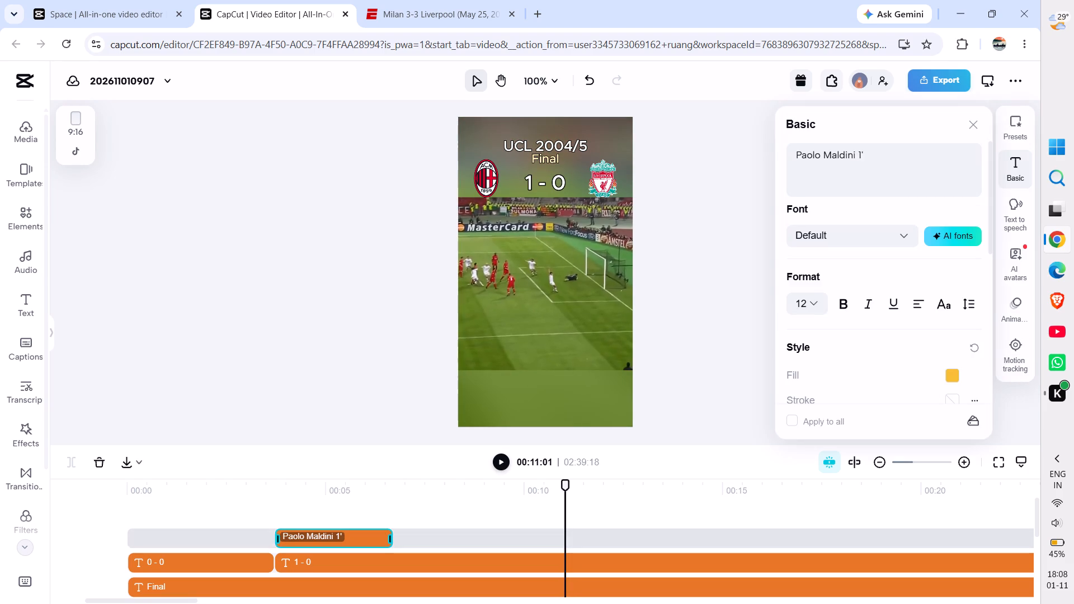
{"action": "left_click_drag", "start_coordinate": [392, 534], "coordinate": [531, 522]}
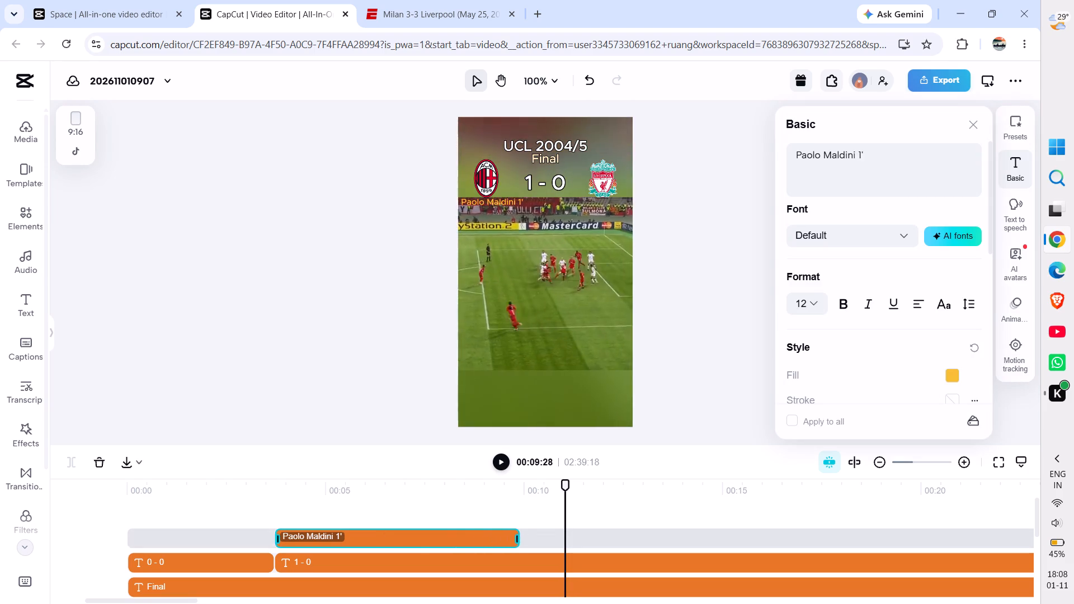
{"action": "left_click_drag", "start_coordinate": [531, 522], "coordinate": [564, 527]}
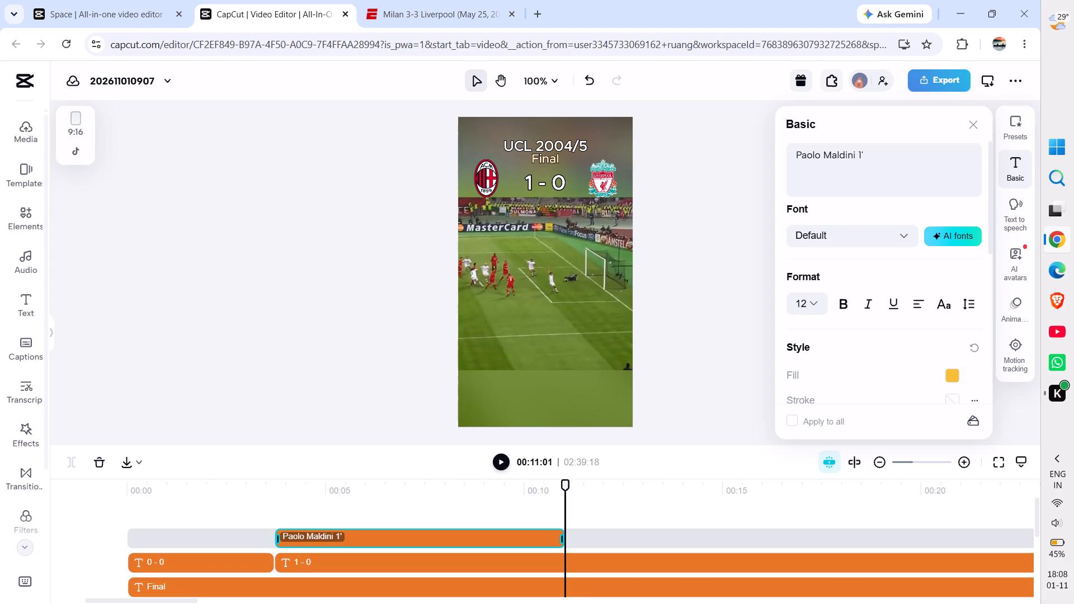
{"action": "left_click", "coordinate": [327, 262]}
{"action": "key", "text": "space"}
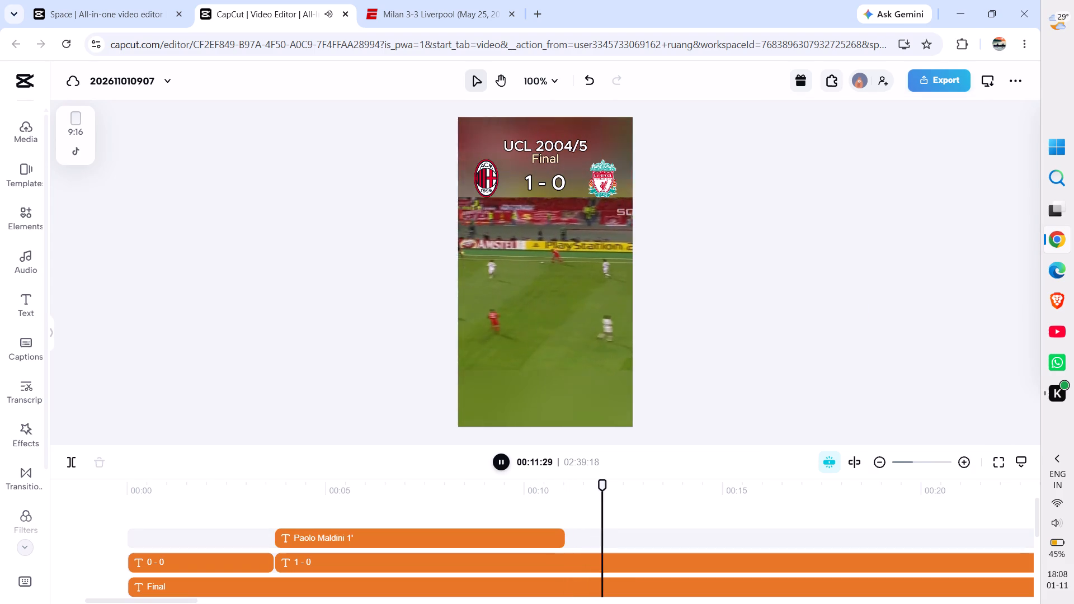
{"action": "key", "text": "space"}
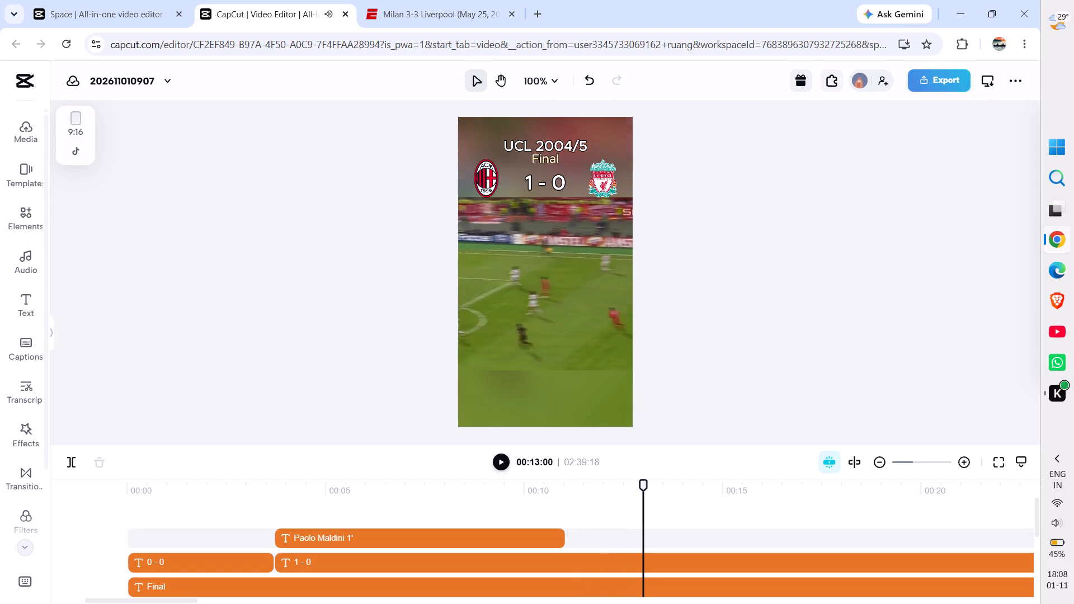
Play on from 00:13:02, and skip ahead to 01:57:26 in the 3 - 3 section to review the chance on goal.
{"action": "key", "text": "ctrl+minus"}
{"action": "key", "text": "ctrl+minus"}
{"action": "key", "text": "ctrl+minus"}
{"action": "key", "text": "ctrl+minus"}
{"action": "key", "text": "ctrl+minus"}
{"action": "key", "text": "ctrl+minus"}
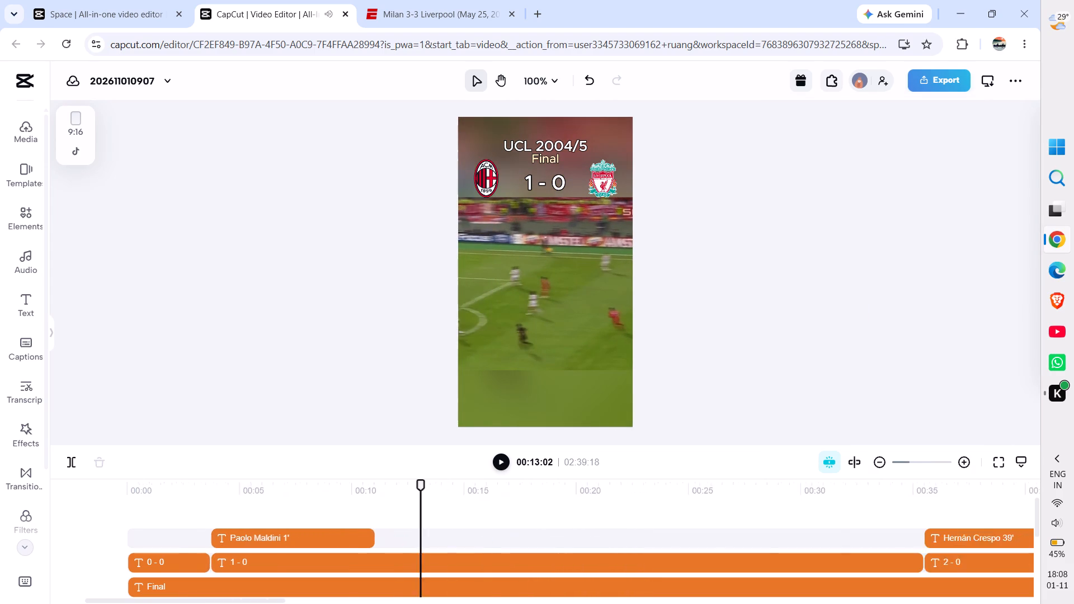
{"action": "key", "text": "ctrl+minus"}
{"action": "key", "text": "ctrl+minus"}
{"action": "key", "text": "ctrl+minus"}
{"action": "key", "text": "ctrl+minus"}
{"action": "key", "text": "ctrl+minus"}
{"action": "key", "text": "ctrl+minus"}
{"action": "key", "text": "ctrl+minus"}
{"action": "key", "text": "ctrl+minus"}
{"action": "key", "text": "ctrl+minus"}
{"action": "key", "text": "ctrl+minus"}
{"action": "key", "text": "ctrl+minus"}
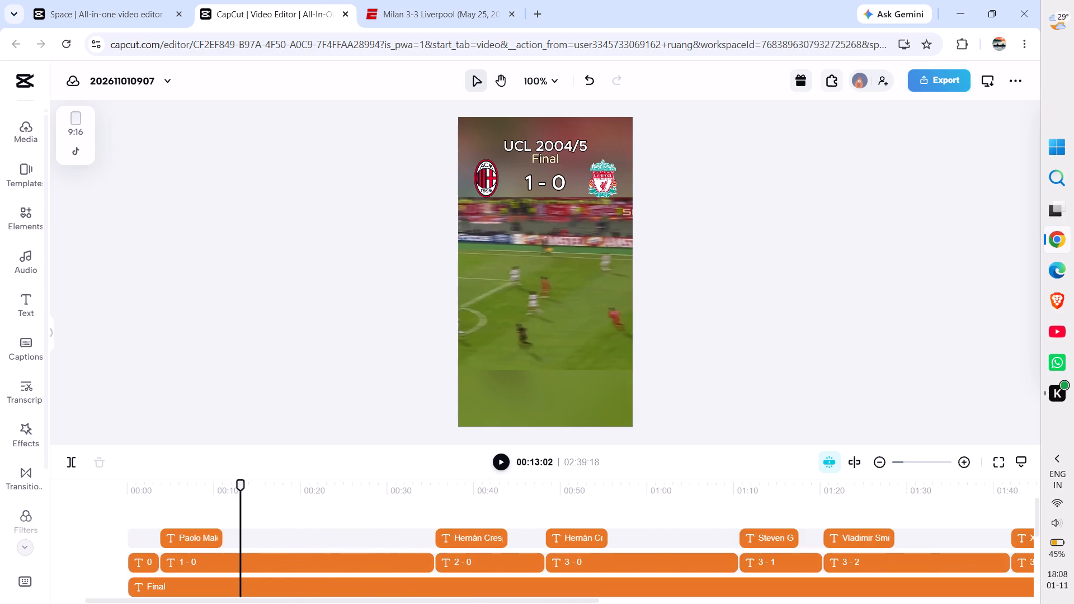
{"action": "key", "text": "ctrl+minus"}
{"action": "key", "text": "ctrl+minus"}
{"action": "key", "text": "ctrl+minus"}
{"action": "key", "text": "ctrl+minus"}
{"action": "key", "text": "ctrl+minus"}
{"action": "key", "text": "ctrl+minus"}
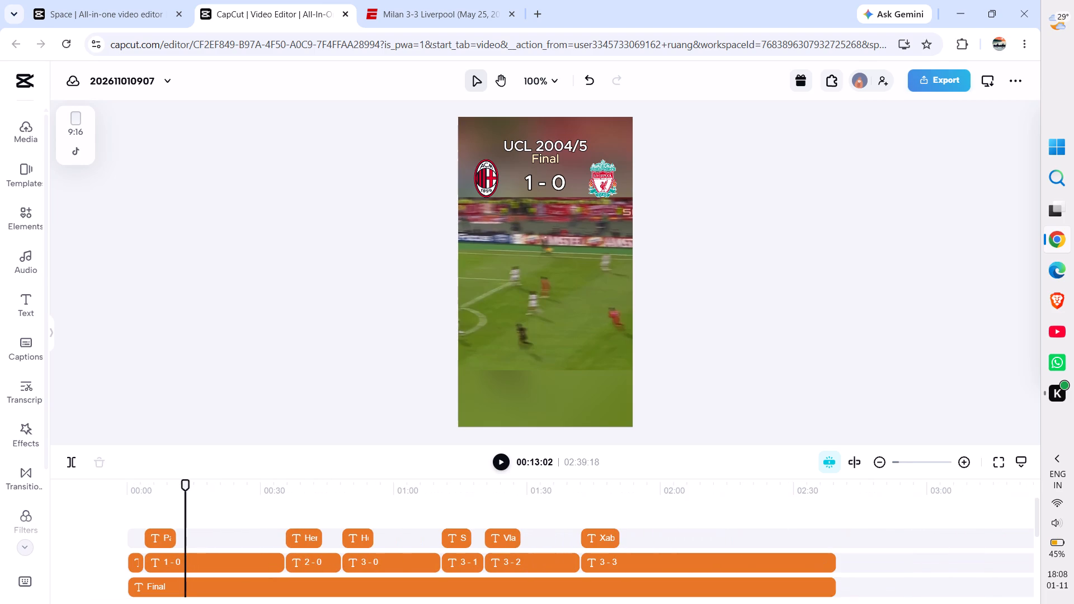
{"action": "key", "text": "space"}
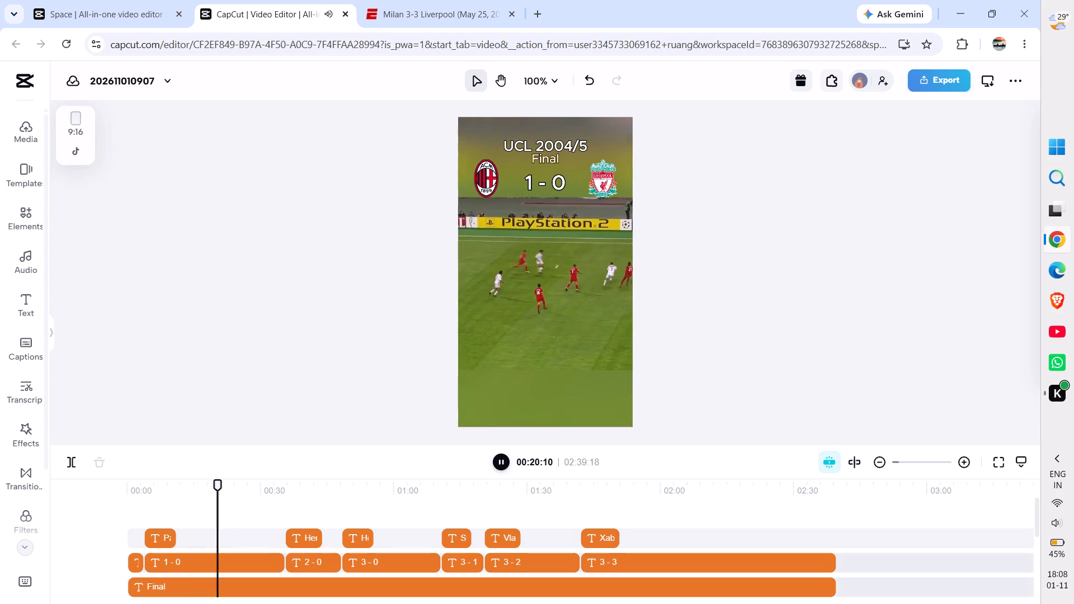
{"action": "left_click_drag", "start_coordinate": [223, 484], "coordinate": [588, 478]}
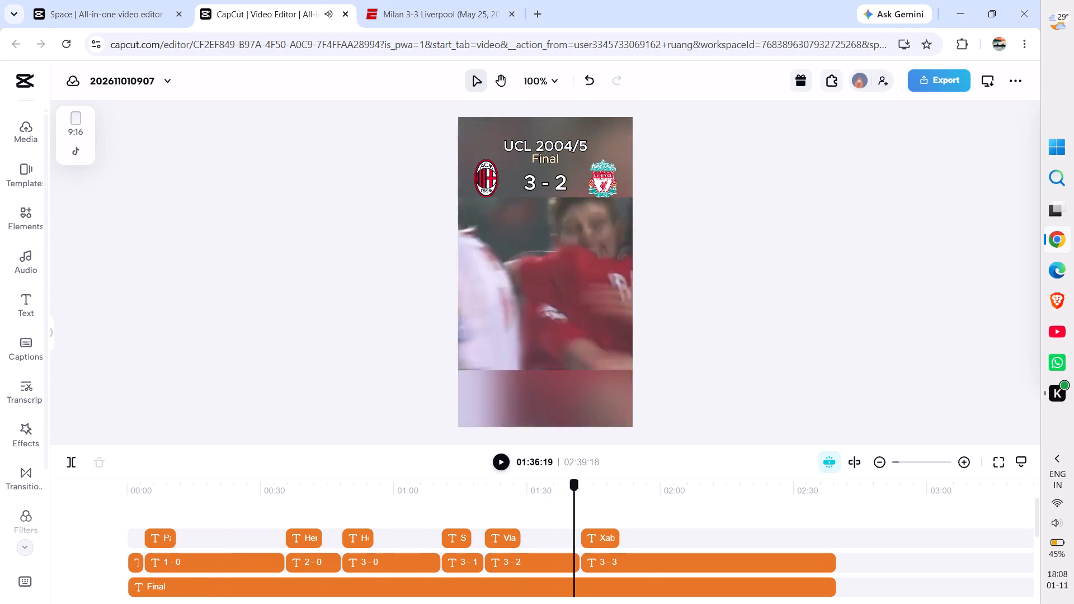
{"action": "left_click_drag", "start_coordinate": [588, 478], "coordinate": [653, 484]}
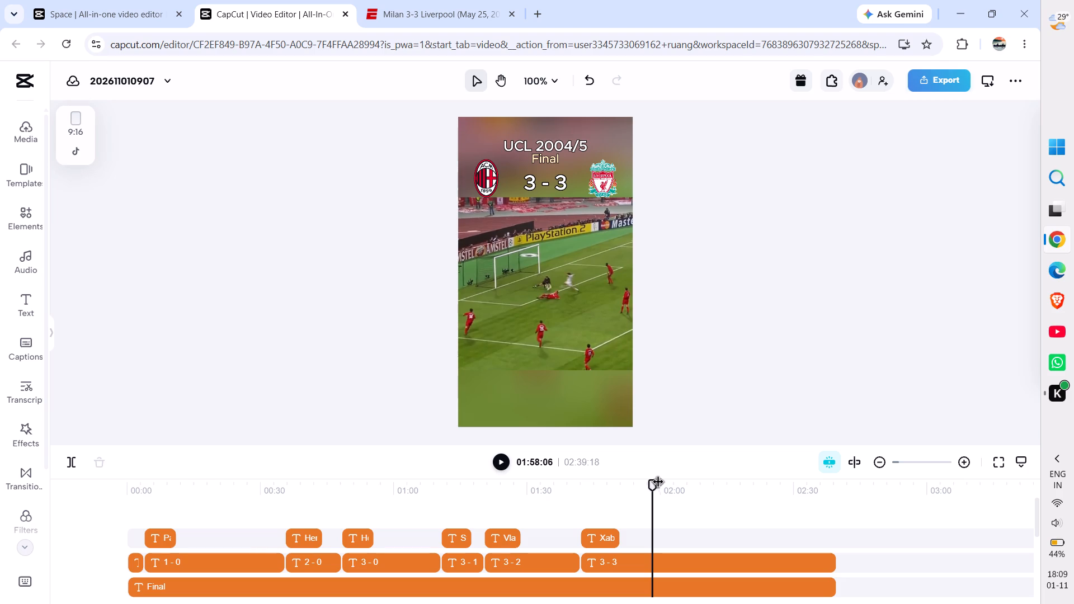
{"action": "left_click", "coordinate": [651, 487]}
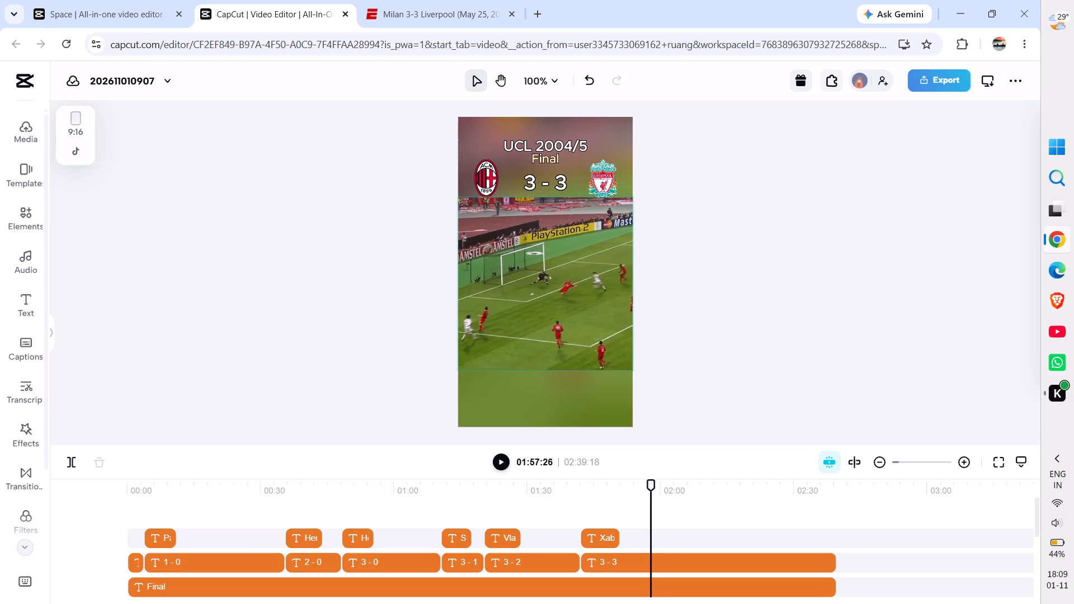
Enlarge the preview to 200% and play the footage from 01:57:26 to about 02:01:07 to examine the goalmouth action closely.
{"action": "left_click", "coordinate": [383, 312]}
{"action": "left_click", "coordinate": [555, 79]}
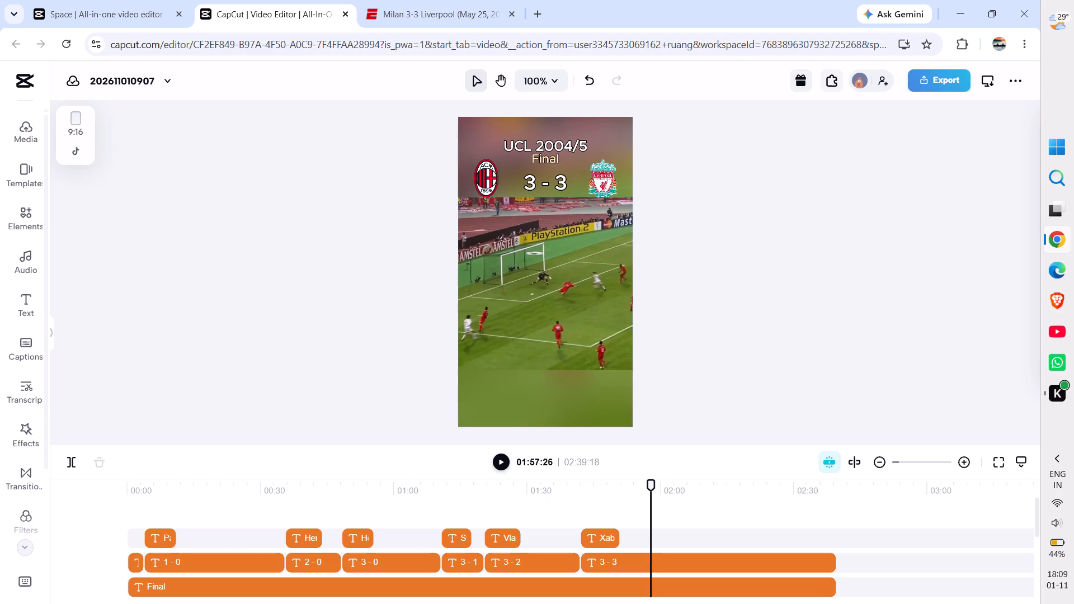
{"action": "left_click", "coordinate": [515, 251]}
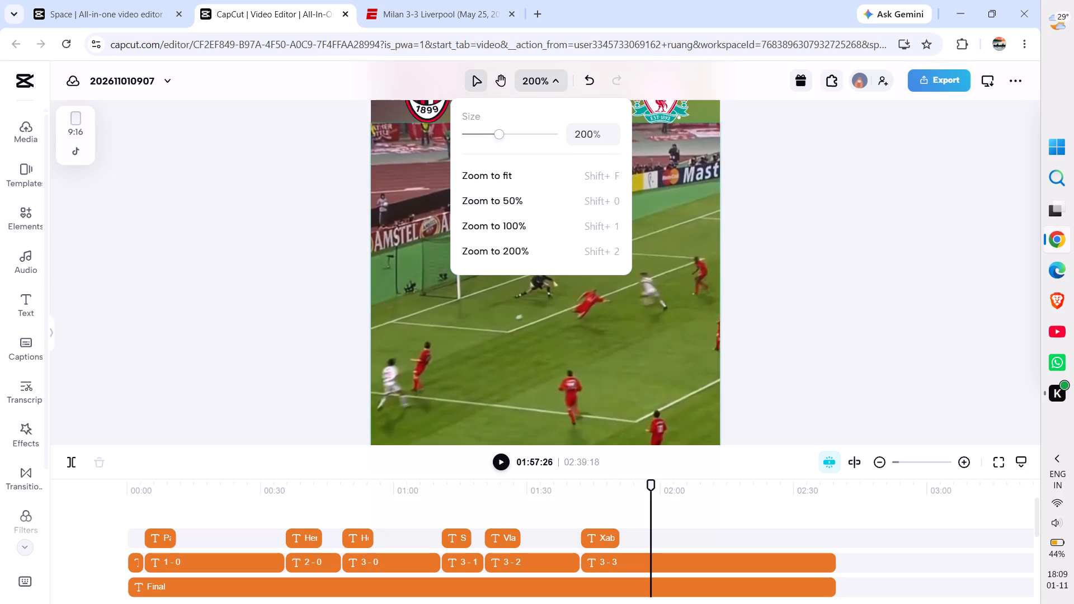
{"action": "left_click", "coordinate": [181, 270]}
{"action": "scroll", "coordinate": [249, 279], "scroll_direction": "up", "scroll_amount": 1}
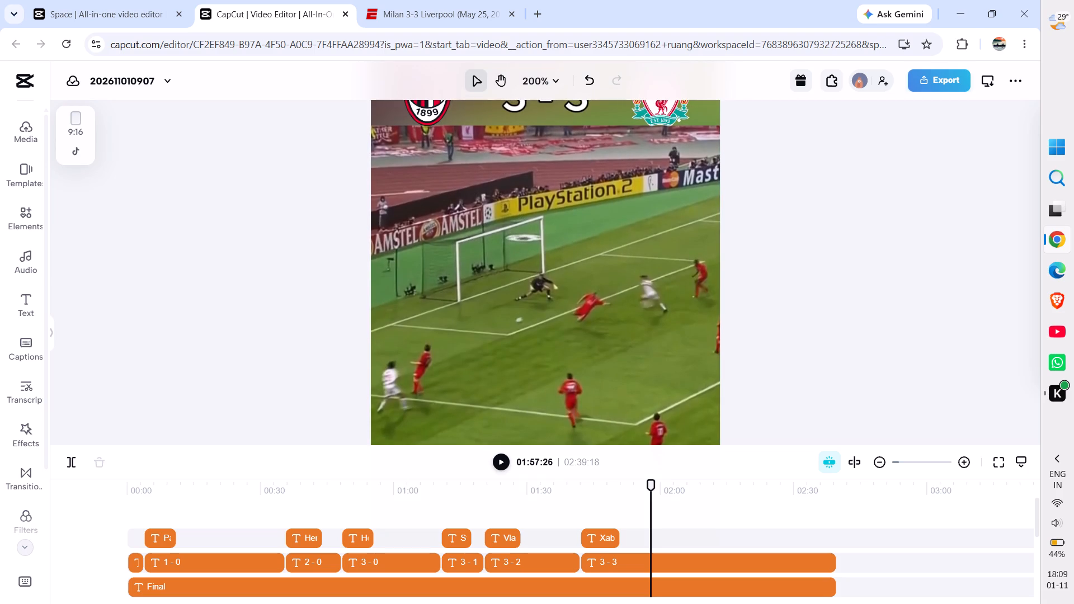
{"action": "scroll", "coordinate": [249, 279], "scroll_direction": "up", "scroll_amount": 2}
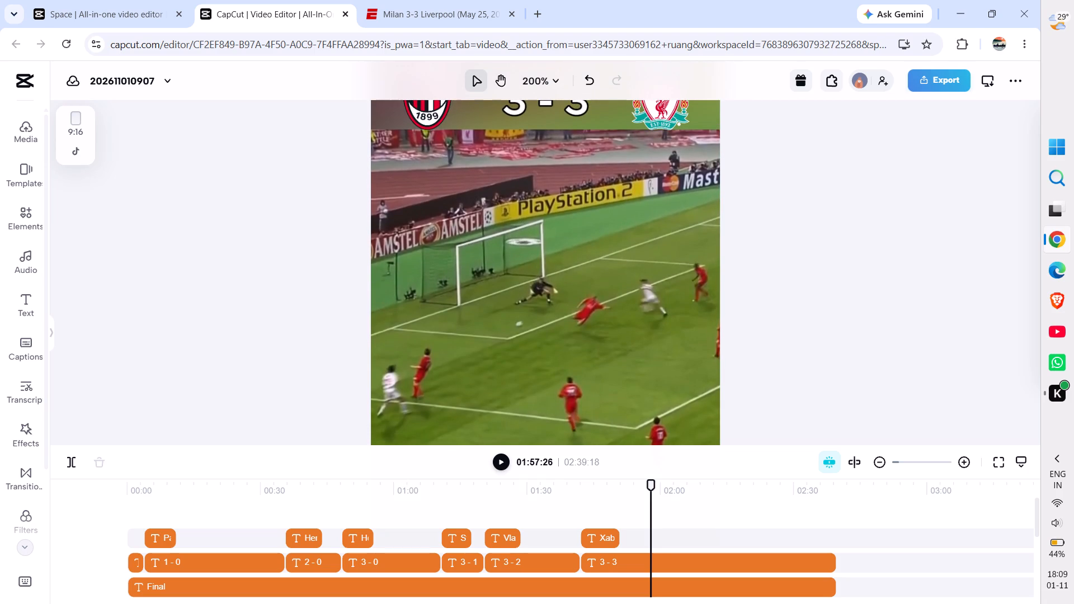
{"action": "key", "text": "space"}
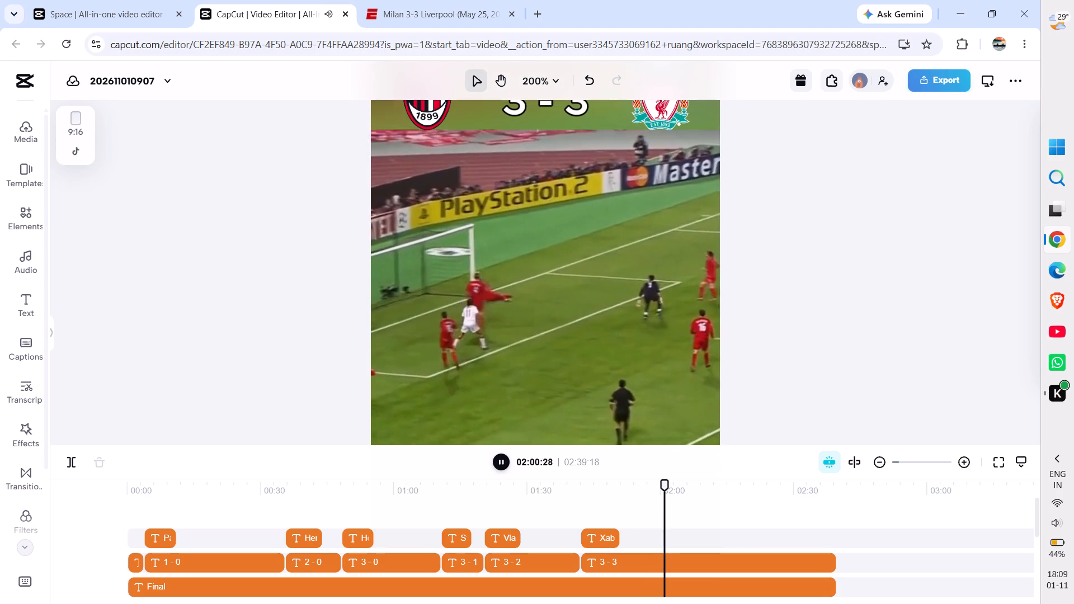
{"action": "key", "text": "space"}
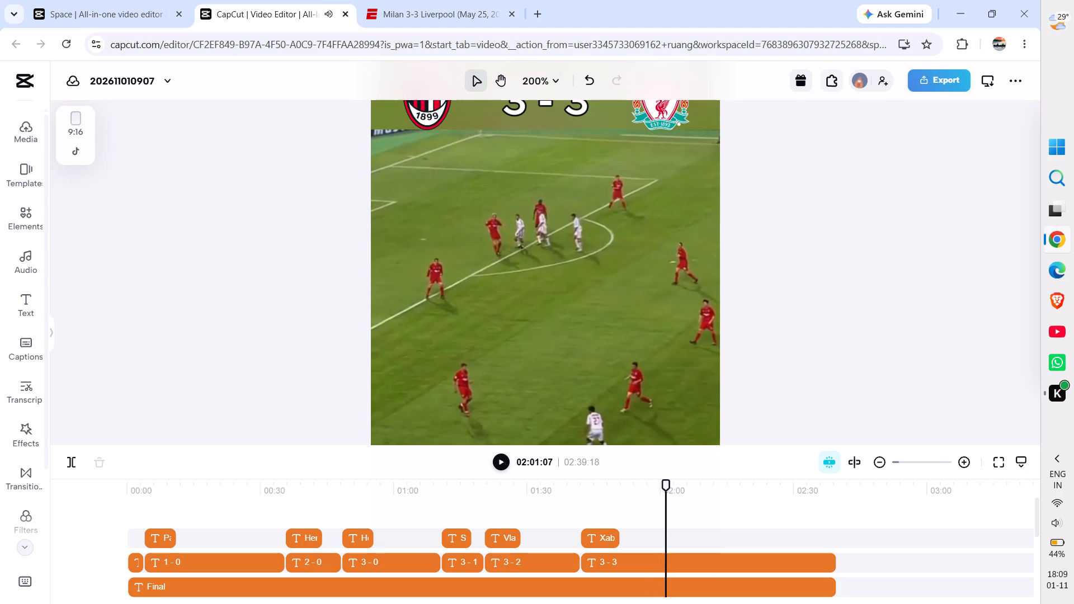
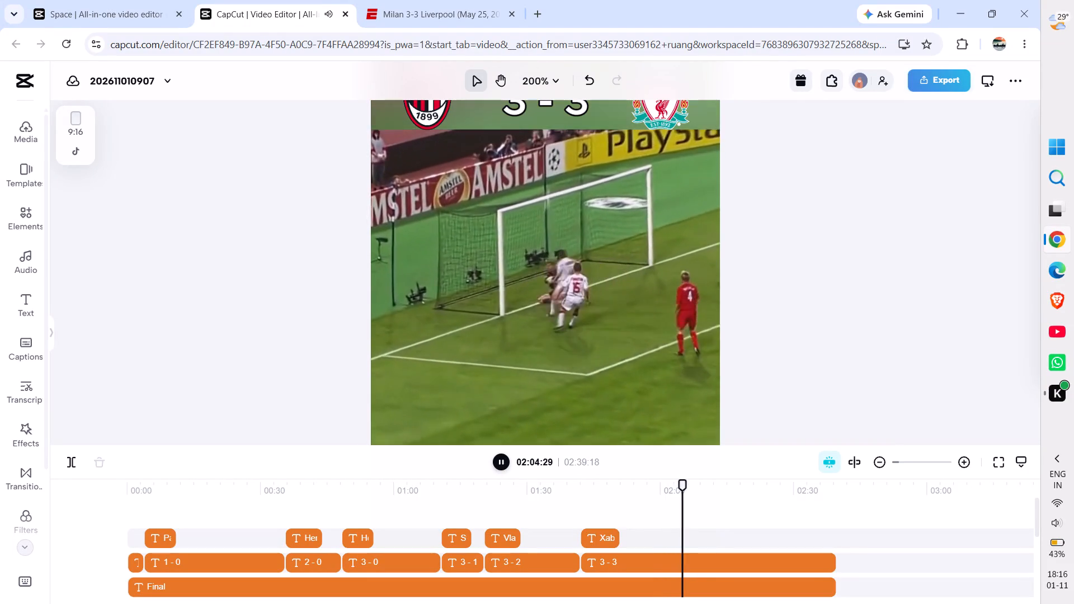
Play on to the penalty kick in the 3 - 3 section and pause the video at 02:06:22.
{"action": "key", "text": "space"}
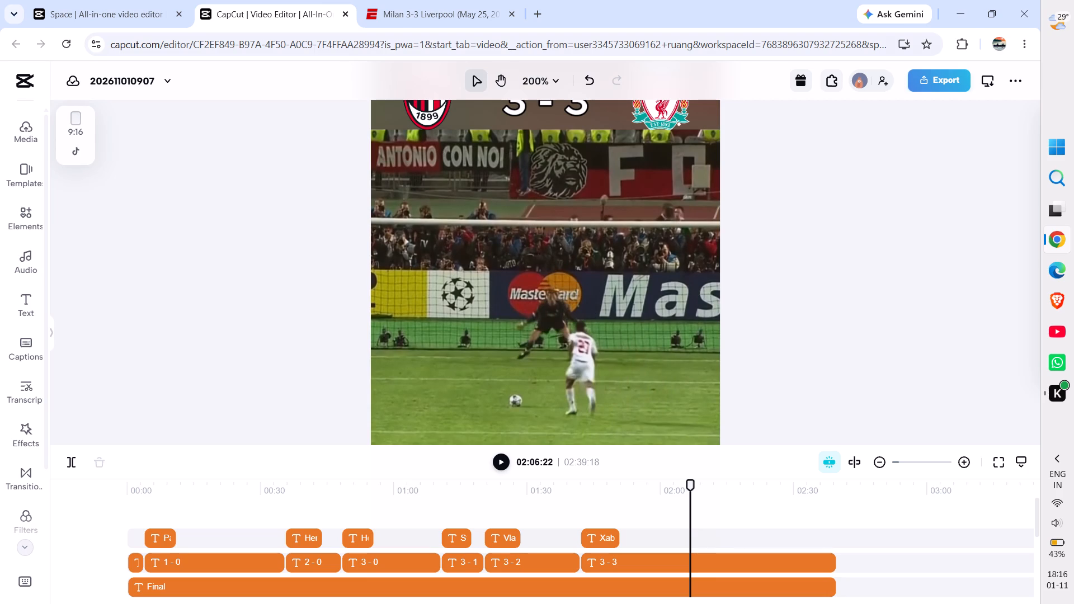
Look through the grouped browsing history in a separate browser tab, from the UCL 2004/5 final searches to older entries, and close it.
{"action": "left_click", "coordinate": [534, 12]}
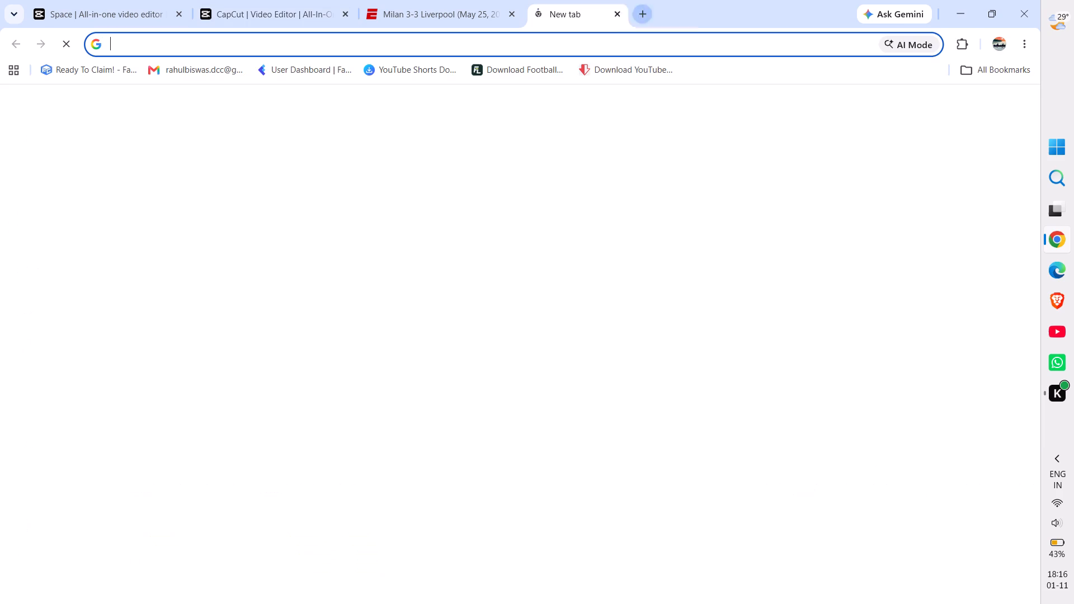
{"action": "key", "text": "ctrl+h"}
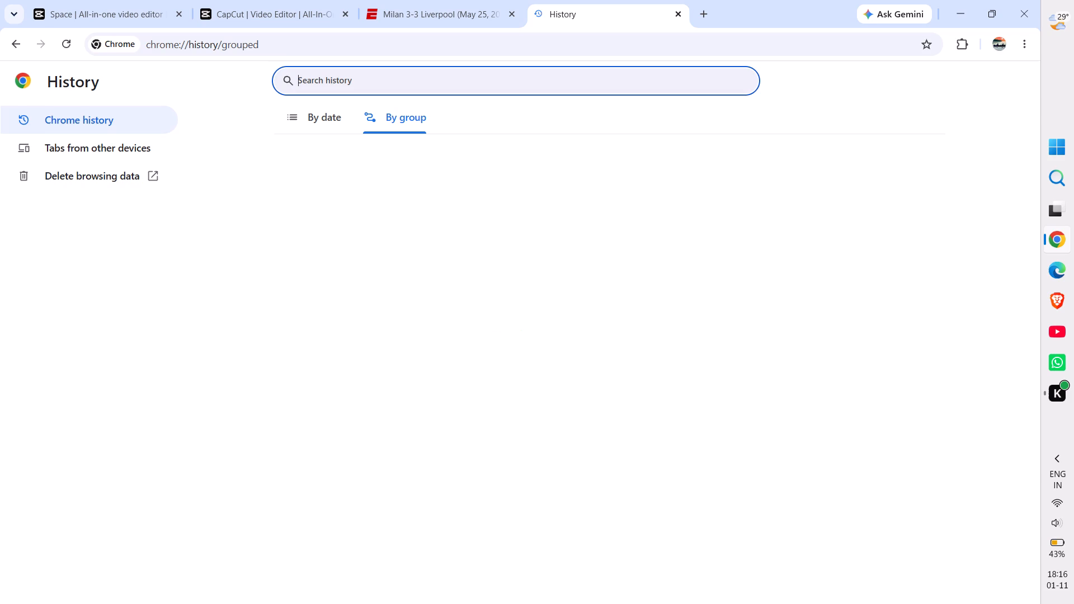
{"action": "scroll", "coordinate": [480, 477], "scroll_direction": "down", "scroll_amount": 4}
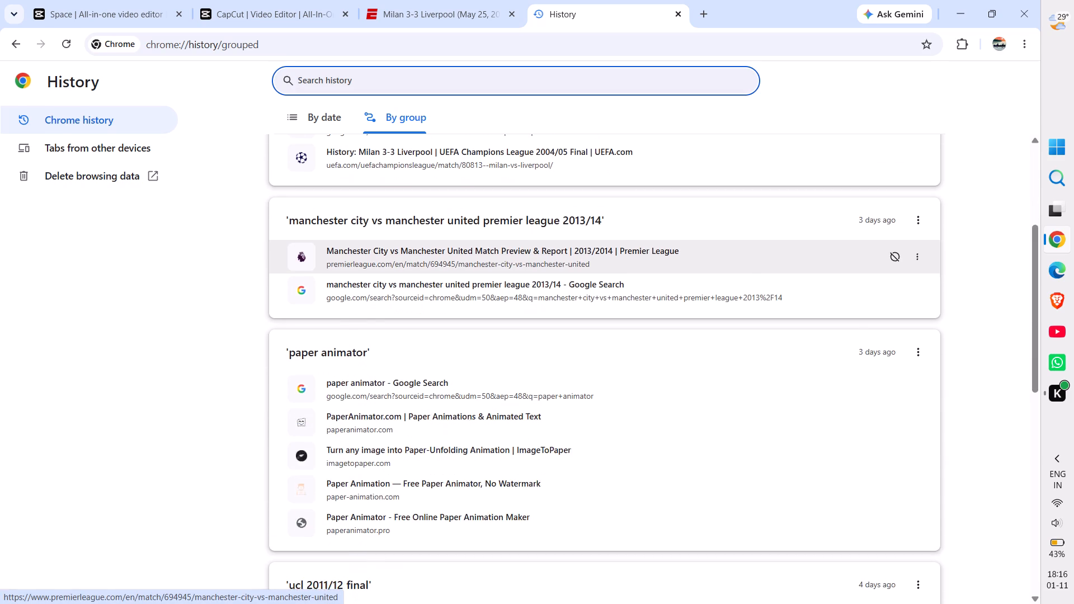
{"action": "scroll", "coordinate": [480, 477], "scroll_direction": "down", "scroll_amount": 4}
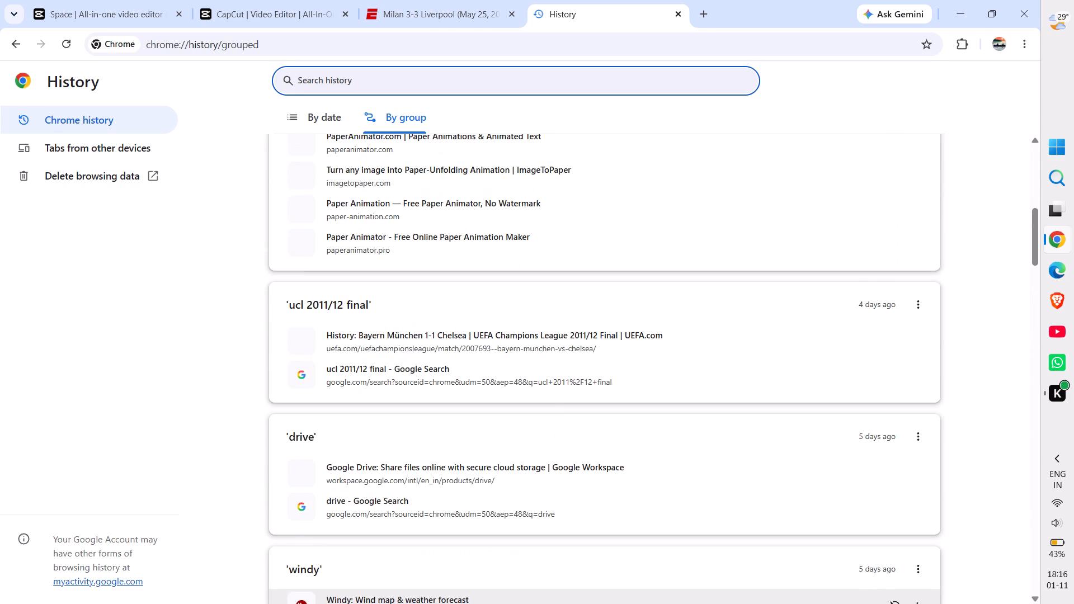
{"action": "scroll", "coordinate": [480, 477], "scroll_direction": "down", "scroll_amount": 2}
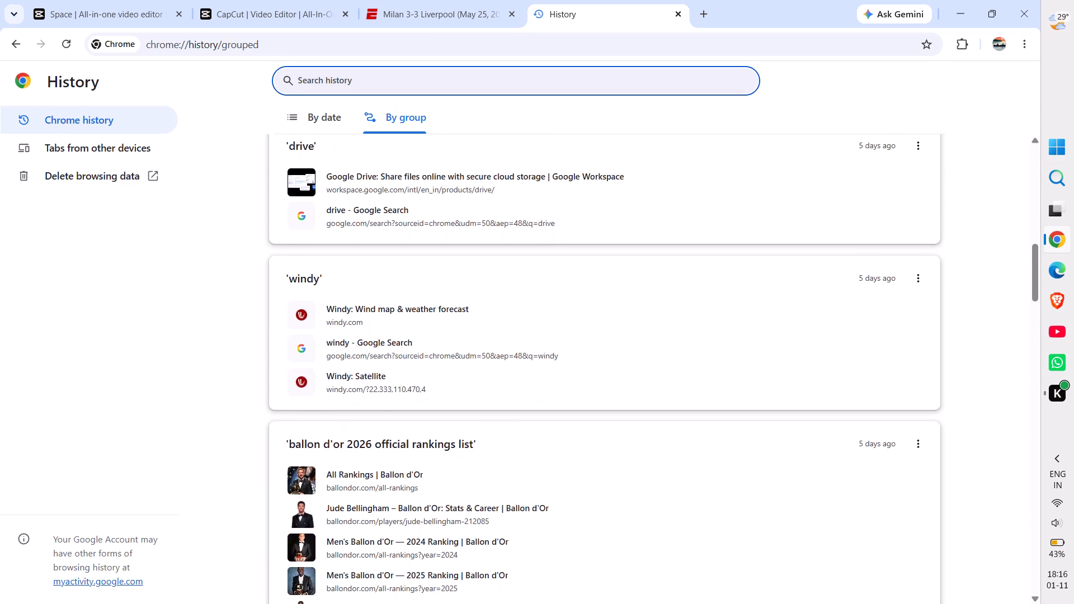
{"action": "scroll", "coordinate": [480, 477], "scroll_direction": "down", "scroll_amount": 2}
{"action": "scroll", "coordinate": [480, 477], "scroll_direction": "up", "scroll_amount": 7}
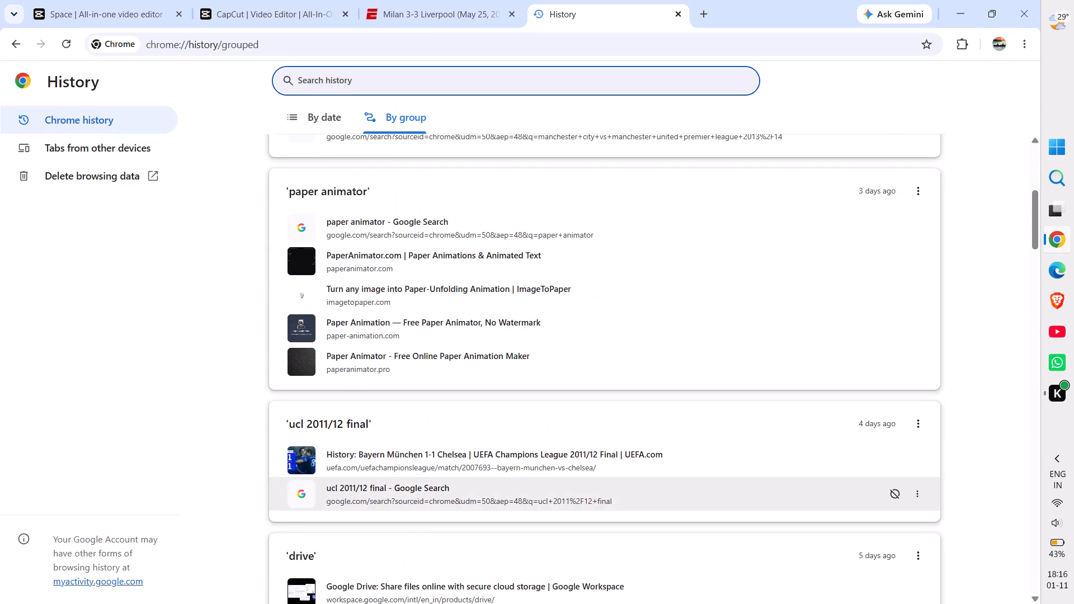
{"action": "scroll", "coordinate": [480, 477], "scroll_direction": "up", "scroll_amount": 3}
{"action": "scroll", "coordinate": [480, 477], "scroll_direction": "down", "scroll_amount": 2}
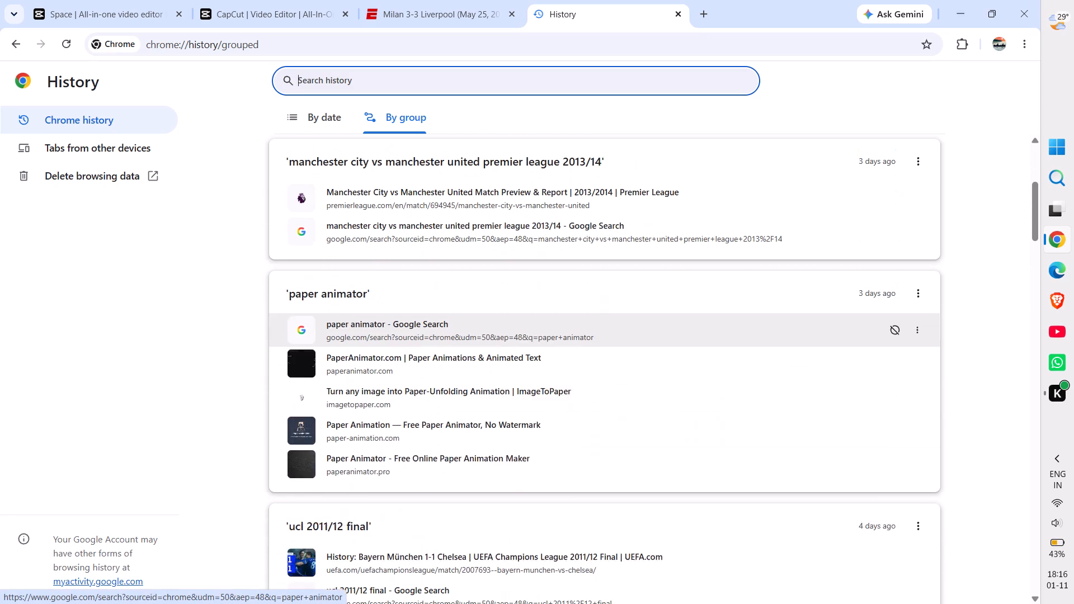
{"action": "scroll", "coordinate": [480, 477], "scroll_direction": "down", "scroll_amount": 1}
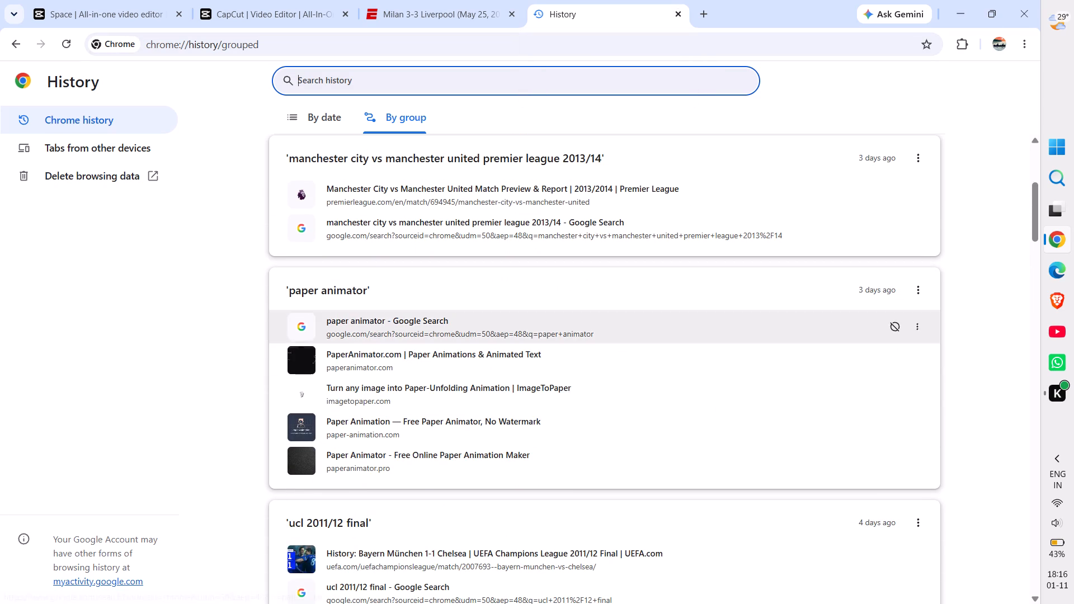
{"action": "scroll", "coordinate": [510, 314], "scroll_direction": "up", "scroll_amount": 5}
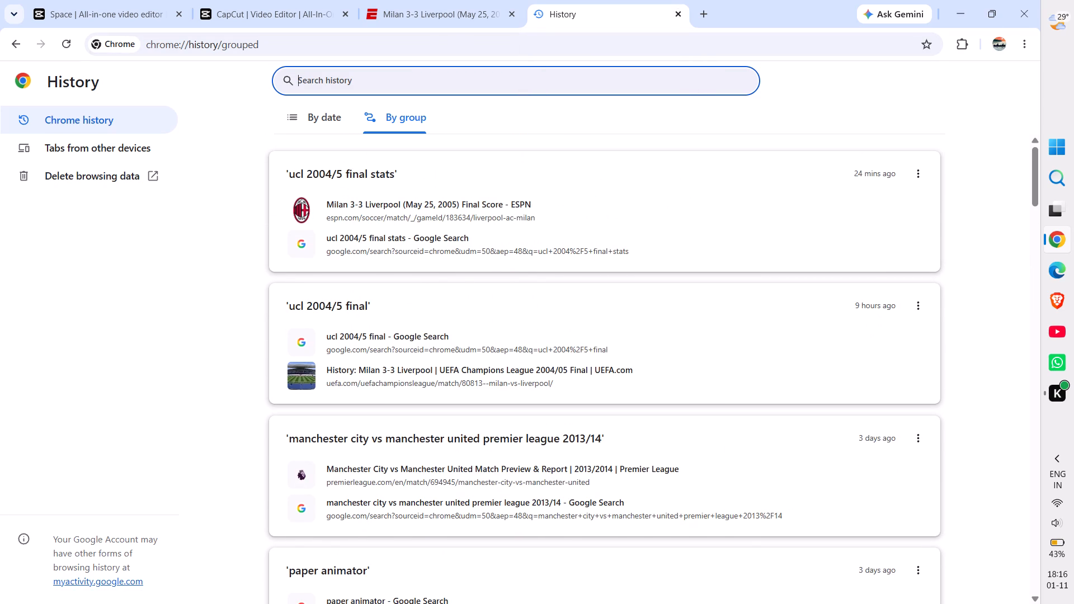
{"action": "left_click", "coordinate": [694, 173]}
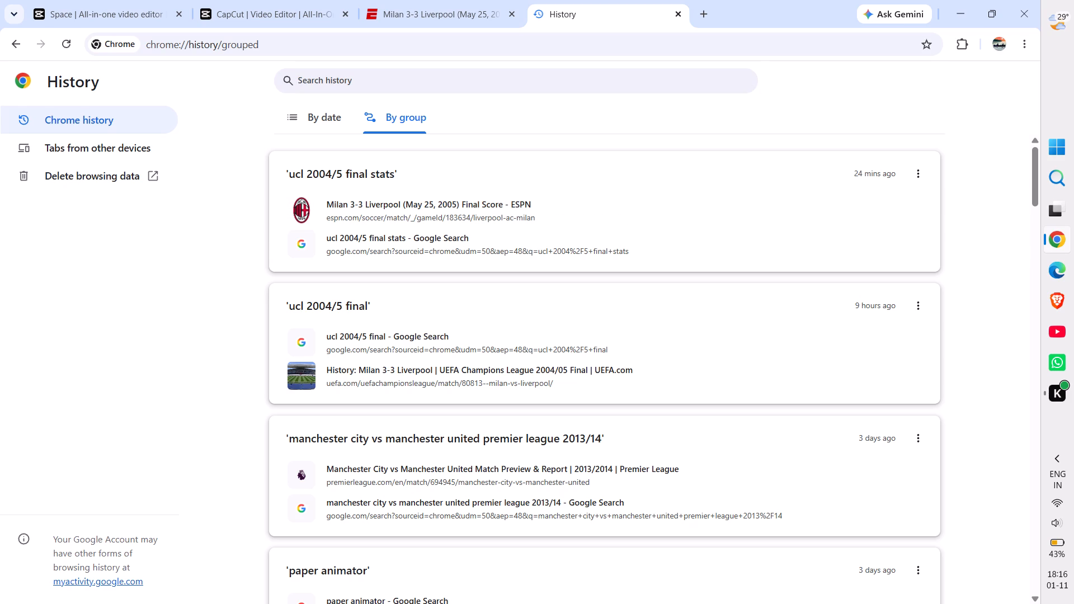
{"action": "scroll", "coordinate": [757, 366], "scroll_direction": "down", "scroll_amount": 1}
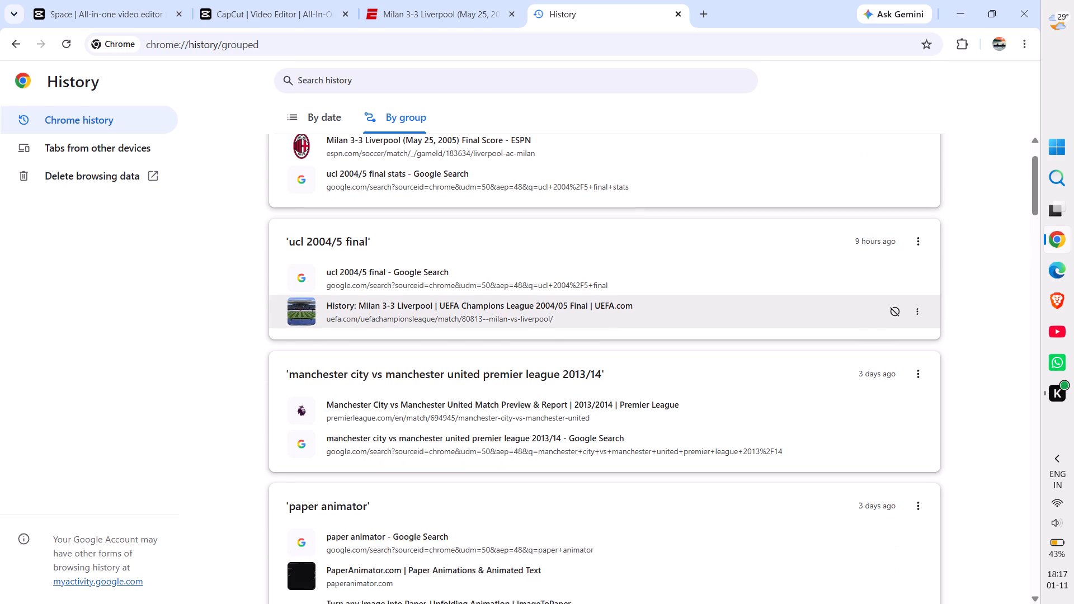
{"action": "scroll", "coordinate": [757, 366], "scroll_direction": "down", "scroll_amount": 1}
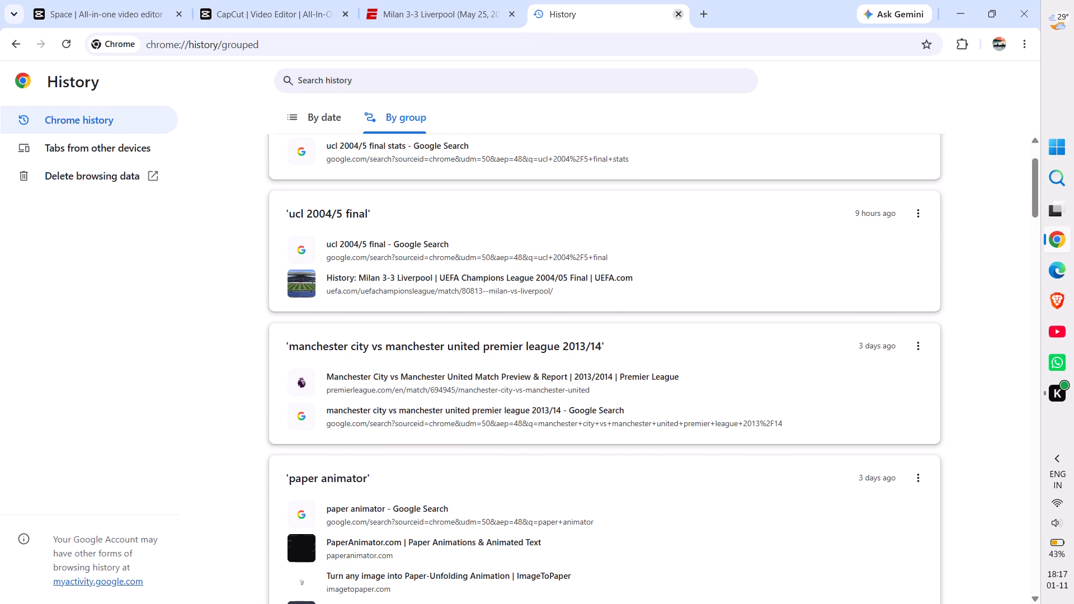
{"action": "left_click", "coordinate": [680, 17]}
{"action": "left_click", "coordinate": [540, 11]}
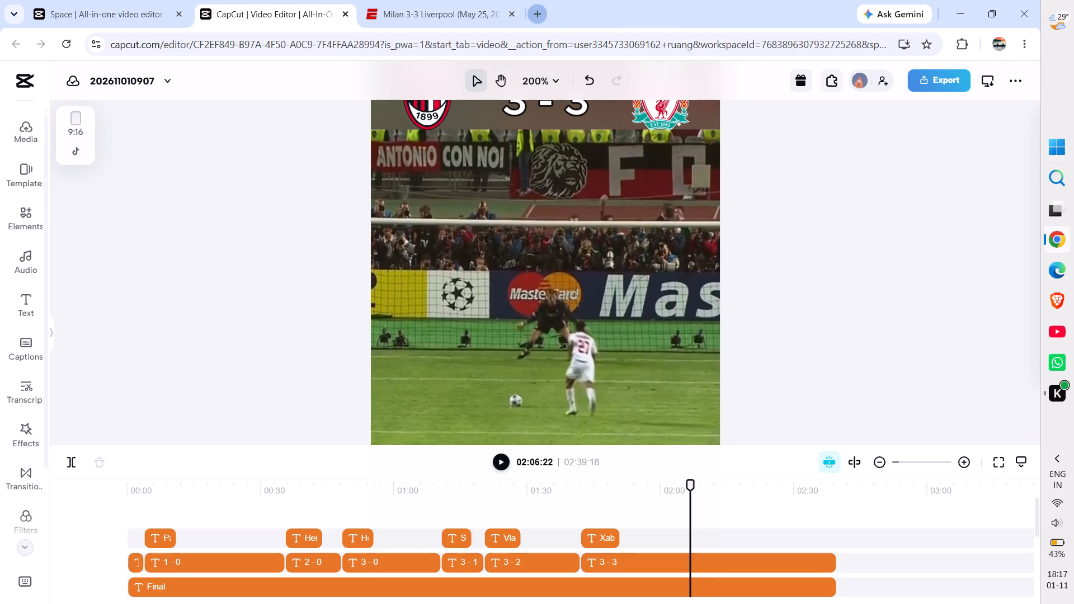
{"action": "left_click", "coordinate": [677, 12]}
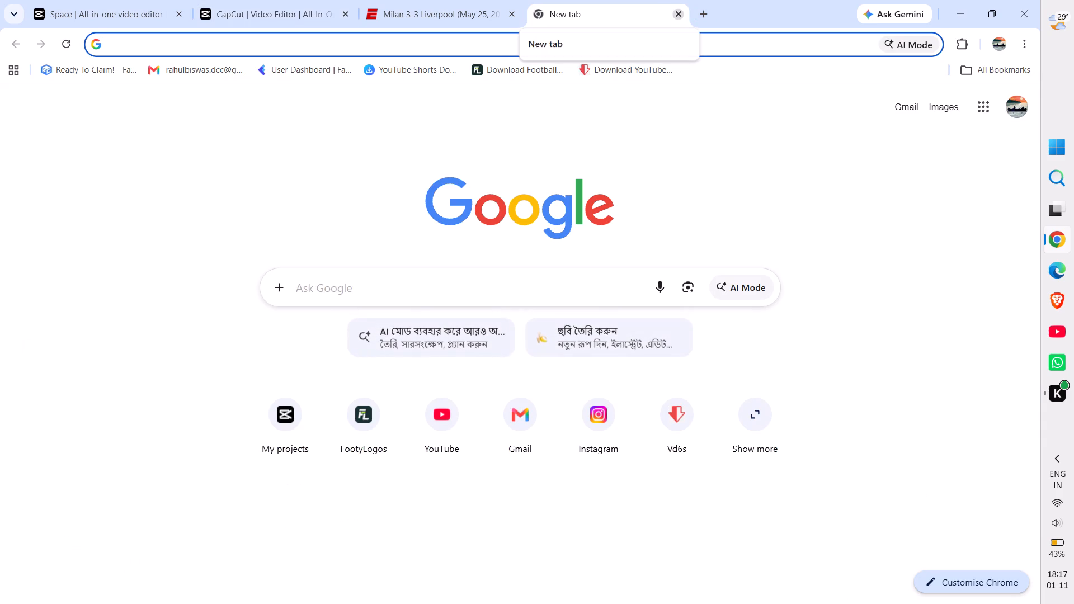
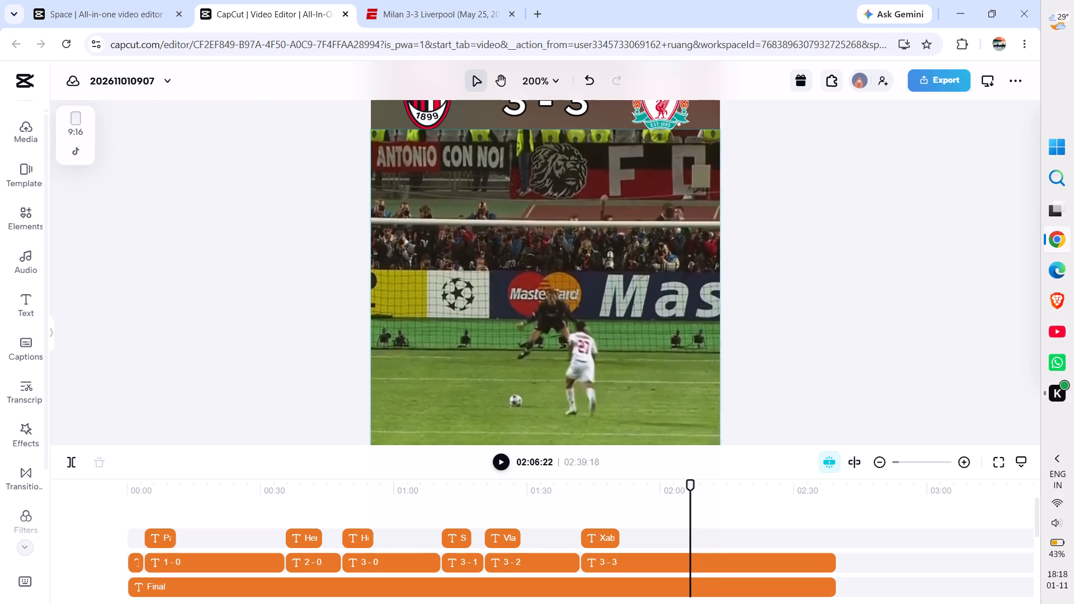
Position the playhead at the number 27's penalty run-up, at 02:06:16, and enlarge the timeline scale around it.
{"action": "left_click", "coordinate": [686, 484]}
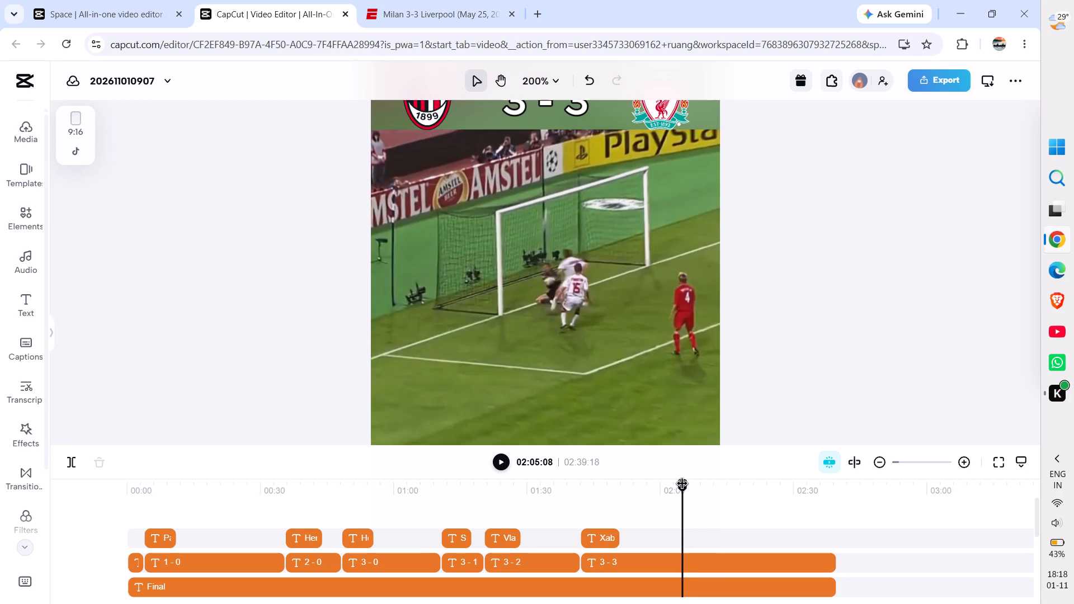
{"action": "key", "text": "ctrl+equal"}
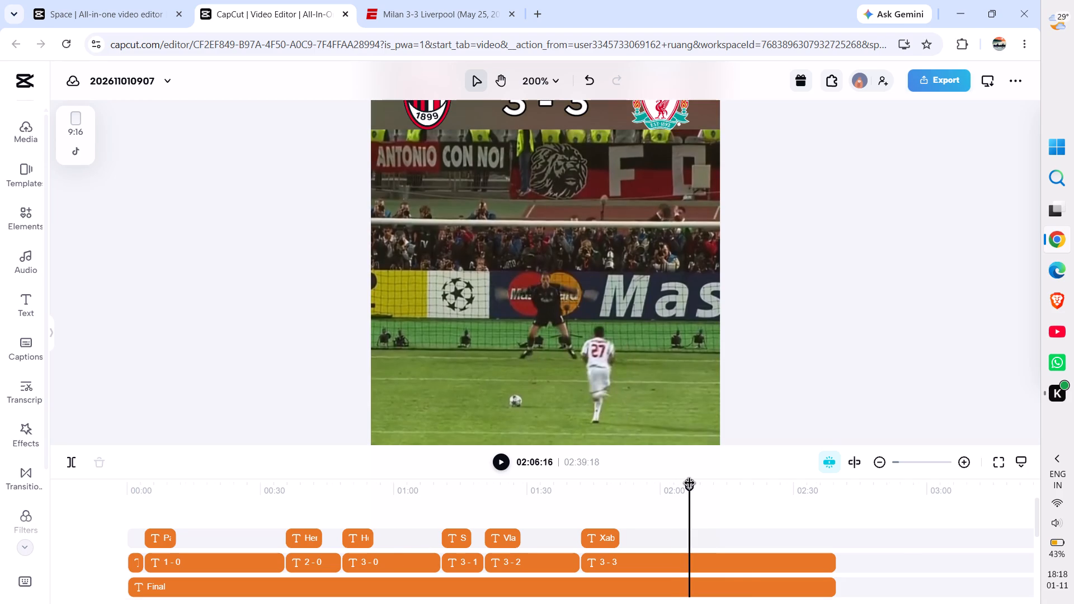
{"action": "key", "text": "ctrl+equal"}
{"action": "key", "text": "ctrl+equal"}
{"action": "key", "text": "ctrl+equal"}
{"action": "key", "text": "ctrl+equal"}
{"action": "key", "text": "ctrl+equal"}
{"action": "key", "text": "ctrl+equal"}
{"action": "key", "text": "ctrl+equal"}
{"action": "key", "text": "ctrl+equal"}
{"action": "key", "text": "ctrl+equal"}
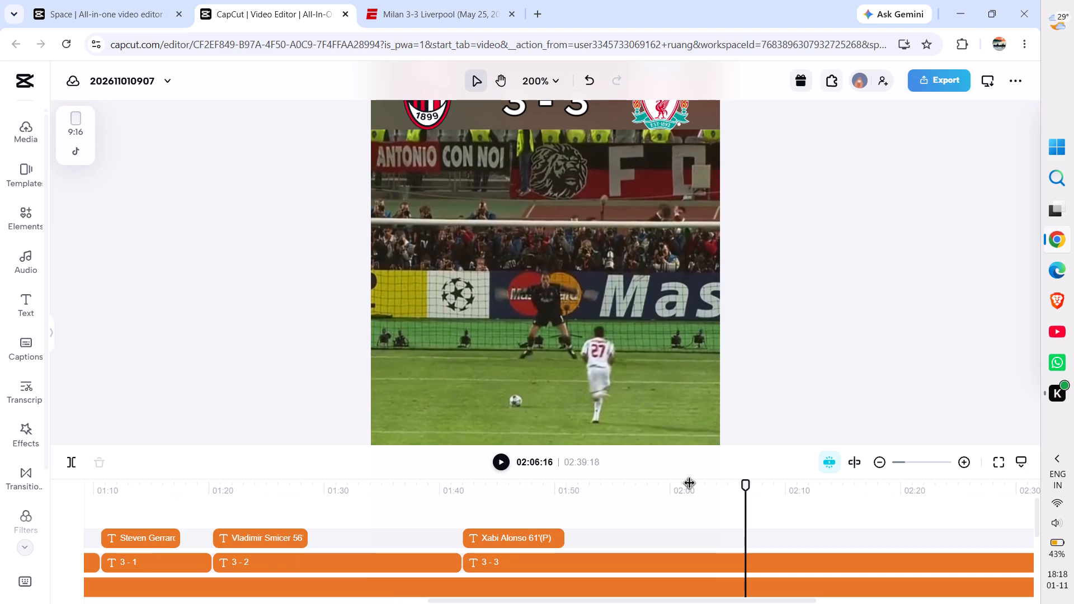
{"action": "key", "text": "ctrl+equal"}
{"action": "key", "text": "ctrl+equal"}
{"action": "key", "text": "ctrl+equal"}
{"action": "key", "text": "ctrl+equal"}
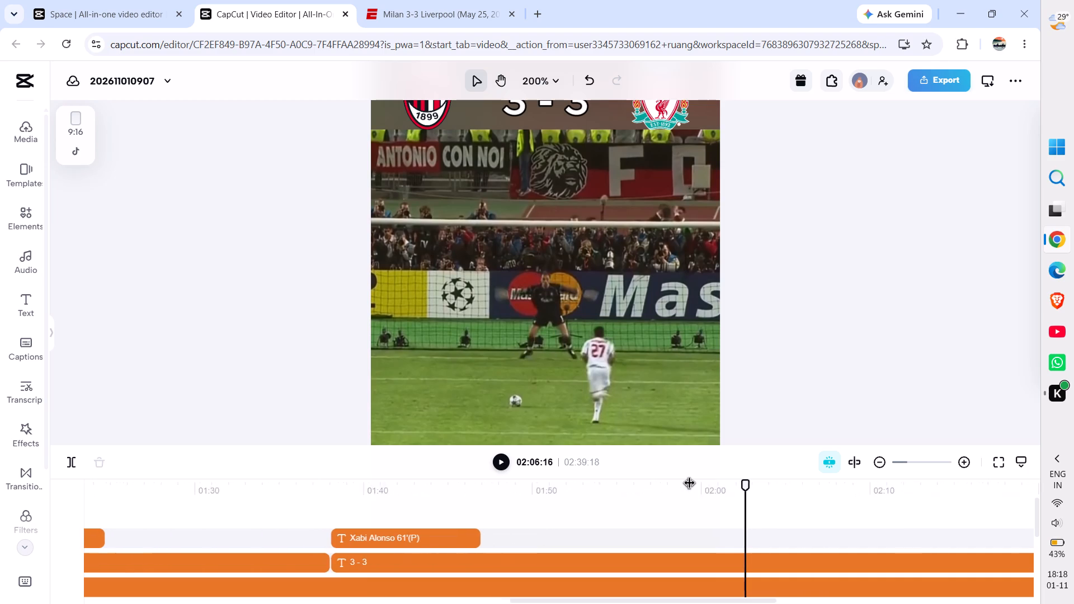
{"action": "key", "text": "ctrl+equal"}
{"action": "key", "text": "ctrl+equal"}
{"action": "key", "text": "ctrl+equal"}
{"action": "key", "text": "ctrl+equal"}
{"action": "key", "text": "ctrl+equal"}
{"action": "key", "text": "ctrl+equal"}
{"action": "key", "text": "ctrl+equal"}
{"action": "key", "text": "ctrl+equal"}
{"action": "key", "text": "ctrl+equal"}
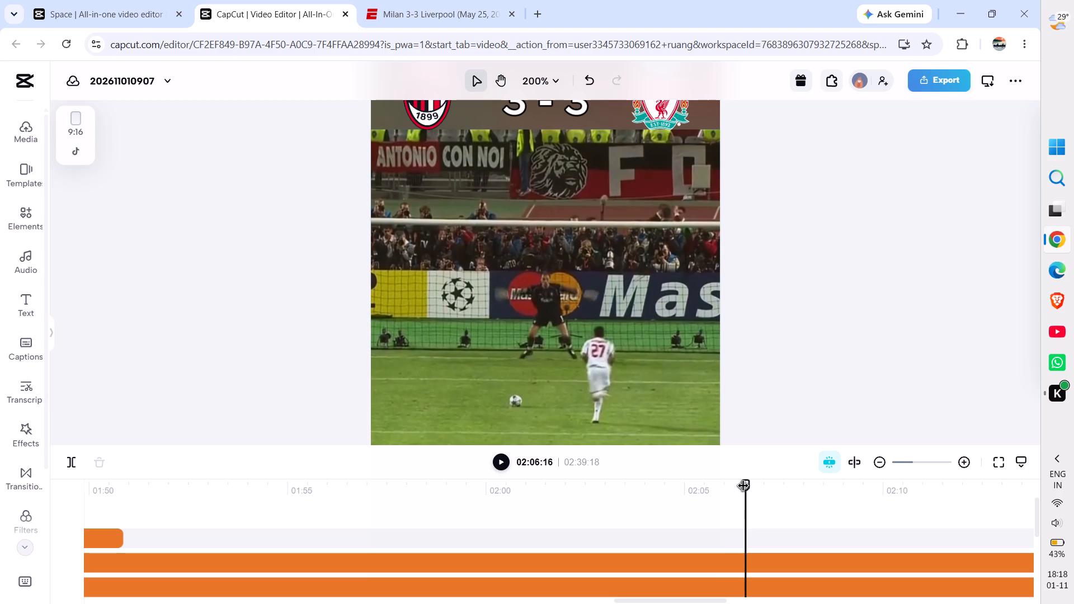
Copy the first Milan penalty taker's name, Serginho, from the ESPN shootout list and return to the CapCut project.
{"action": "left_click", "coordinate": [441, 0]}
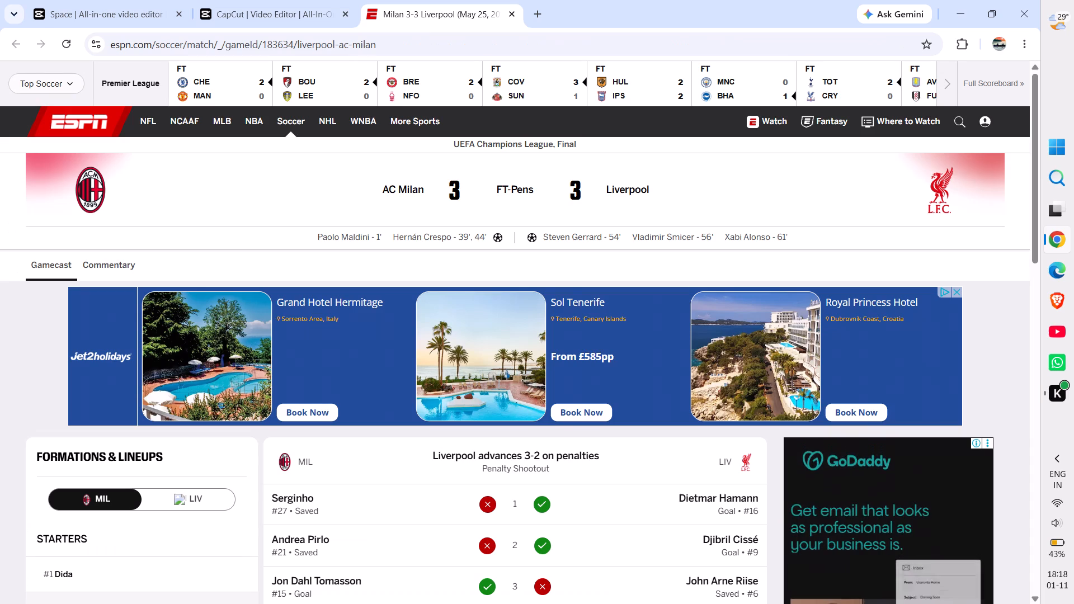
{"action": "scroll", "coordinate": [401, 380], "scroll_direction": "down", "scroll_amount": 3}
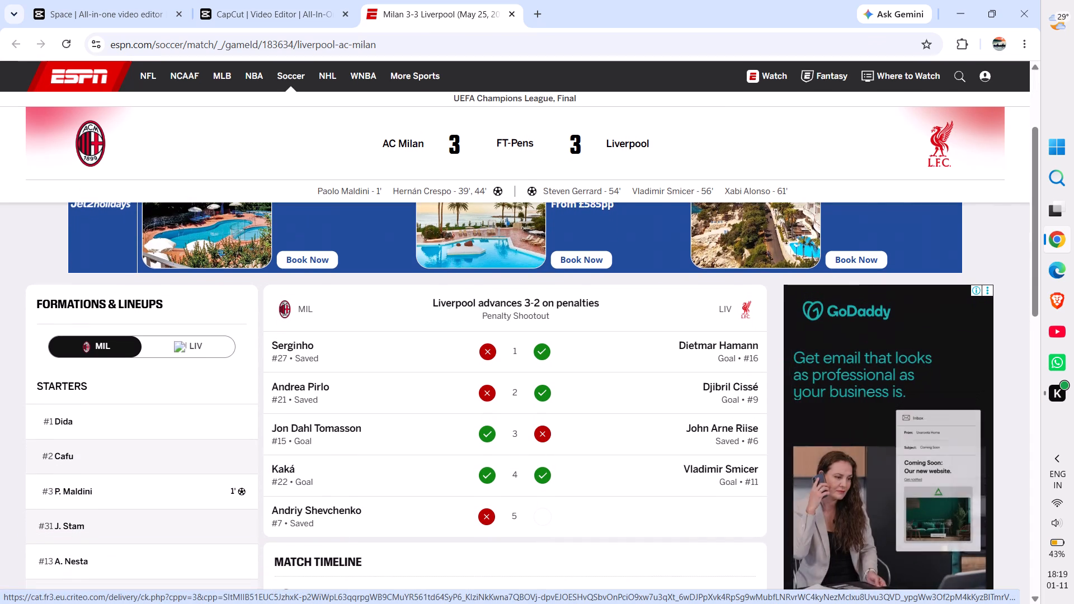
{"action": "left_click_drag", "start_coordinate": [270, 343], "coordinate": [306, 343]}
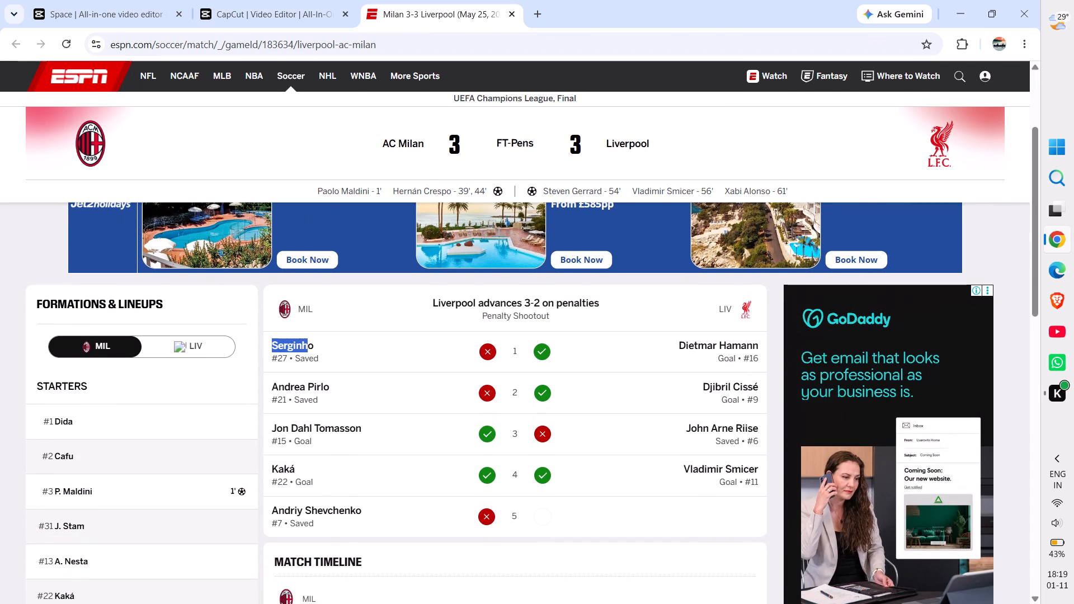
{"action": "left_click_drag", "start_coordinate": [306, 343], "coordinate": [318, 344]}
{"action": "key", "text": "ctrl+c"}
{"action": "left_click", "coordinate": [288, 129]}
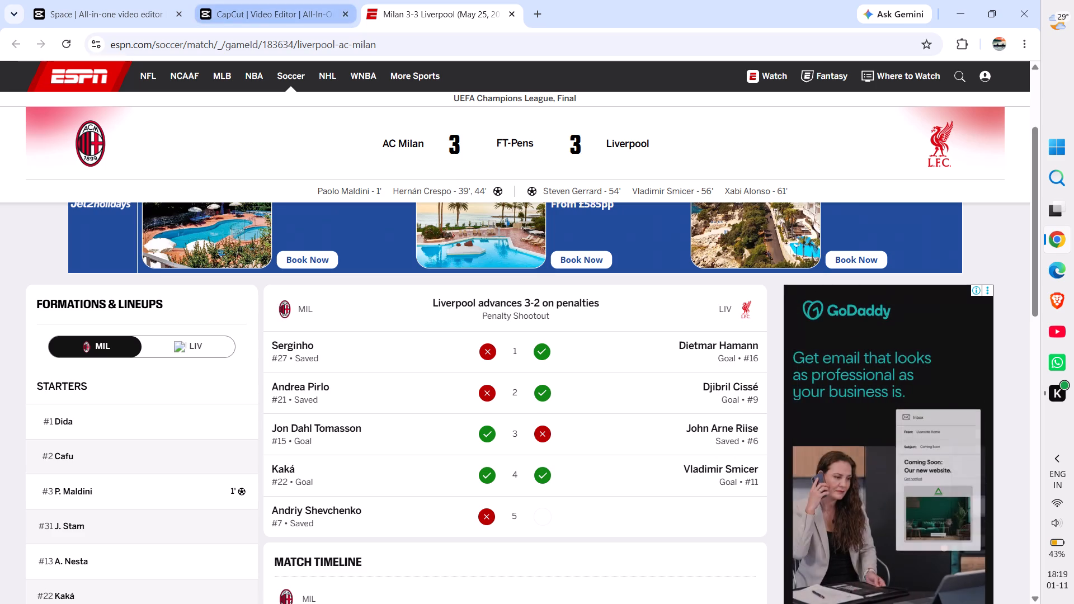
{"action": "left_click", "coordinate": [282, 0]}
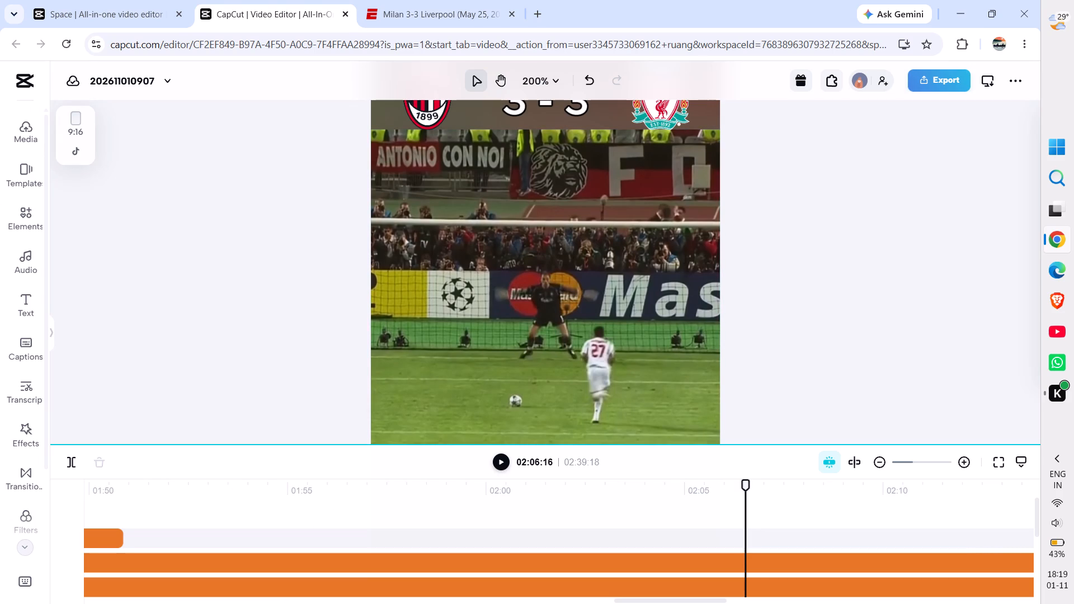
Advance the video to 02:07:16, as the keeper dives, and add a body text there reading "Serginho".
{"action": "key", "text": "space"}
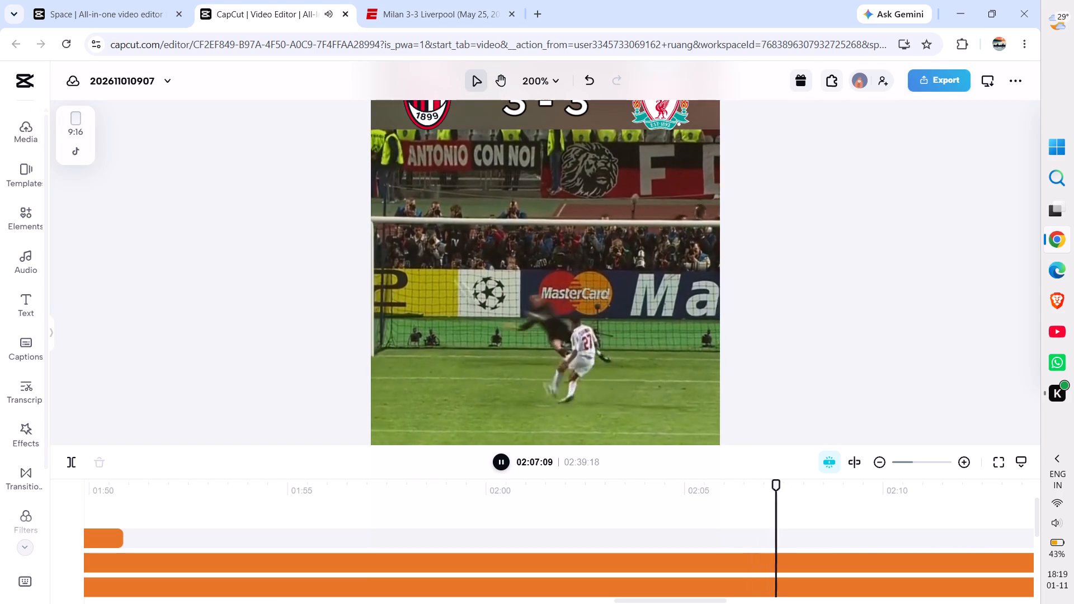
{"action": "key", "text": "space"}
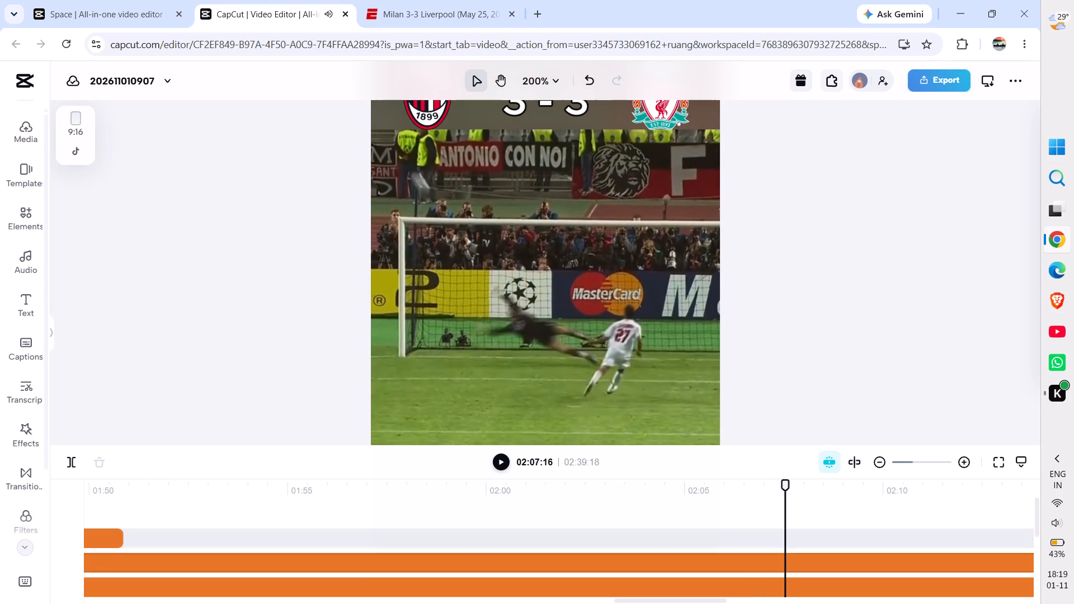
{"action": "left_click", "coordinate": [25, 304]}
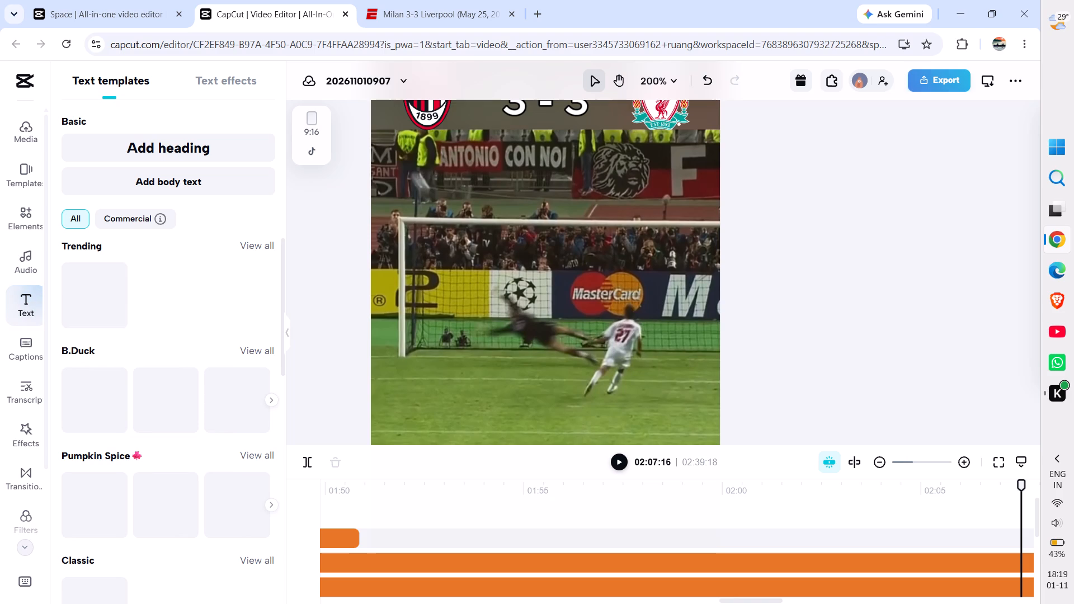
{"action": "left_click", "coordinate": [176, 180]}
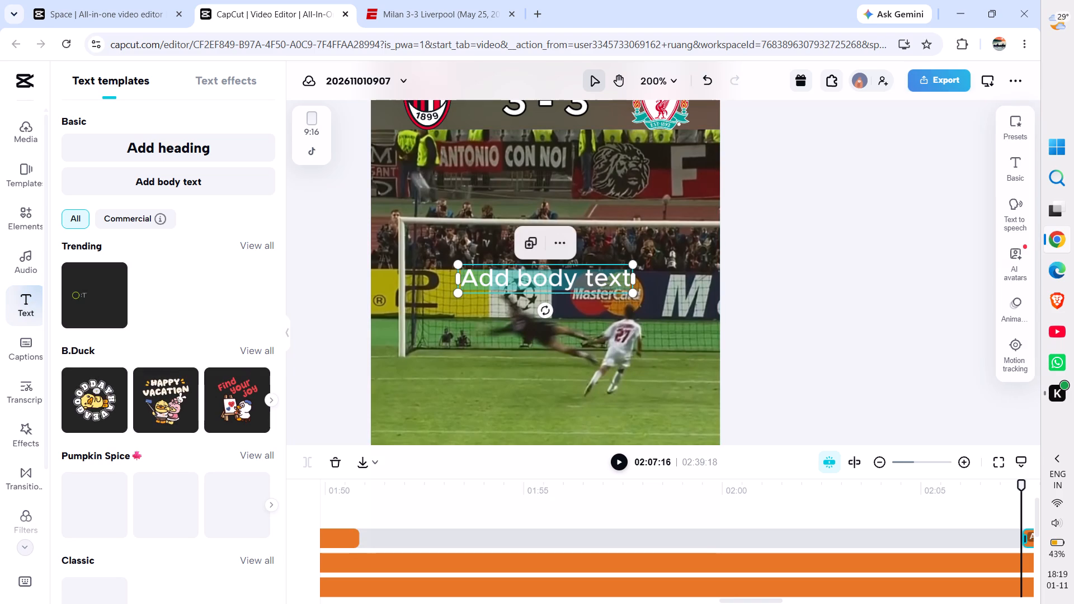
{"action": "left_click", "coordinate": [1018, 171]}
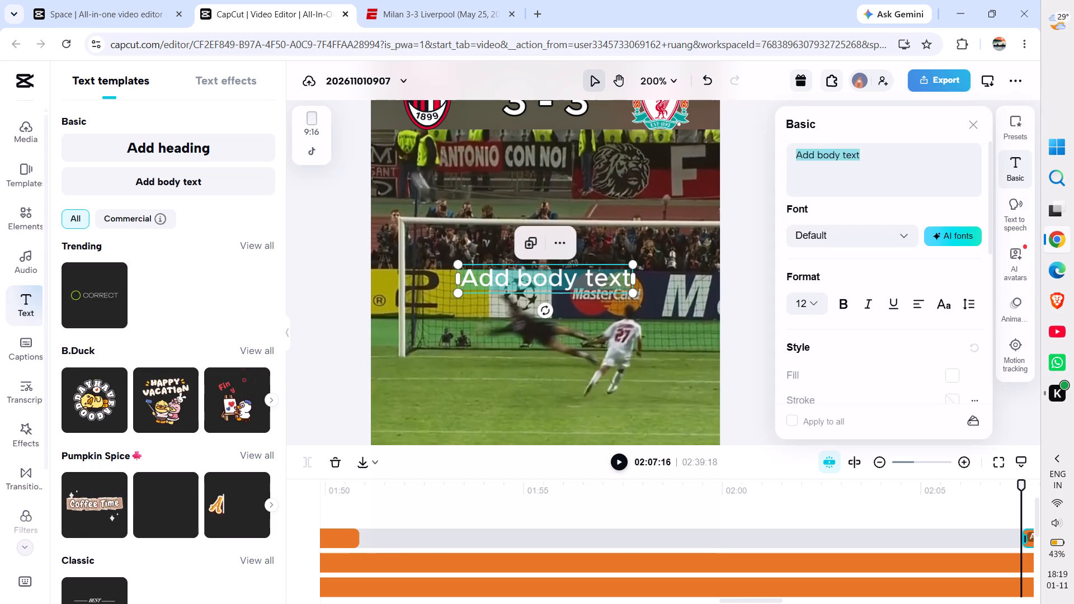
{"action": "left_click", "coordinate": [900, 164]}
{"action": "key", "text": "BackSpace"}
{"action": "key", "text": "BackSpace"}
{"action": "key", "text": "BackSpace"}
{"action": "key", "text": "BackSpace"}
{"action": "key", "text": "BackSpace"}
{"action": "key", "text": "BackSpace"}
{"action": "key", "text": "BackSpace"}
{"action": "key", "text": "BackSpace"}
{"action": "key", "text": "BackSpace"}
{"action": "key", "text": "BackSpace"}
{"action": "key", "text": "BackSpace"}
{"action": "key", "text": "BackSpace"}
{"action": "key", "text": "BackSpace"}
{"action": "key", "text": "BackSpace"}
{"action": "key", "text": "BackSpace"}
{"action": "key", "text": "BackSpace"}
{"action": "key", "text": "BackSpace"}
{"action": "key", "text": "BackSpace"}
{"action": "key", "text": "BackSpace"}
{"action": "key", "text": "BackSpace"}
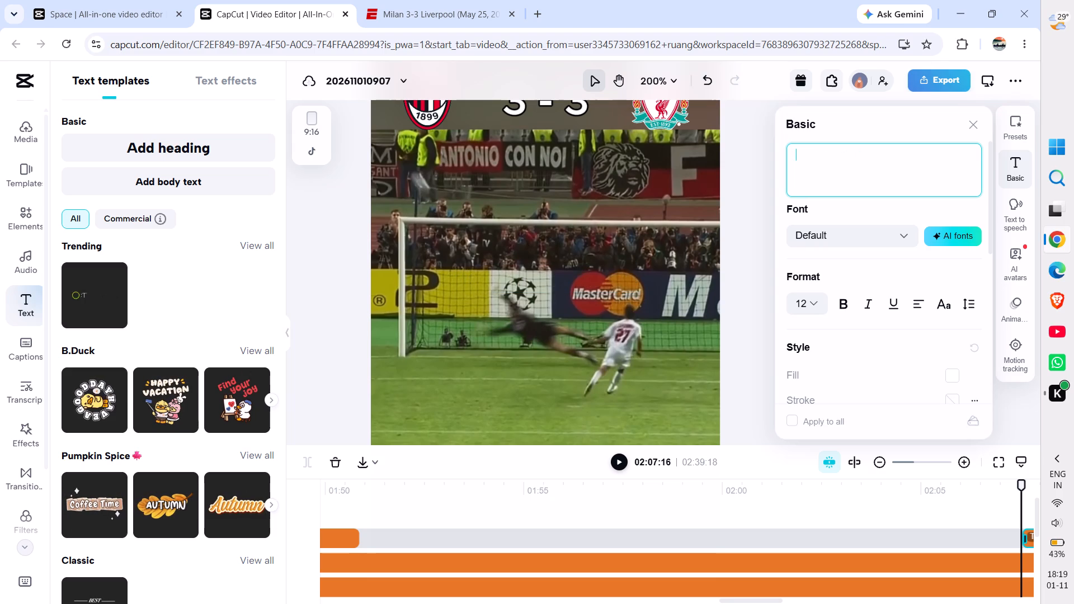
{"action": "key", "text": "ctrl+v"}
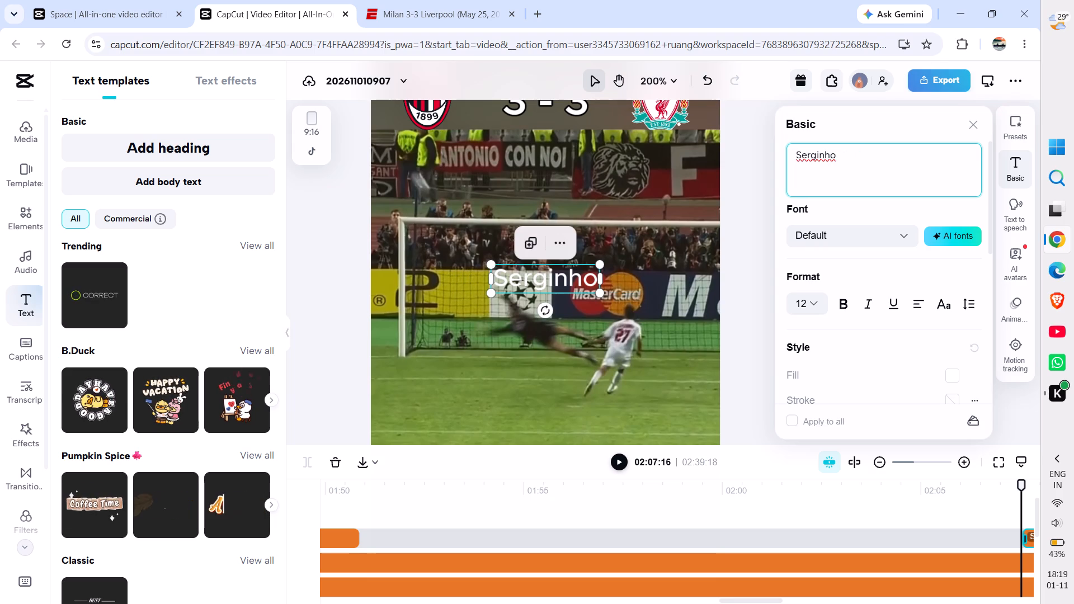
Append a space and the red cross mark emoji to the Serginho caption, finding it by searching emojis for "cross".
{"action": "key", "text": "space"}
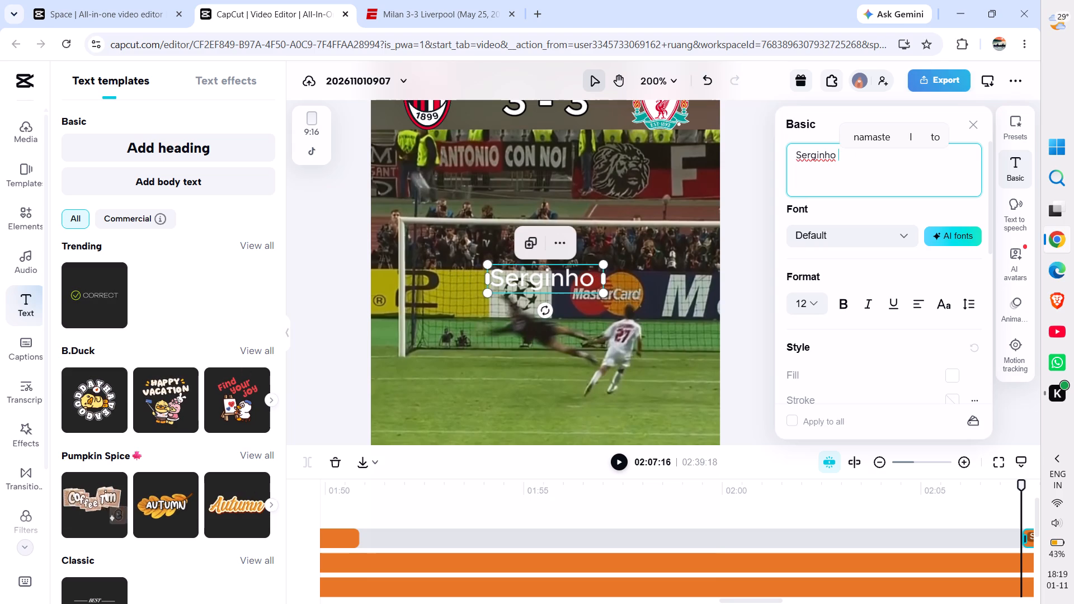
{"action": "key", "text": "super+semicolon"}
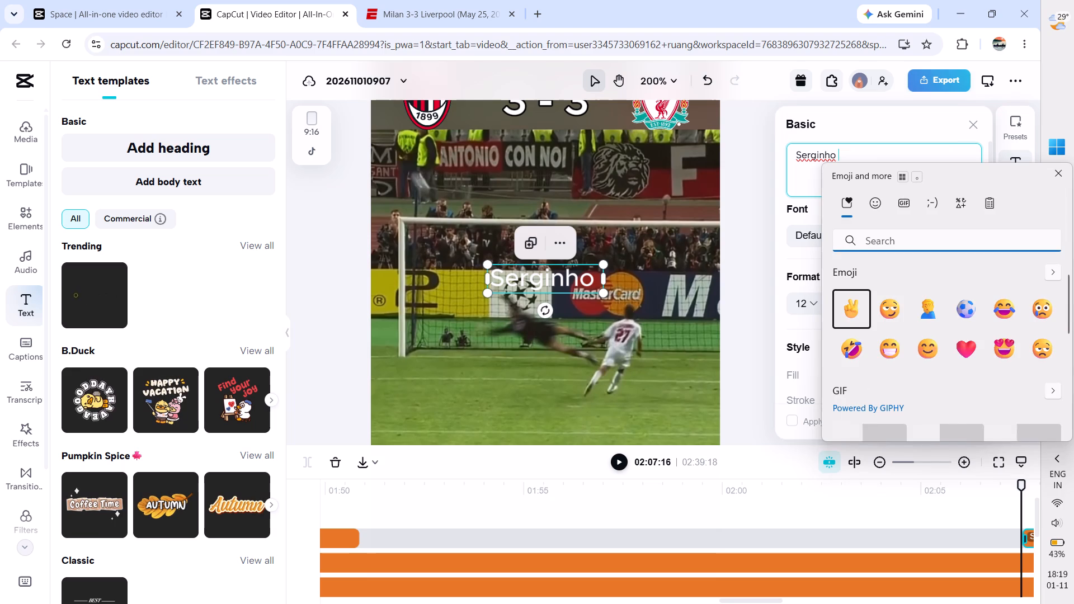
{"action": "left_click", "coordinate": [876, 201]}
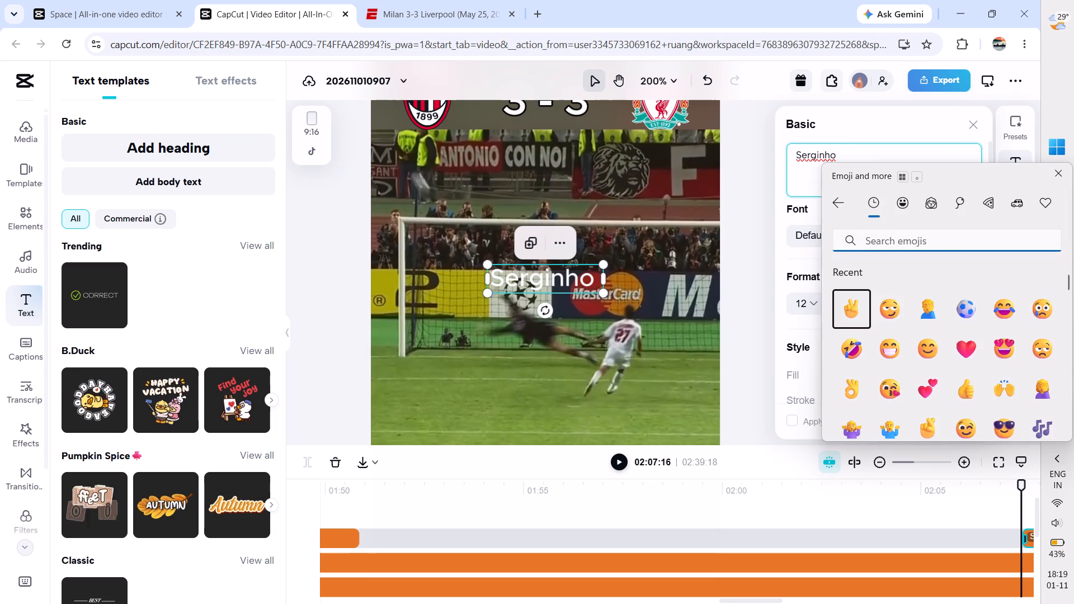
{"action": "left_click", "coordinate": [882, 242]}
{"action": "key", "text": "c"}
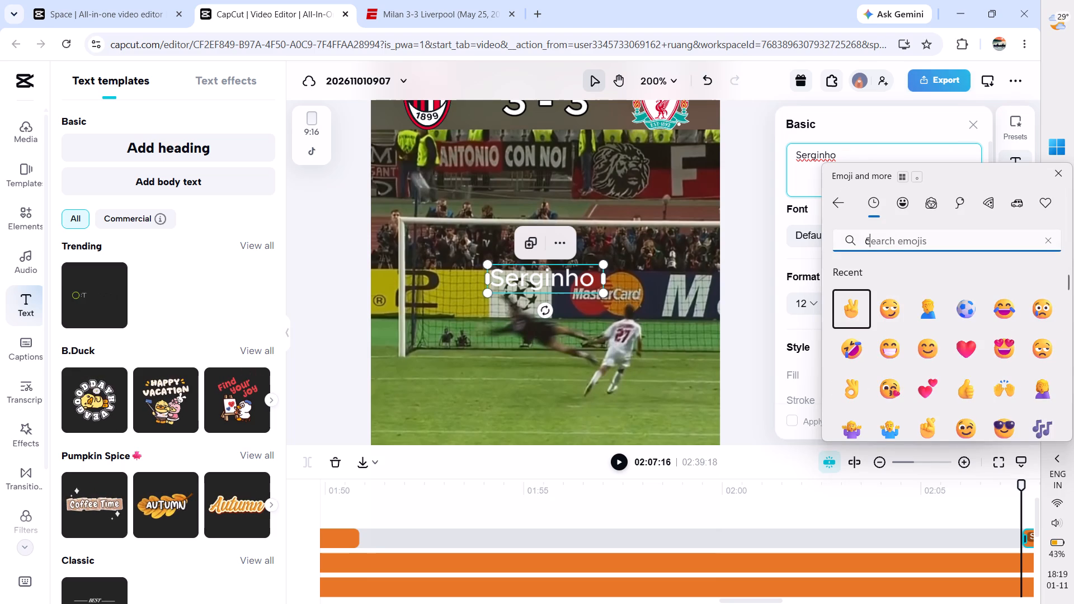
{"action": "type", "text": "ross"}
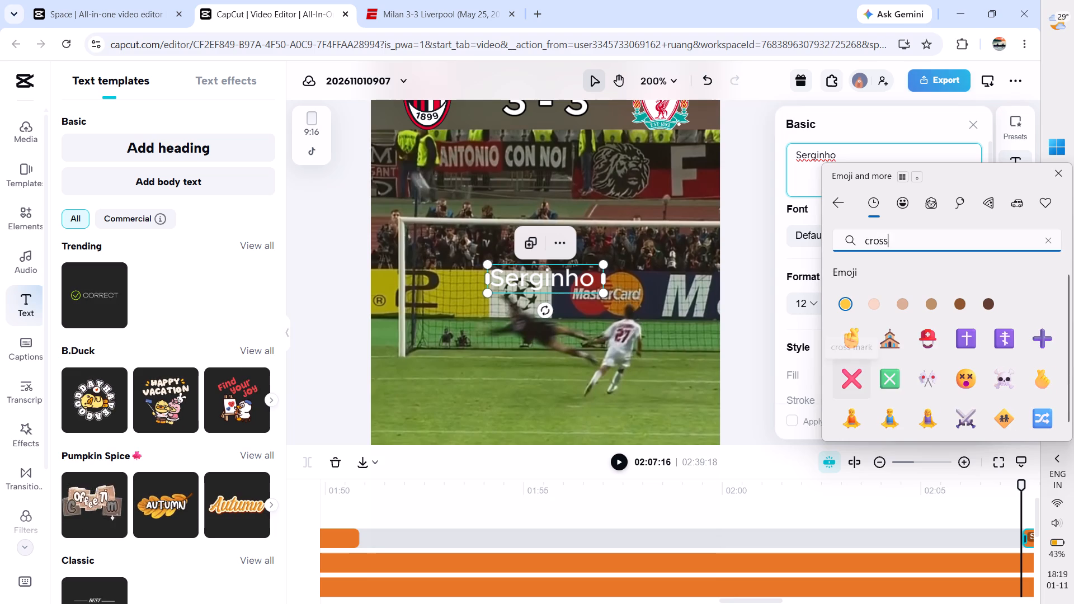
{"action": "left_click", "coordinate": [846, 384]}
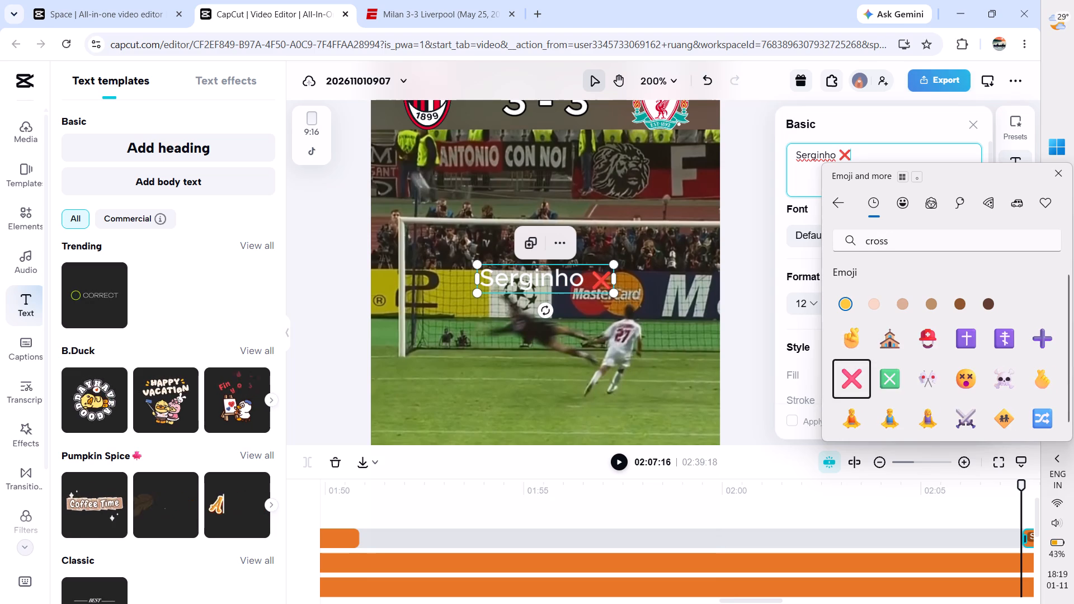
{"action": "left_click", "coordinate": [742, 176]}
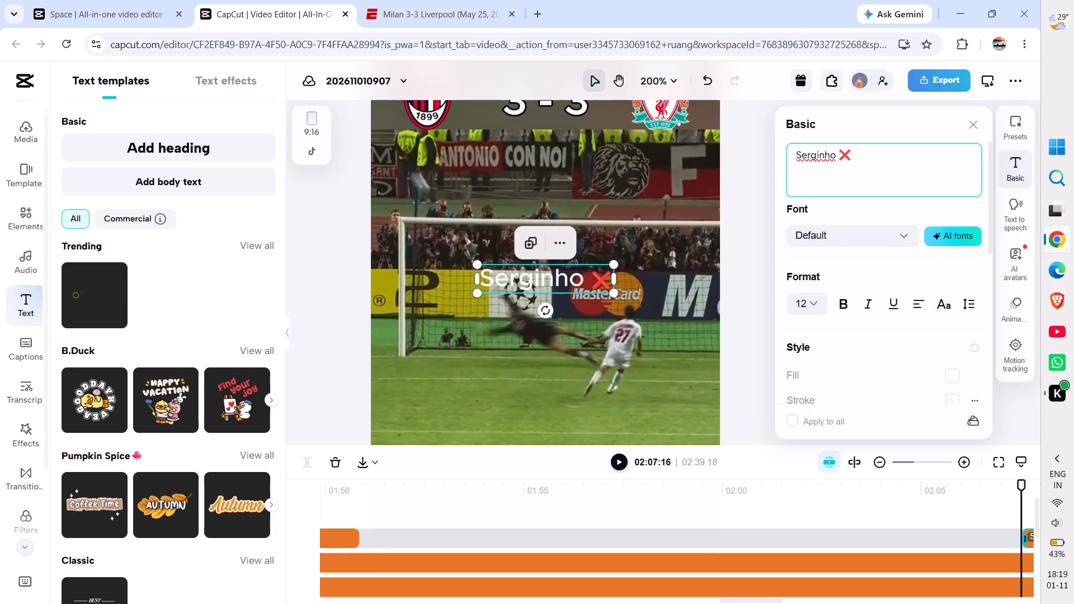
Apply the white text preset with a black outline to the Serginho caption.
{"action": "left_click", "coordinate": [1013, 123]}
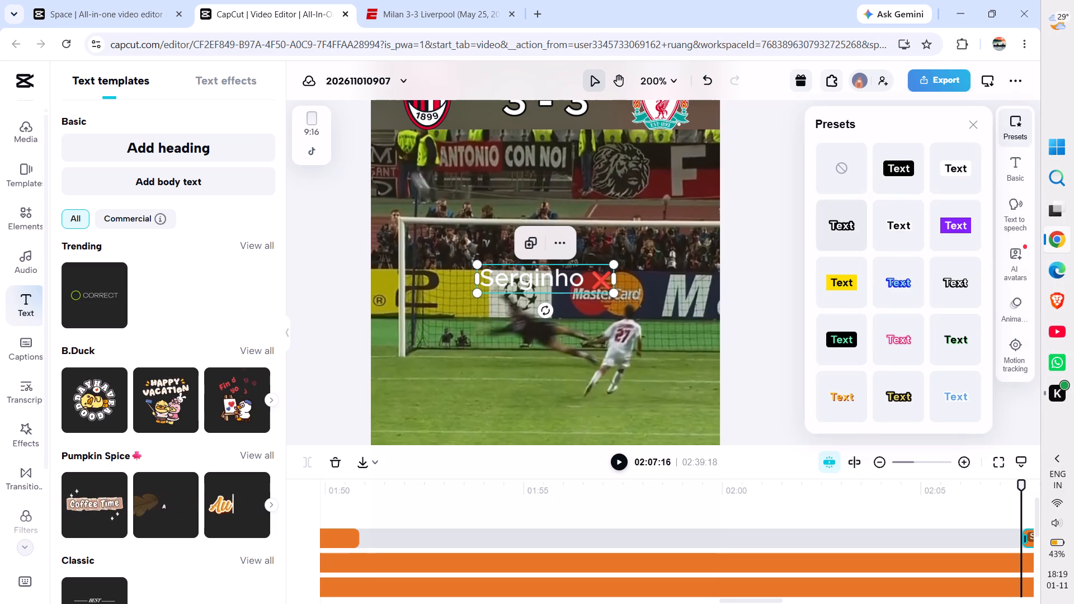
{"action": "left_click", "coordinate": [840, 227]}
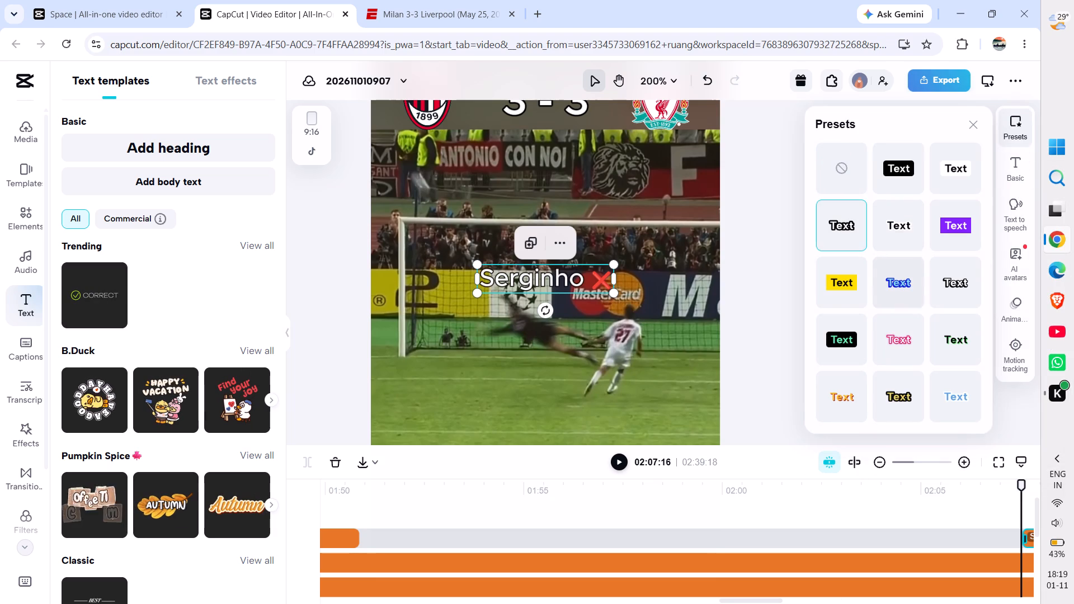
Set the Serginho caption's fill to the custom red #ce1818.
{"action": "left_click", "coordinate": [1014, 163]}
{"action": "scroll", "coordinate": [899, 293], "scroll_direction": "down", "scroll_amount": 1}
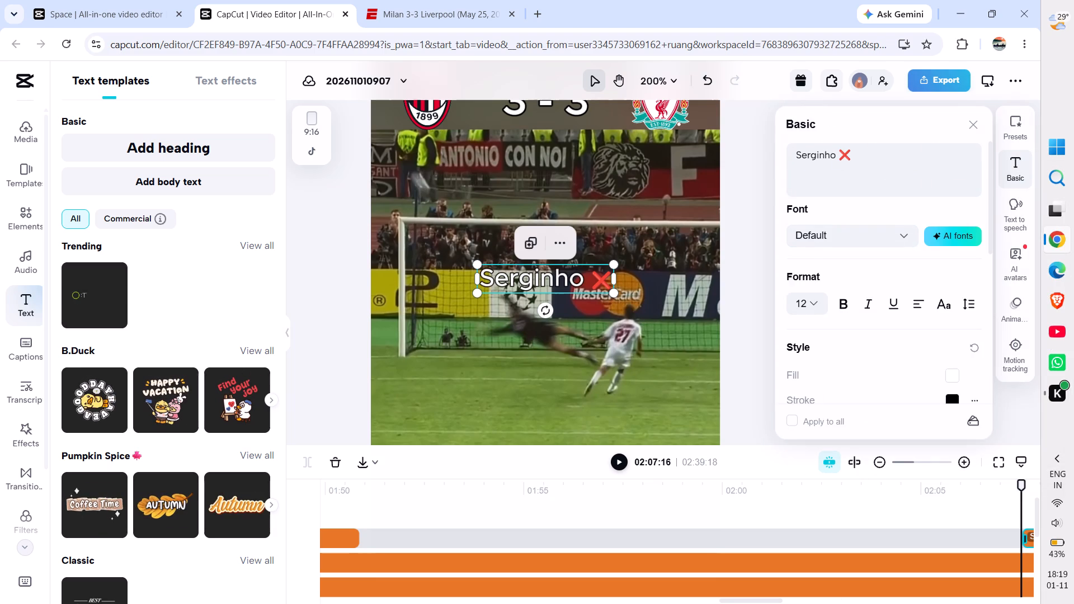
{"action": "scroll", "coordinate": [899, 293], "scroll_direction": "down", "scroll_amount": 1}
{"action": "left_click", "coordinate": [954, 307]}
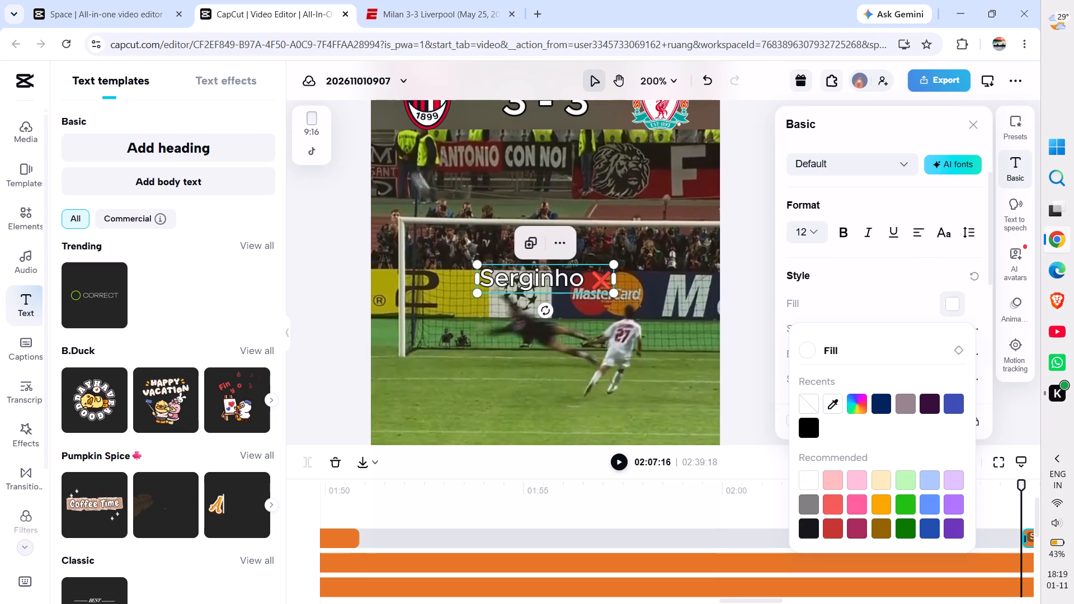
{"action": "scroll", "coordinate": [886, 500], "scroll_direction": "down", "scroll_amount": 2}
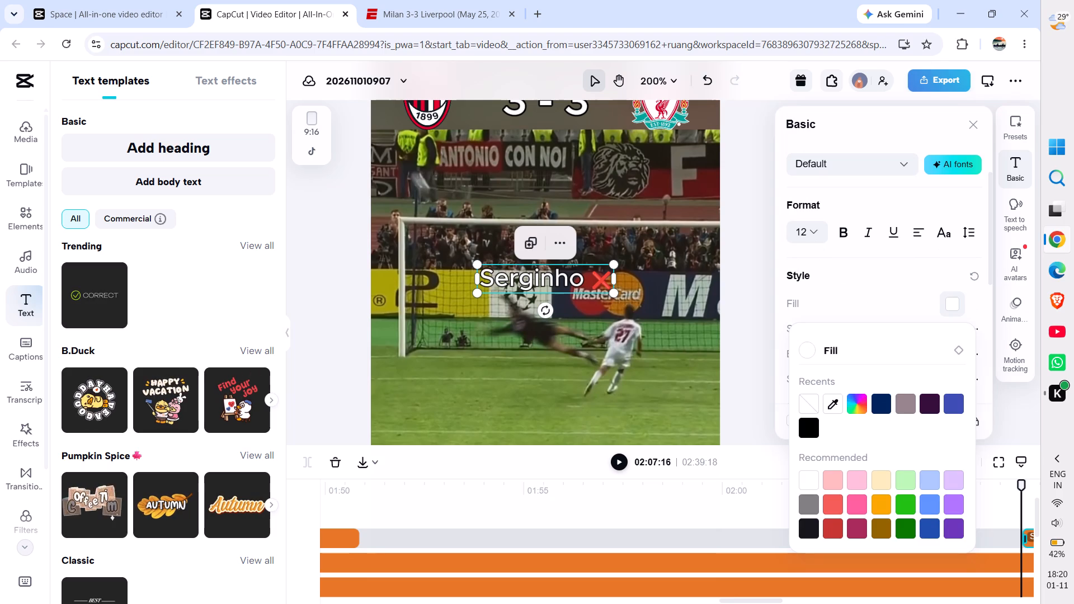
{"action": "left_click", "coordinate": [855, 408]}
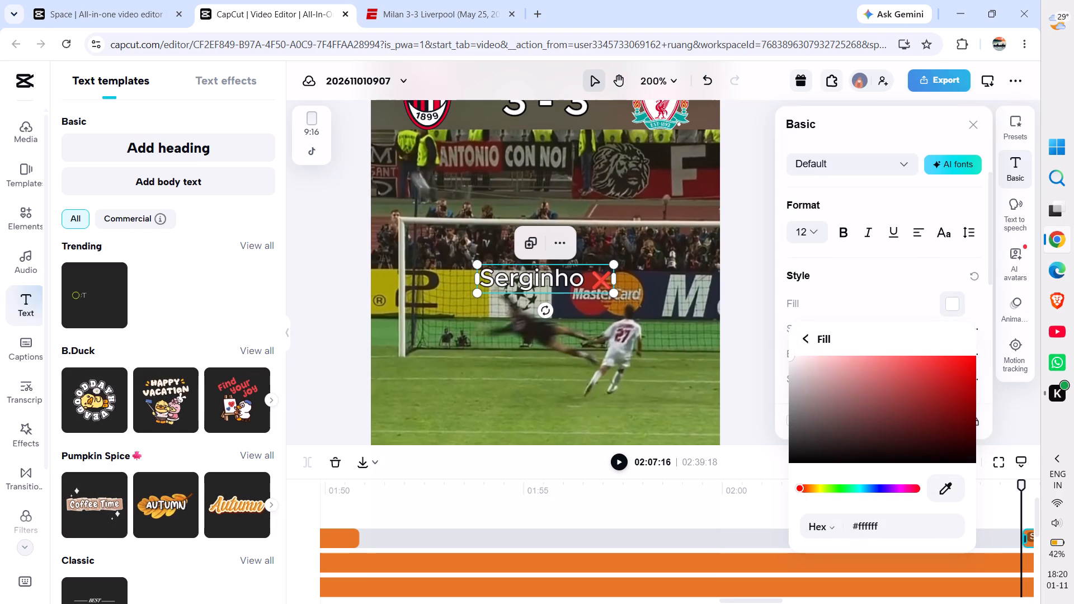
{"action": "left_click", "coordinate": [955, 376]}
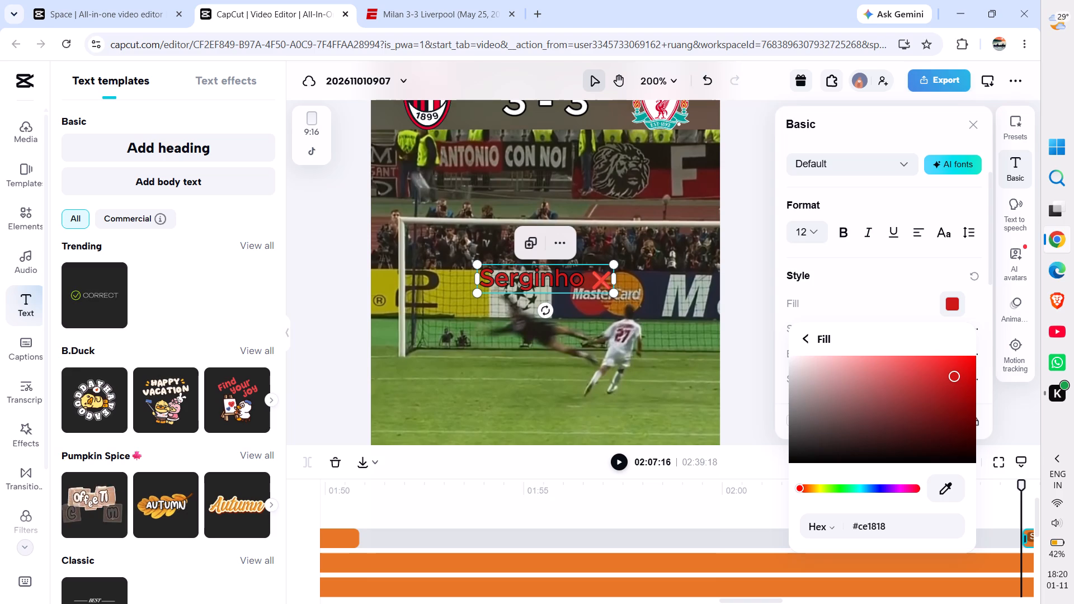
{"action": "left_click", "coordinate": [868, 134]}
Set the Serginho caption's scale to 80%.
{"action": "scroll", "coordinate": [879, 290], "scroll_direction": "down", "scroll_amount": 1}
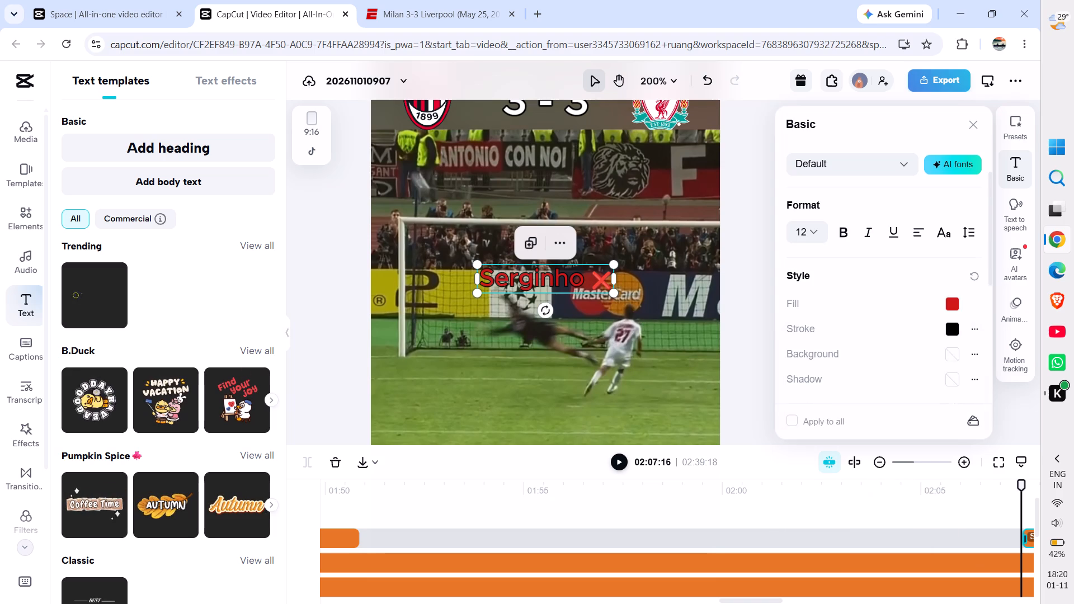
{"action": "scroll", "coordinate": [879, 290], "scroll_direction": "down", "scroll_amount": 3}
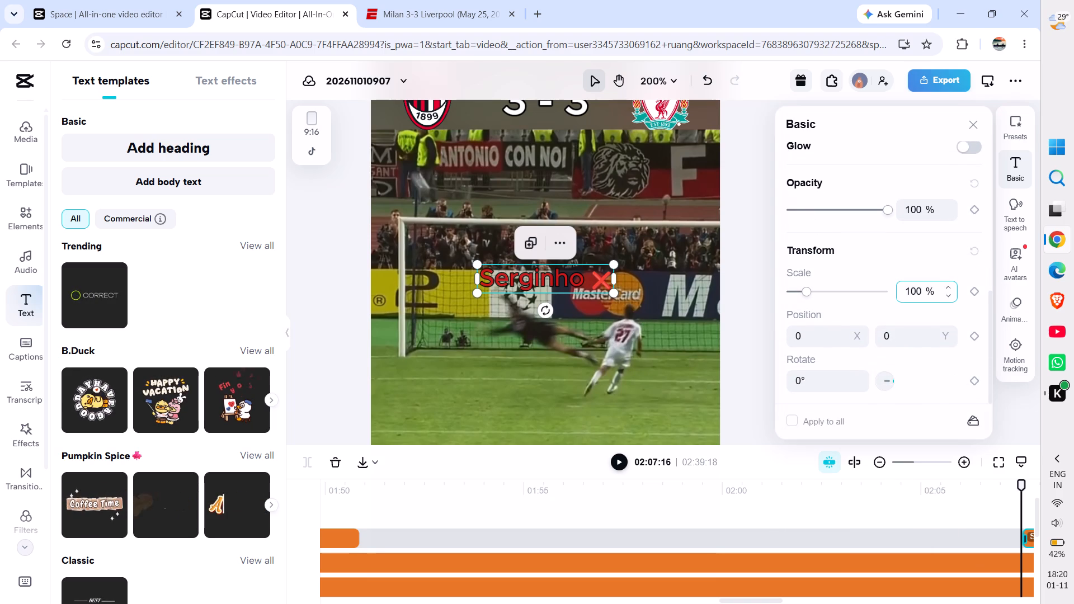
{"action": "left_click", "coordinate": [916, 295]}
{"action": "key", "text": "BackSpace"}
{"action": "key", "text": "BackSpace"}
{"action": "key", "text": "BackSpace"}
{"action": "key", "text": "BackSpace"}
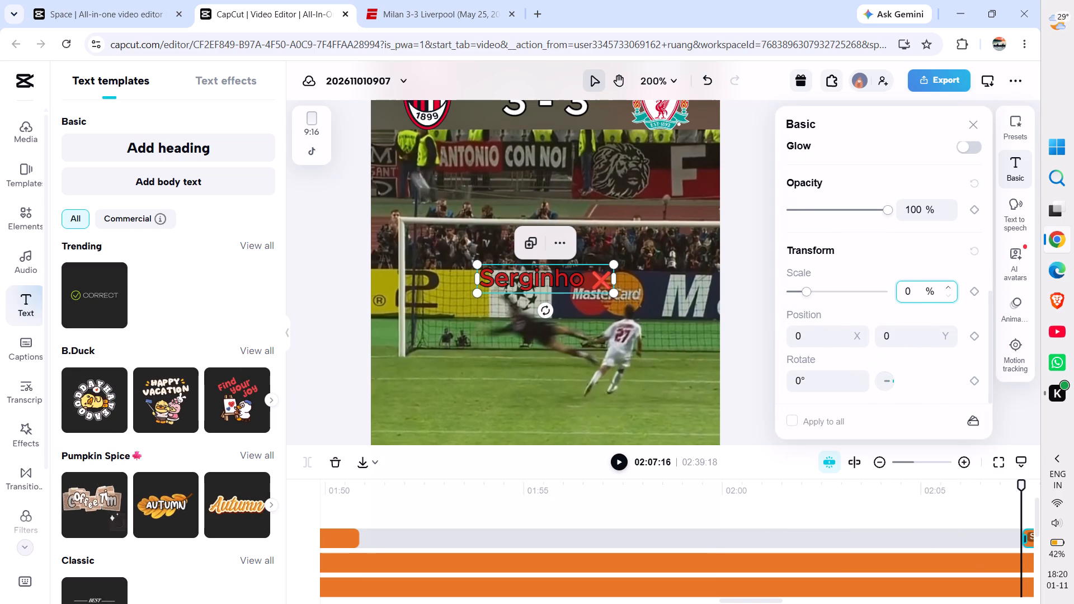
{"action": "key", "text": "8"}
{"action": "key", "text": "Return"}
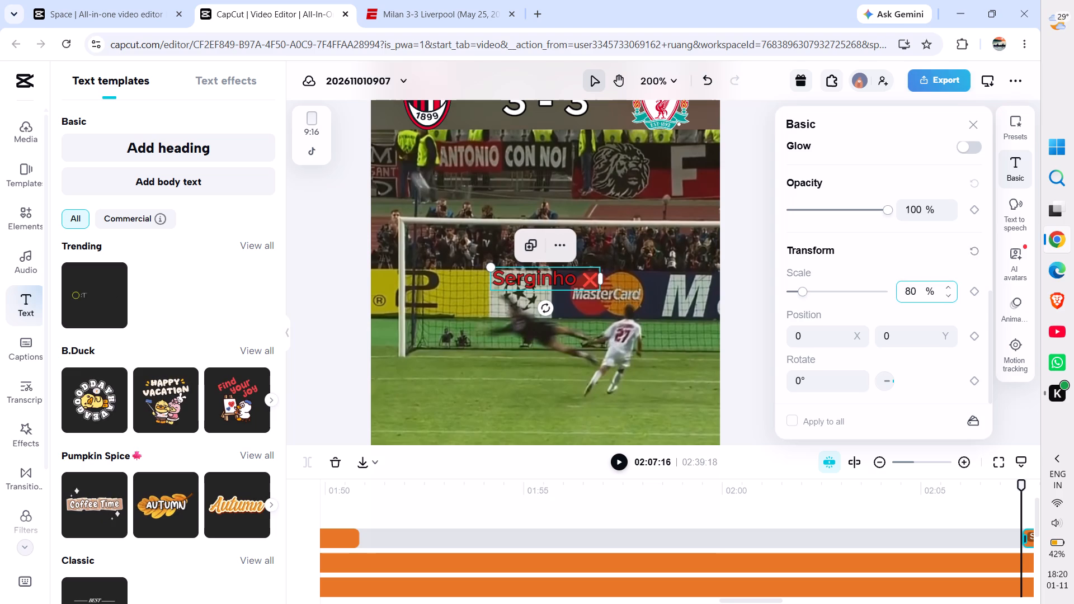
Move the Serginho caption just below the AC Milan crest, at about X -214, Y 288.
{"action": "left_click_drag", "start_coordinate": [537, 280], "coordinate": [492, 211]}
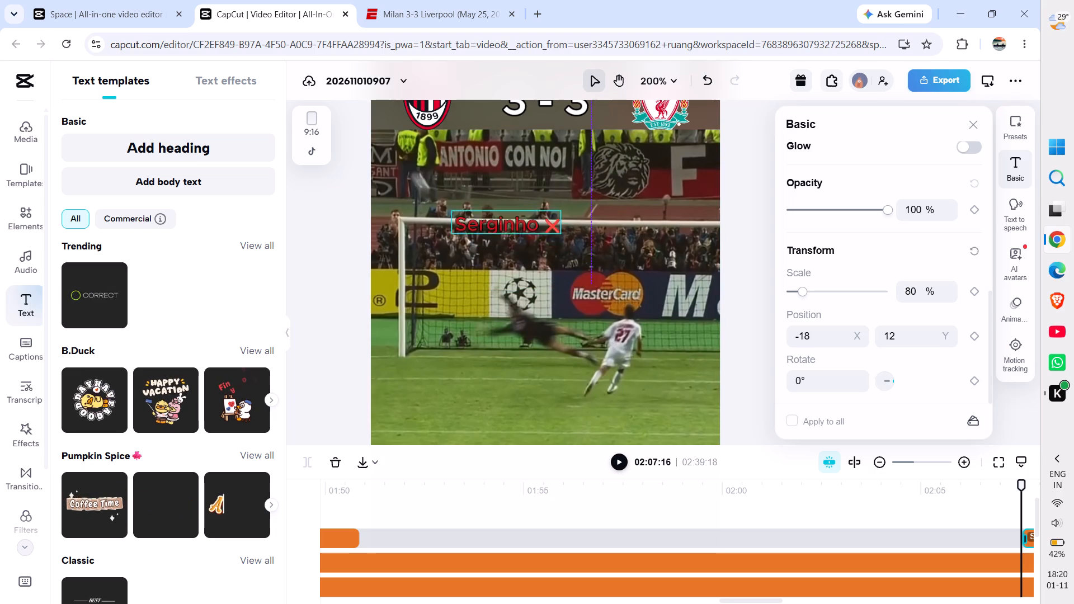
{"action": "left_click_drag", "start_coordinate": [492, 211], "coordinate": [439, 142]}
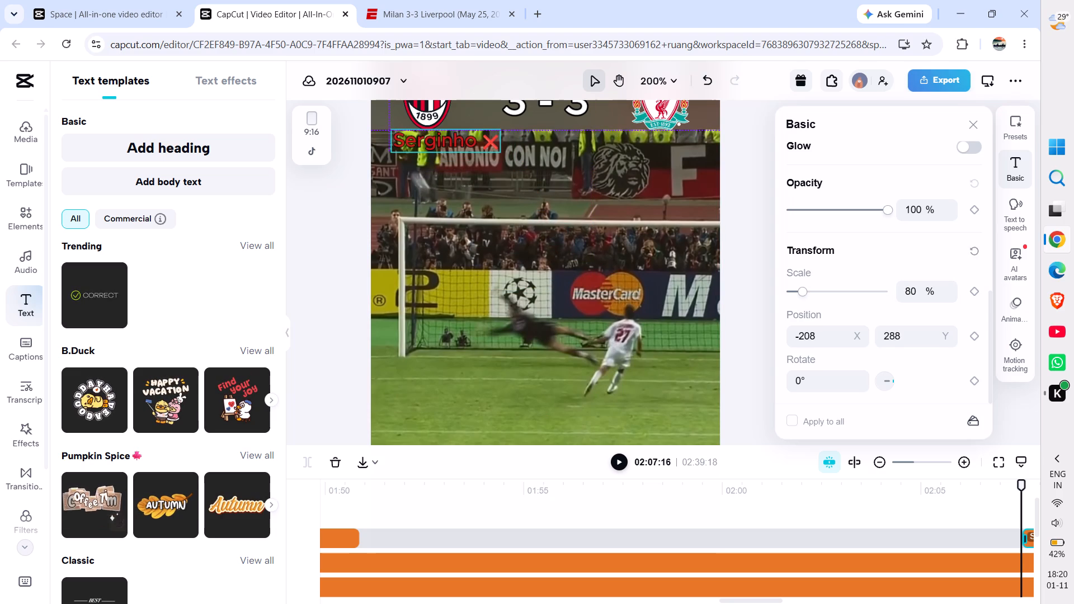
{"action": "left_click_drag", "start_coordinate": [439, 142], "coordinate": [434, 145]}
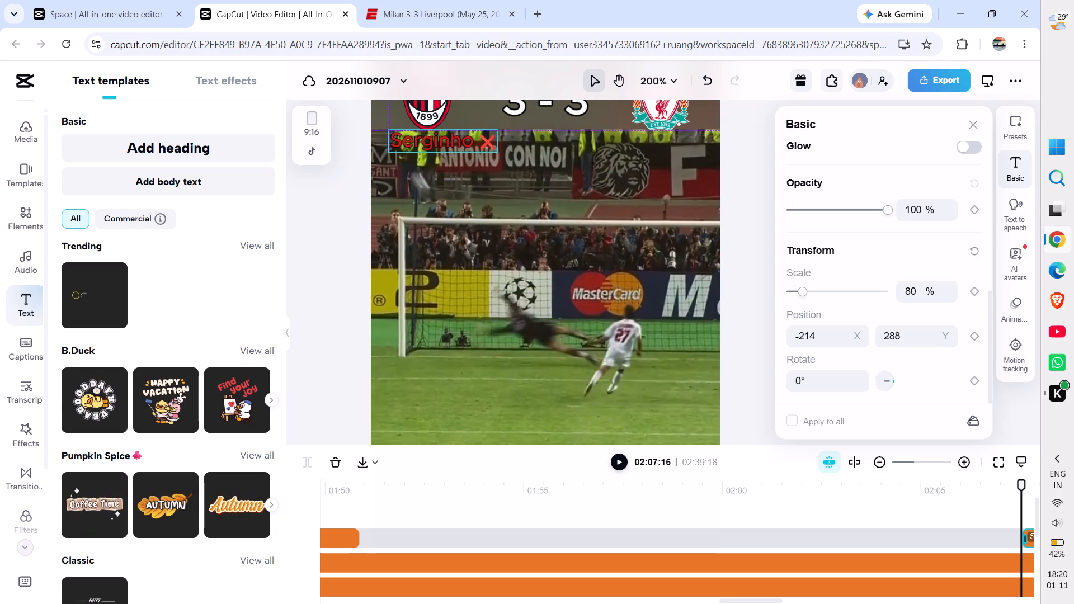
{"action": "left_click_drag", "start_coordinate": [434, 145], "coordinate": [435, 144]}
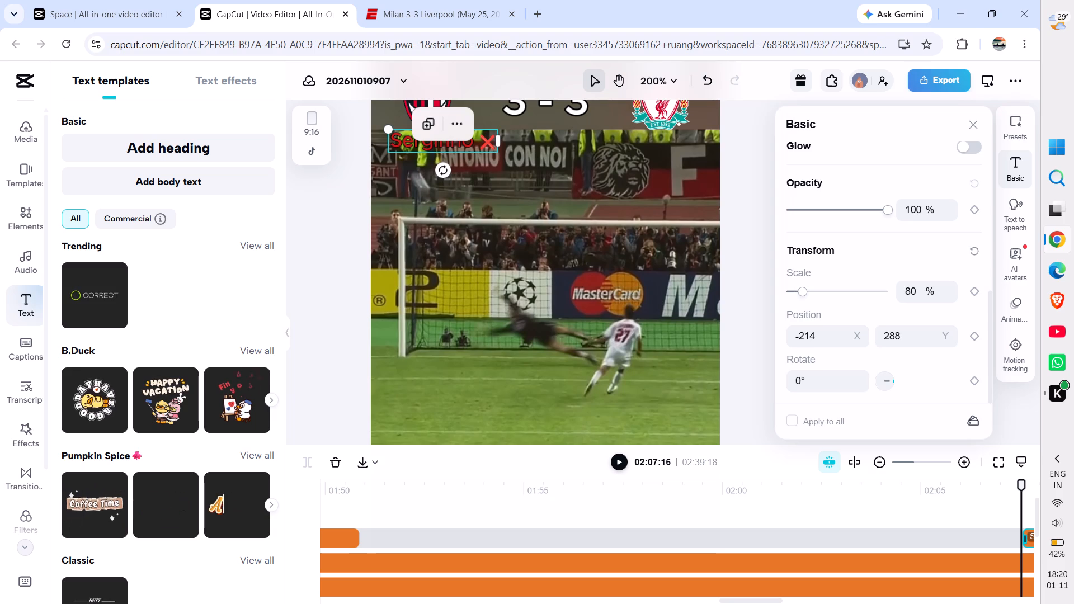
Set the Serginho caption's scale to 90% and nudge it slightly within its place below the AC Milan crest.
{"action": "left_click", "coordinate": [912, 296]}
{"action": "key", "text": "BackSpace"}
{"action": "key", "text": "9"}
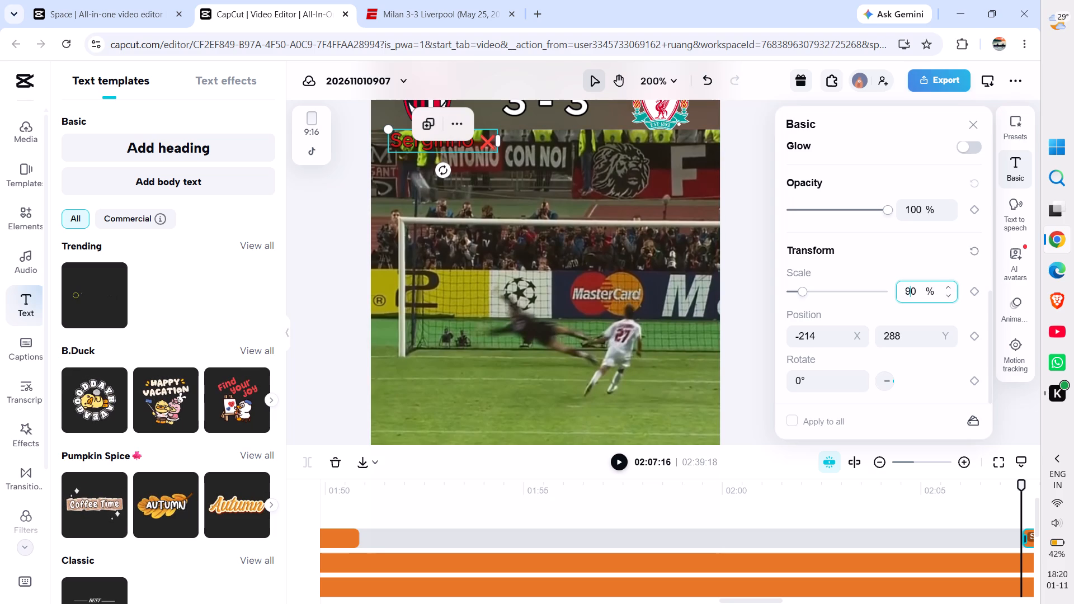
{"action": "key", "text": "Return"}
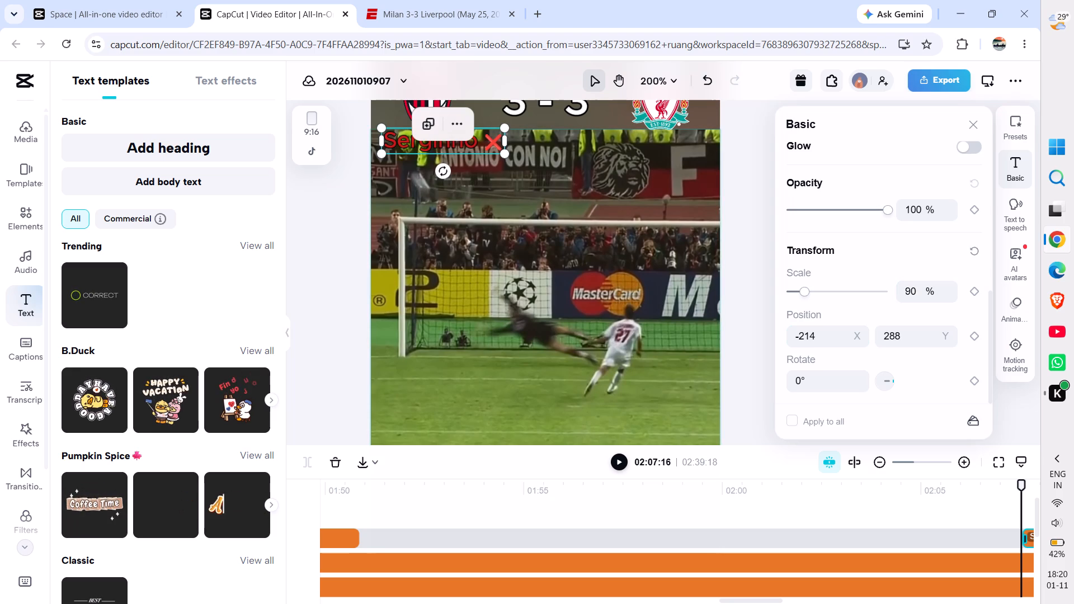
{"action": "left_click", "coordinate": [330, 312]}
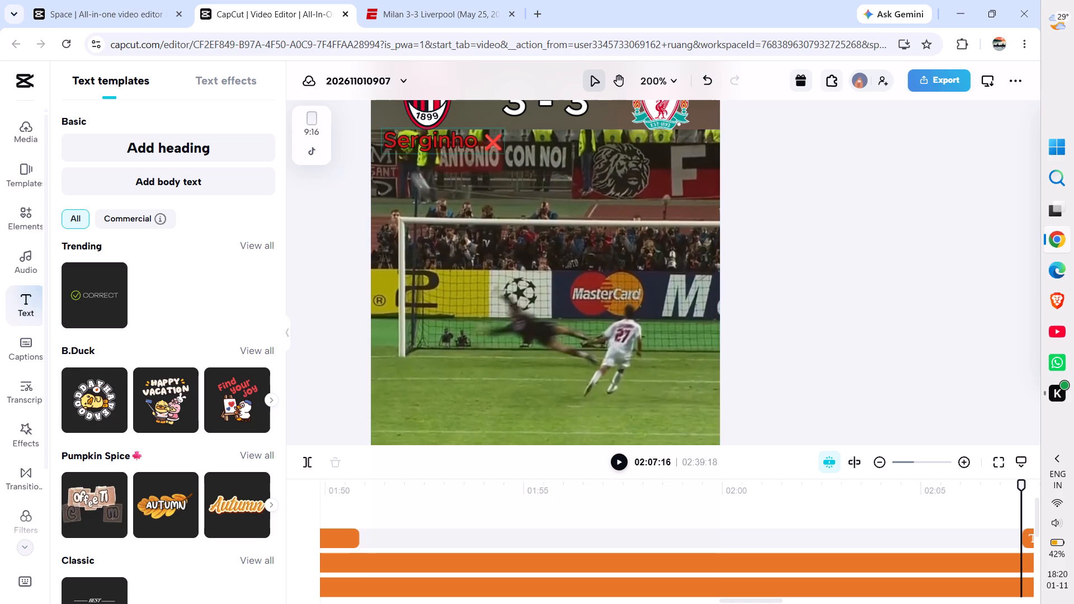
{"action": "left_click", "coordinate": [433, 137]}
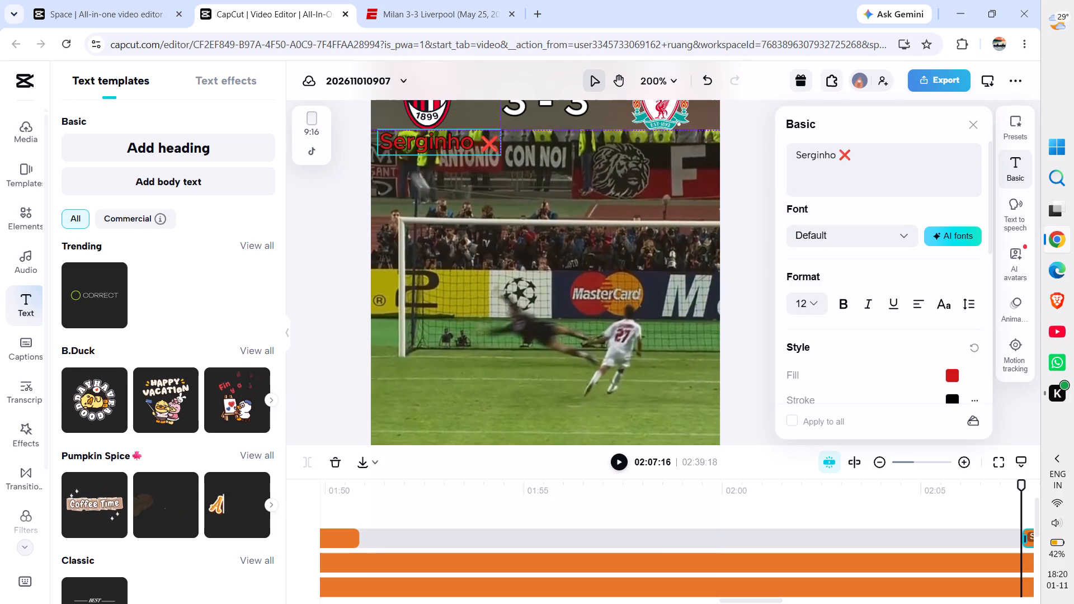
Hide the material panel and copy the Serginho caption.
{"action": "left_click", "coordinate": [282, 340]}
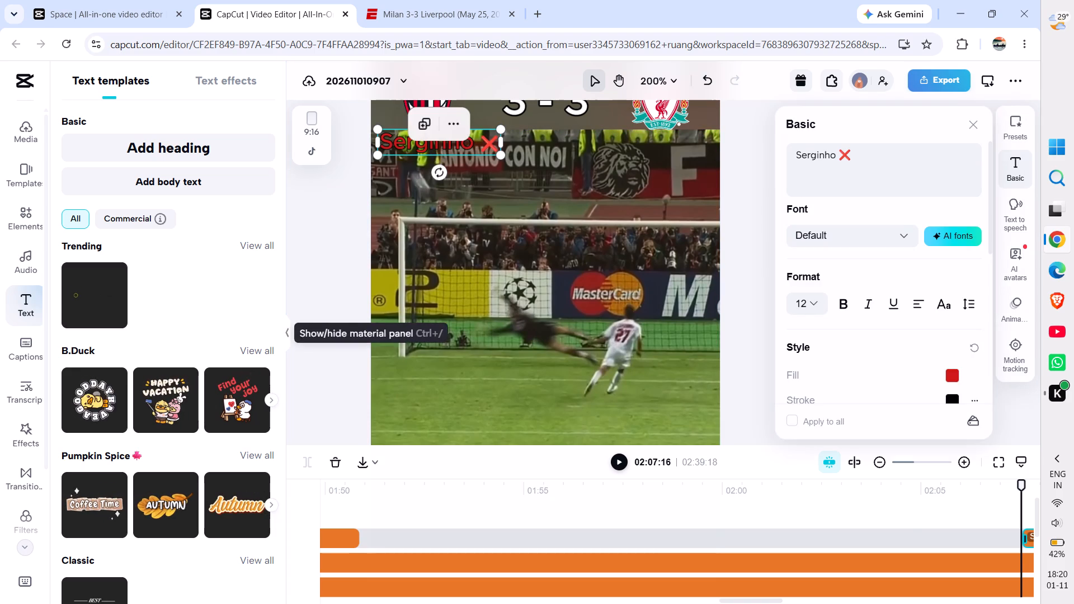
{"action": "left_click", "coordinate": [288, 330]}
{"action": "scroll", "coordinate": [648, 490], "scroll_direction": "left", "scroll_amount": 1}
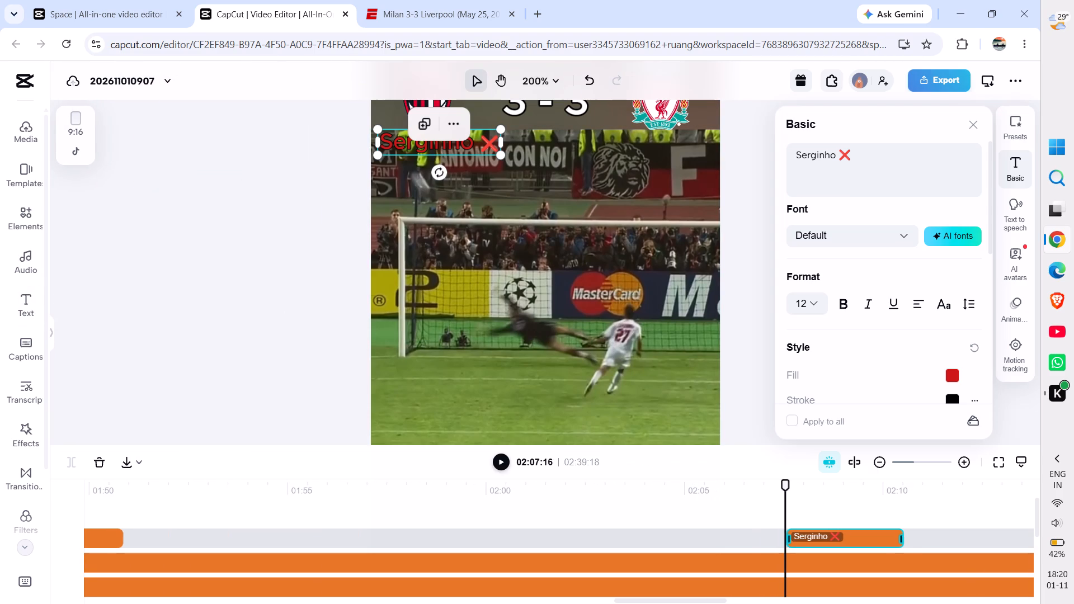
{"action": "scroll", "coordinate": [648, 490], "scroll_direction": "left", "scroll_amount": 3}
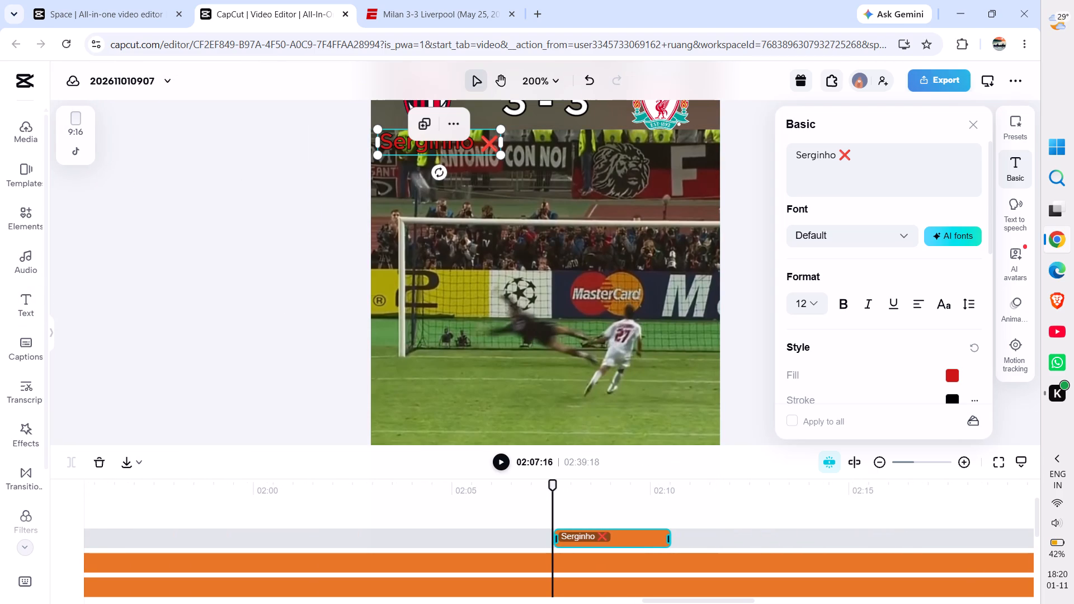
{"action": "key", "text": "ctrl+c"}
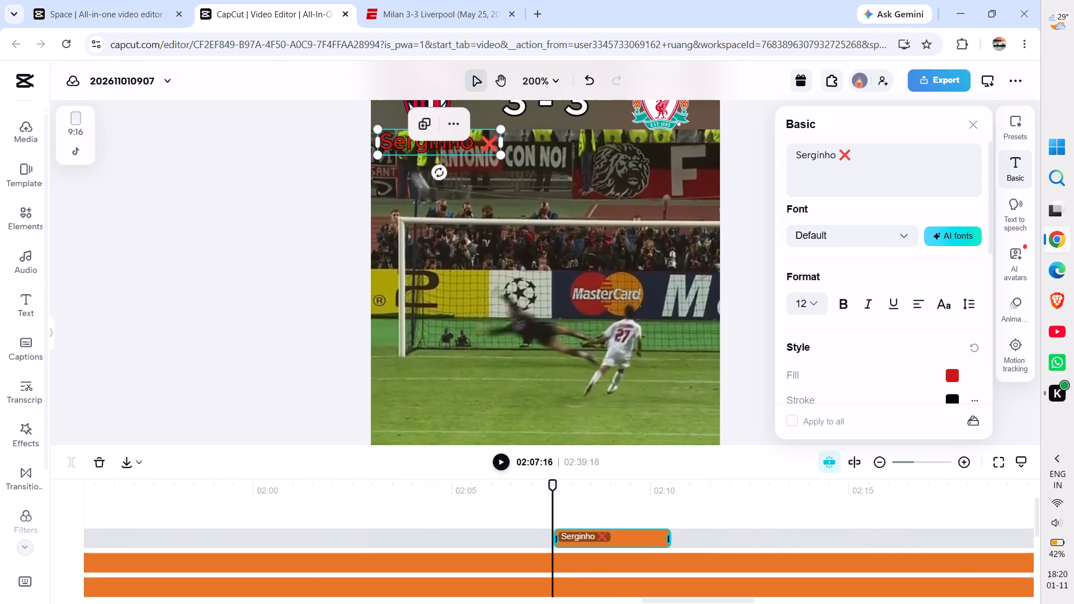
{"action": "left_click", "coordinate": [750, 284]}
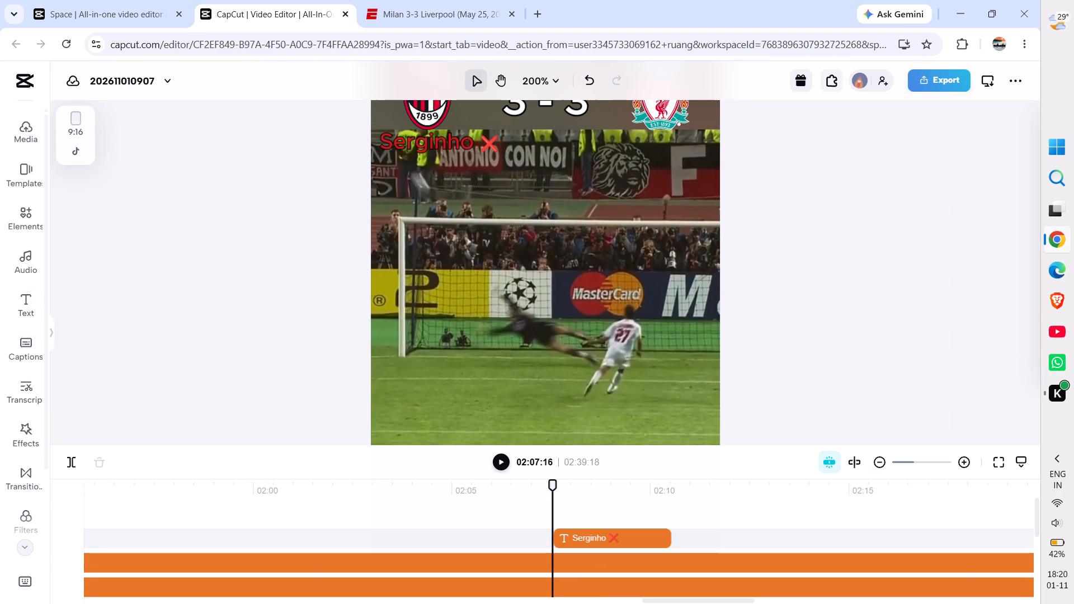
Split the Serginho caption at 02:08:10, just before the shot changes to the next penalty, and delete the remainder.
{"action": "key", "text": "space"}
{"action": "key", "text": "space"}
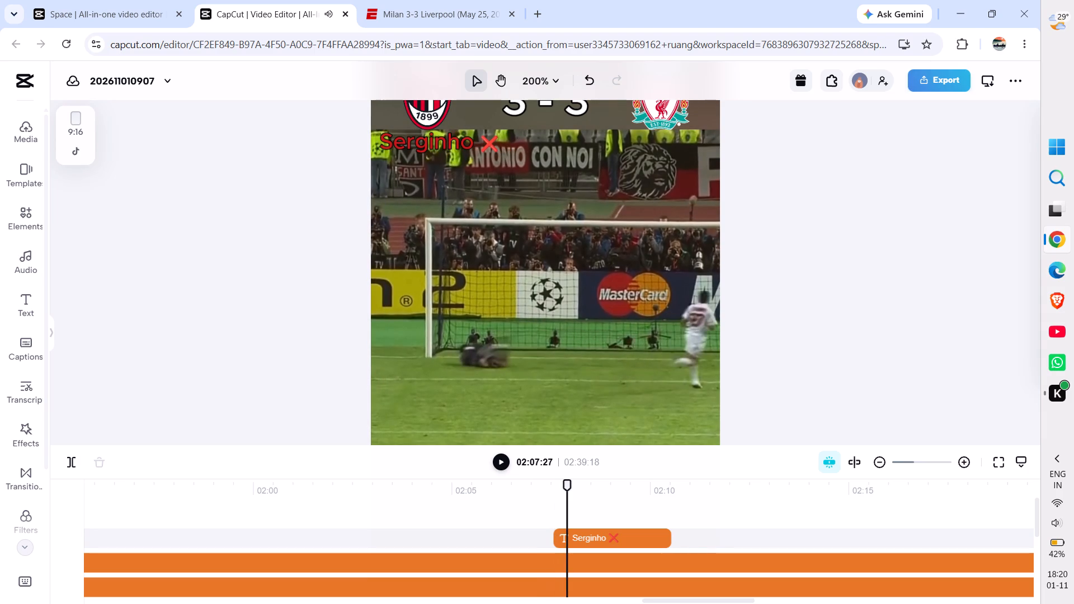
{"action": "key", "text": "space"}
{"action": "key", "text": "space"}
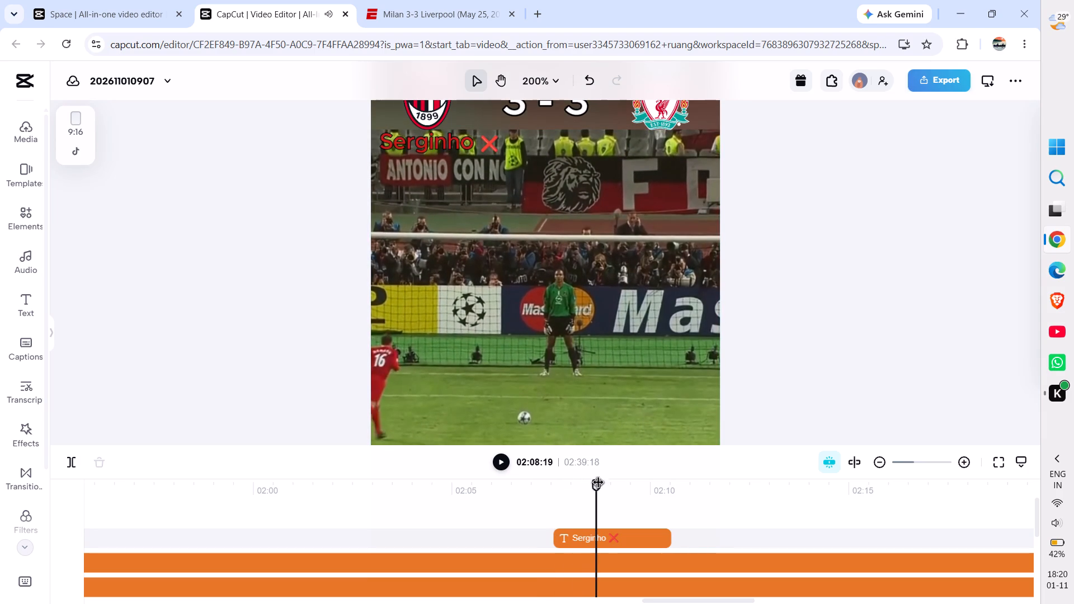
{"action": "left_click_drag", "start_coordinate": [597, 485], "coordinate": [594, 485]}
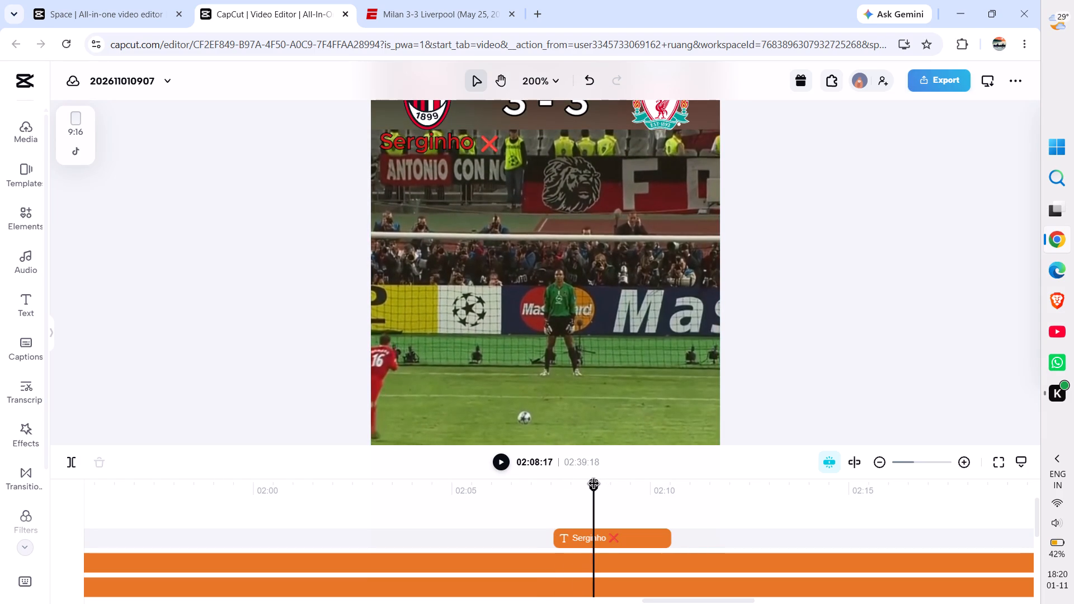
{"action": "left_click_drag", "start_coordinate": [594, 485], "coordinate": [593, 485]}
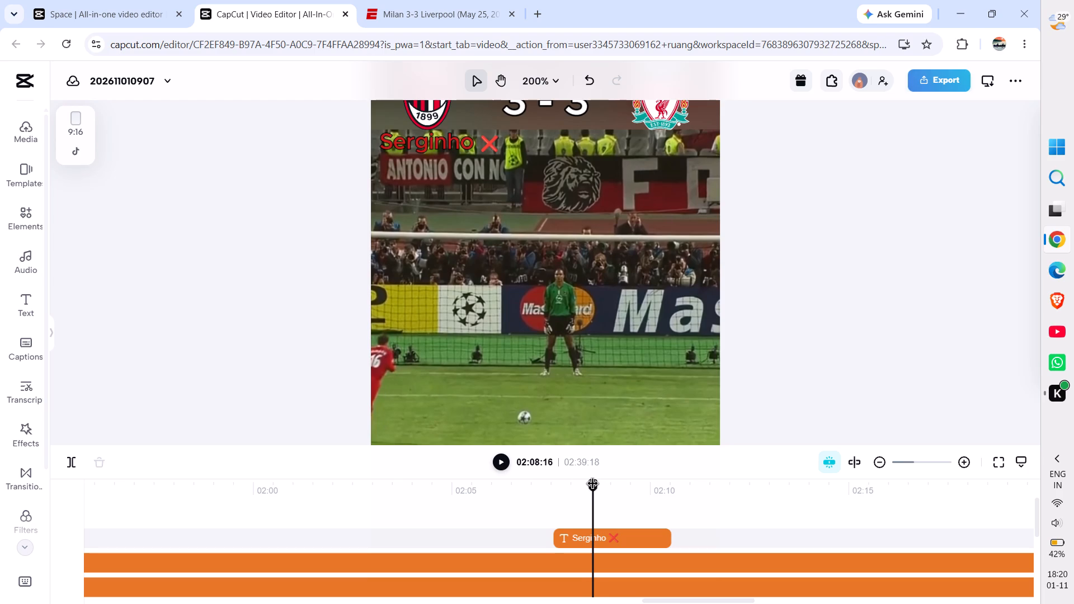
{"action": "left_click_drag", "start_coordinate": [593, 485], "coordinate": [588, 485]}
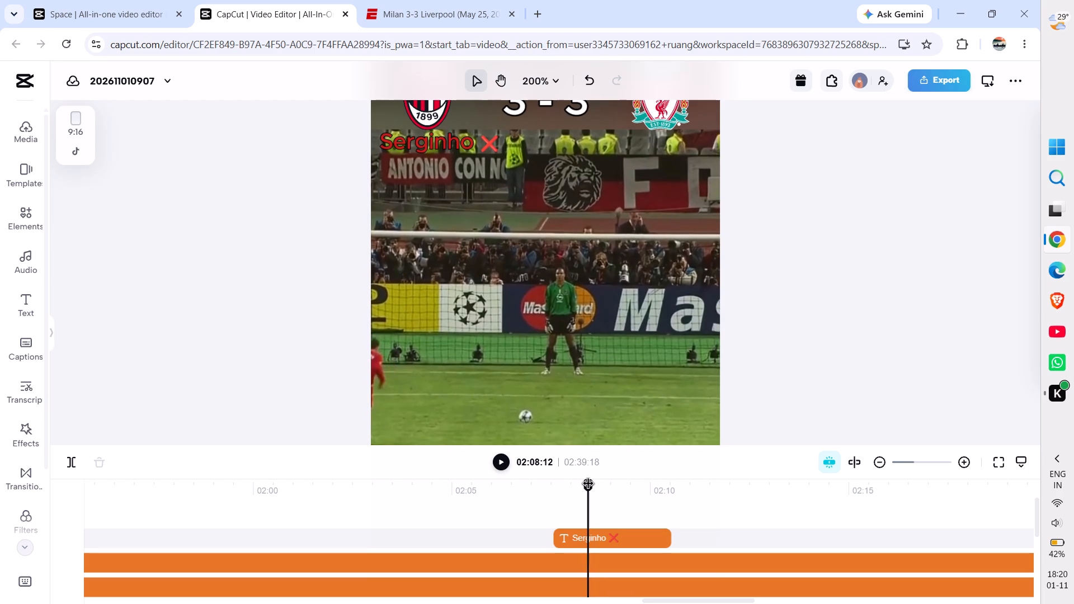
{"action": "left_click_drag", "start_coordinate": [588, 485], "coordinate": [585, 485]}
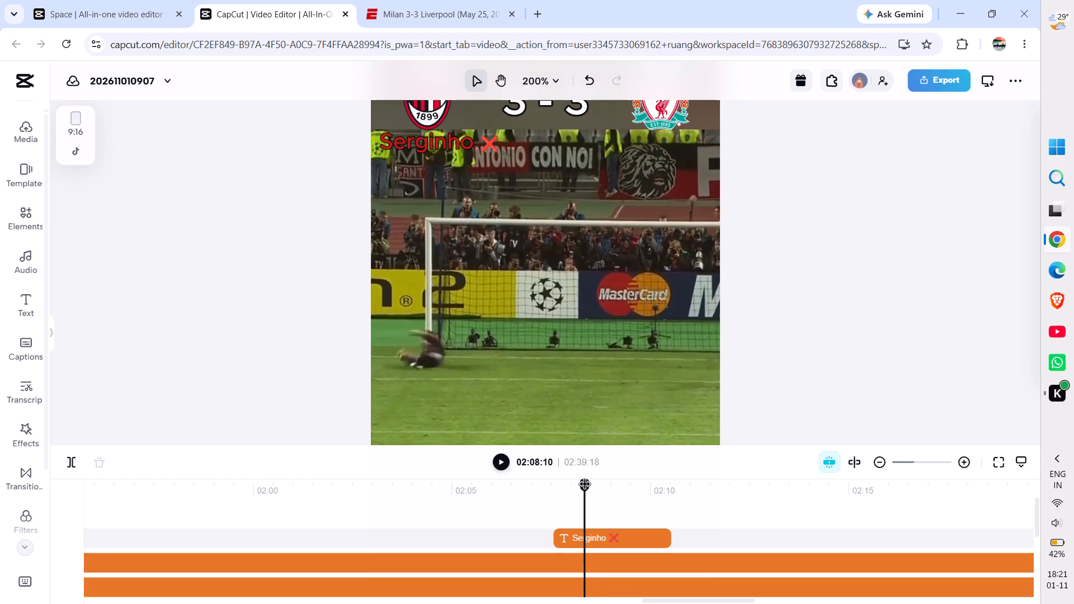
{"action": "left_click_drag", "start_coordinate": [585, 485], "coordinate": [587, 487]}
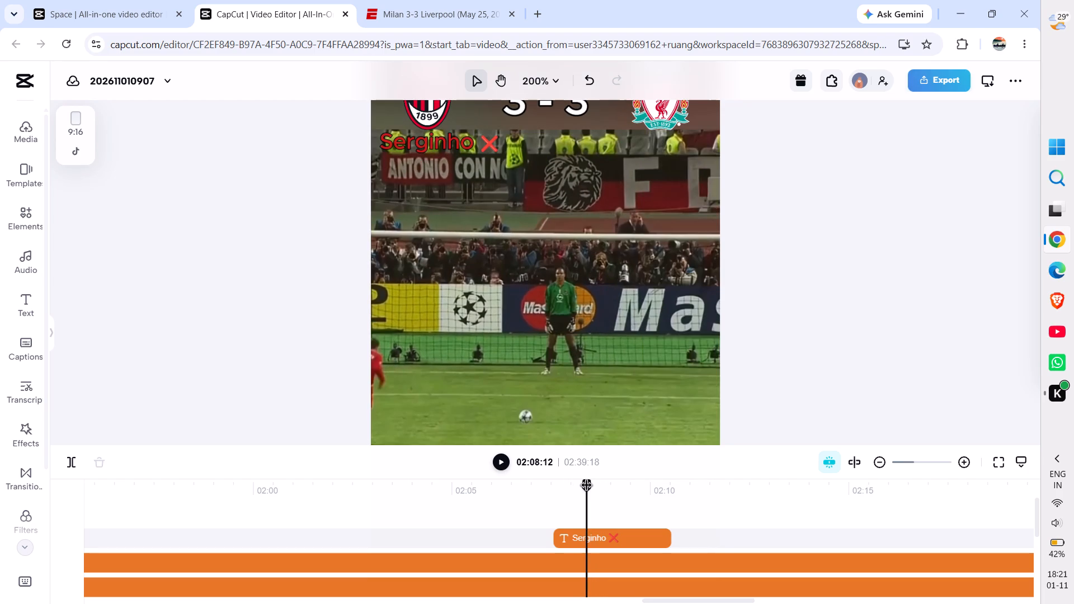
{"action": "left_click_drag", "start_coordinate": [587, 487], "coordinate": [586, 487]}
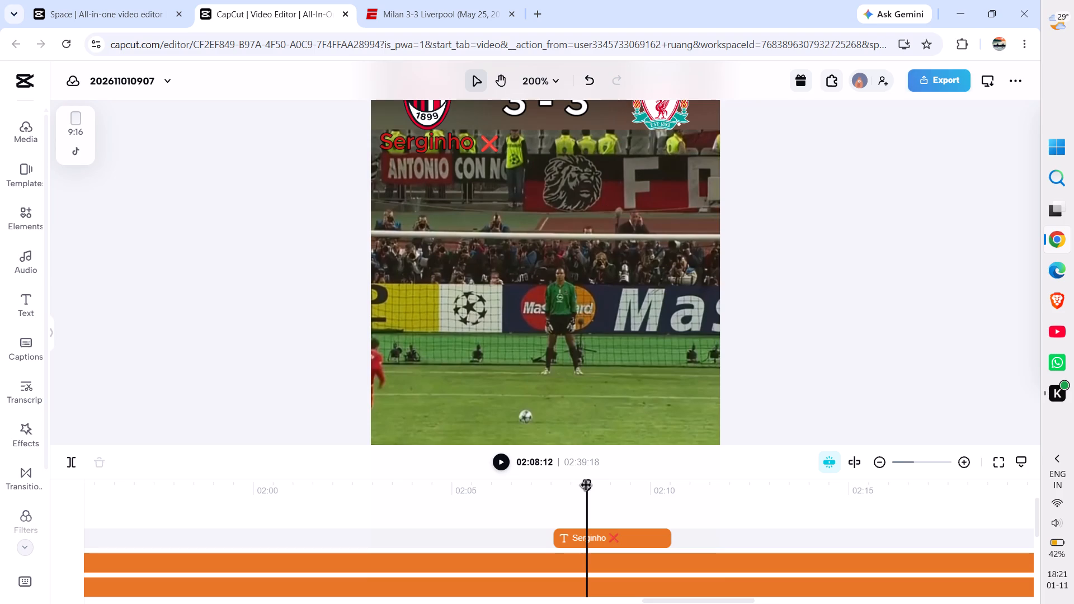
{"action": "left_click", "coordinate": [586, 487]}
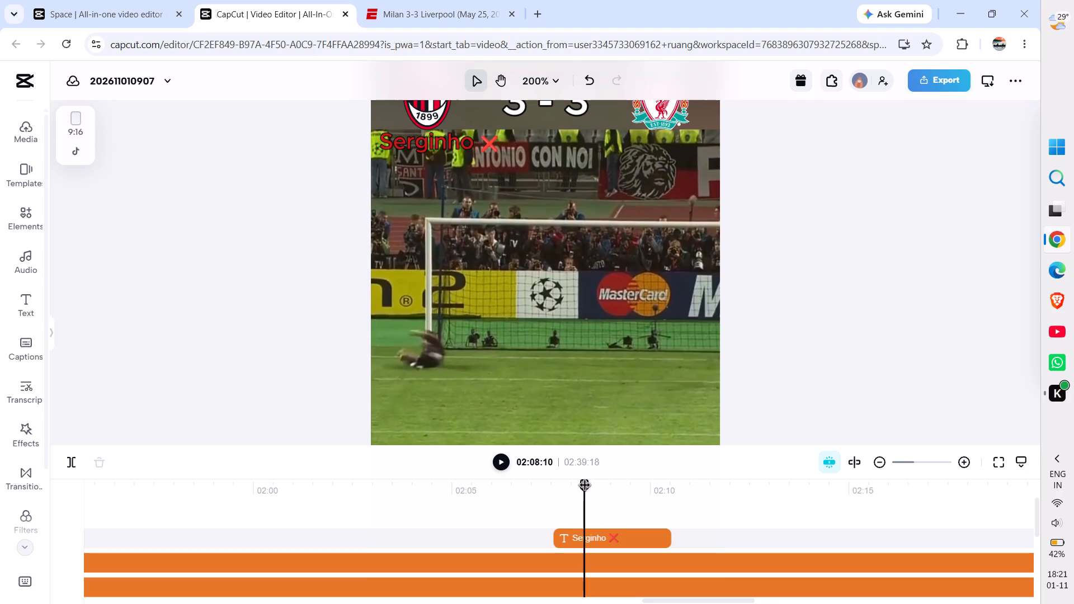
{"action": "left_click", "coordinate": [582, 540]}
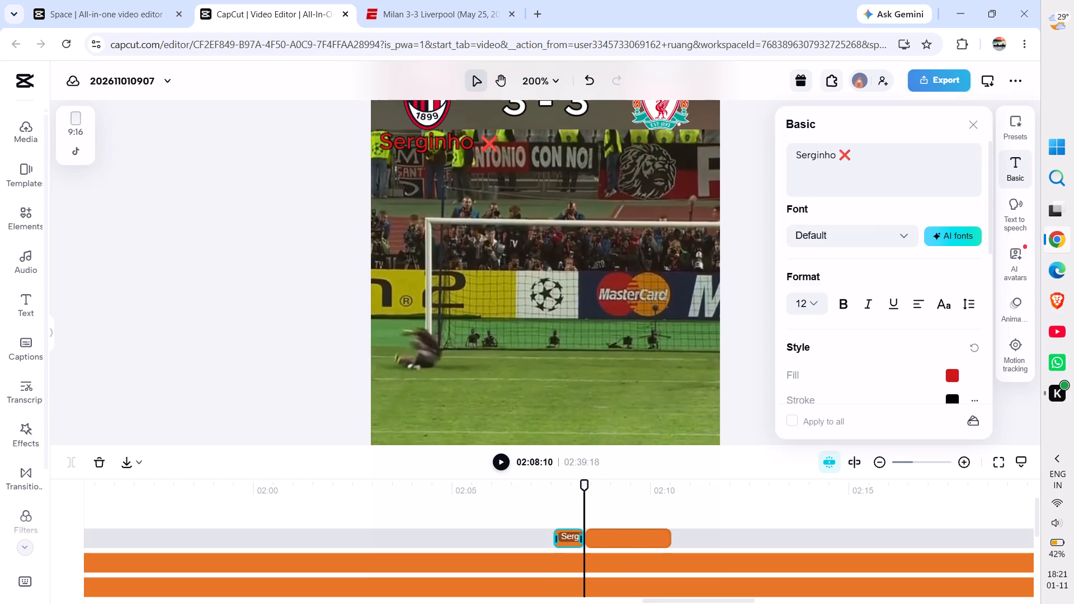
{"action": "left_click", "coordinate": [615, 536]}
{"action": "key", "text": "Delete"}
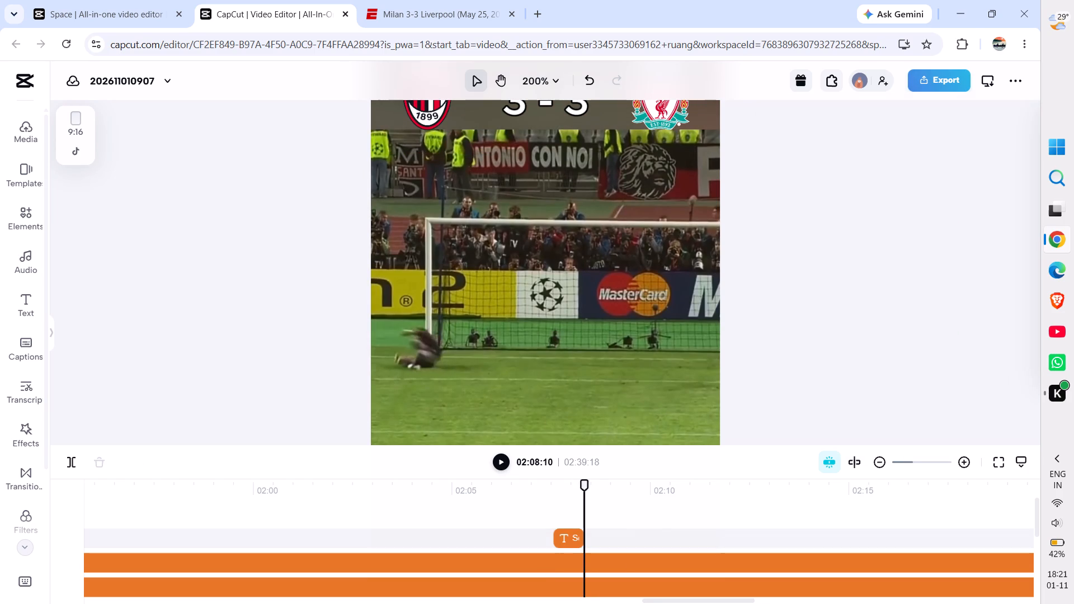
Extend the start of the trimmed Serginho caption slightly earlier, to about 02:07:15.
{"action": "left_click", "coordinate": [562, 539]}
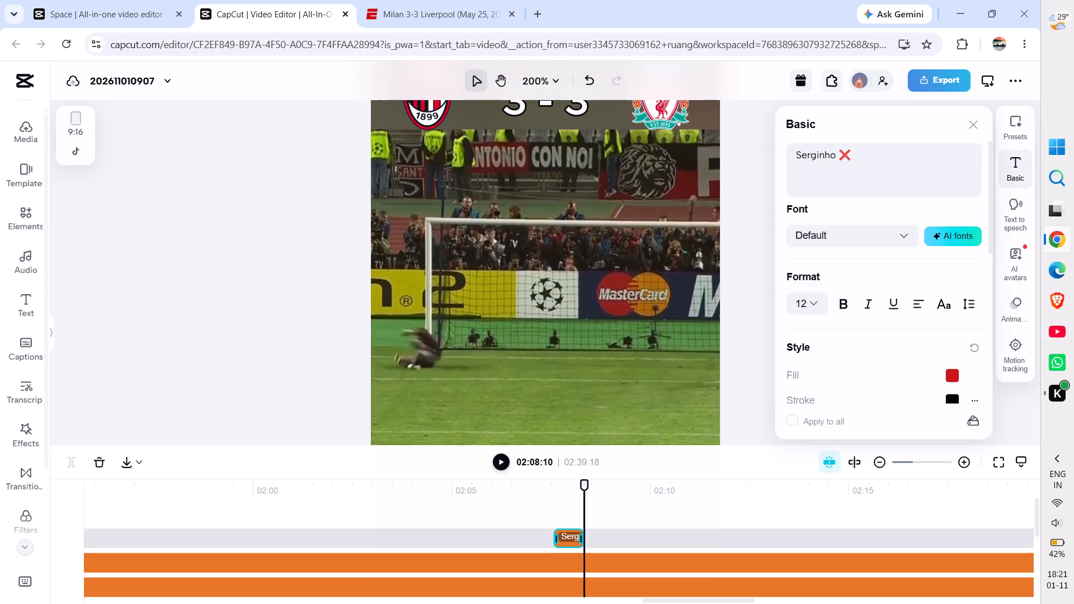
{"action": "left_click", "coordinate": [557, 540]}
Extend the start of the Serginho caption back to 02:07:09, just after he strikes the penalty.
{"action": "left_click_drag", "start_coordinate": [586, 489], "coordinate": [555, 490]}
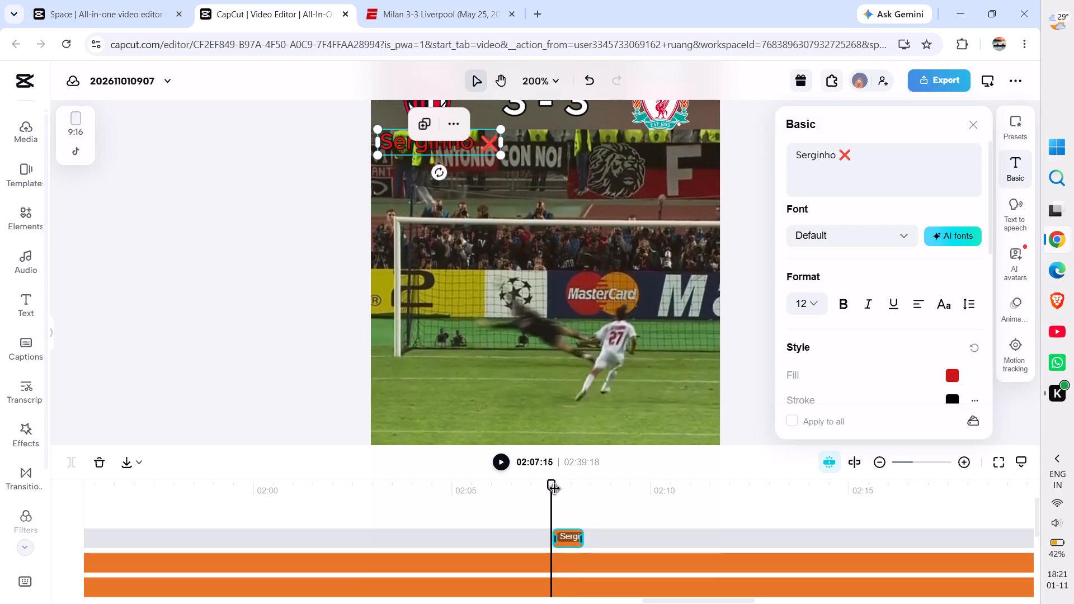
{"action": "left_click_drag", "start_coordinate": [555, 490], "coordinate": [544, 492]}
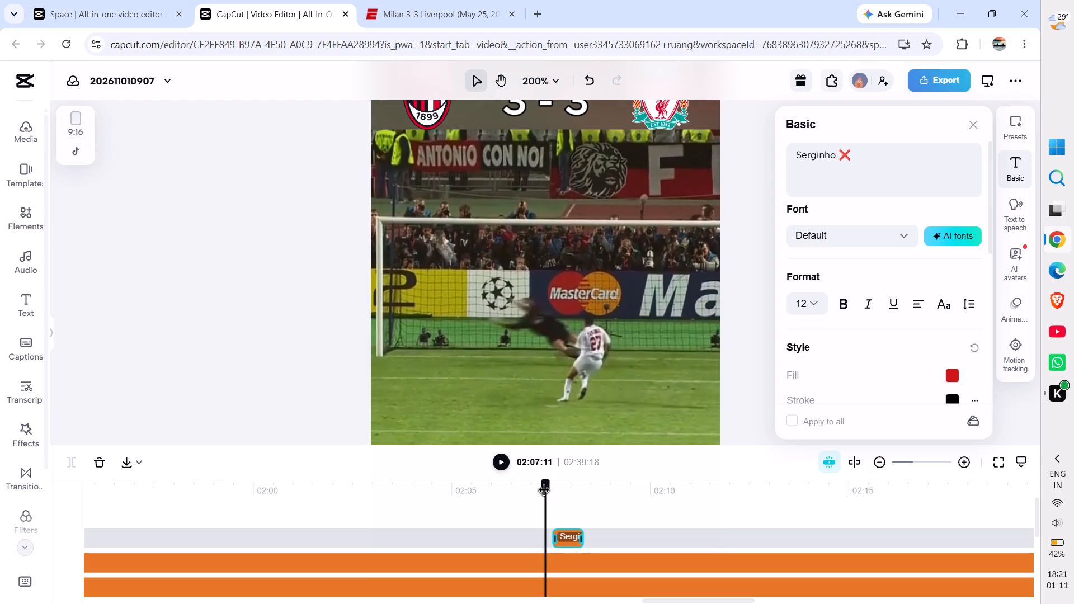
{"action": "left_click_drag", "start_coordinate": [544, 492], "coordinate": [542, 492]}
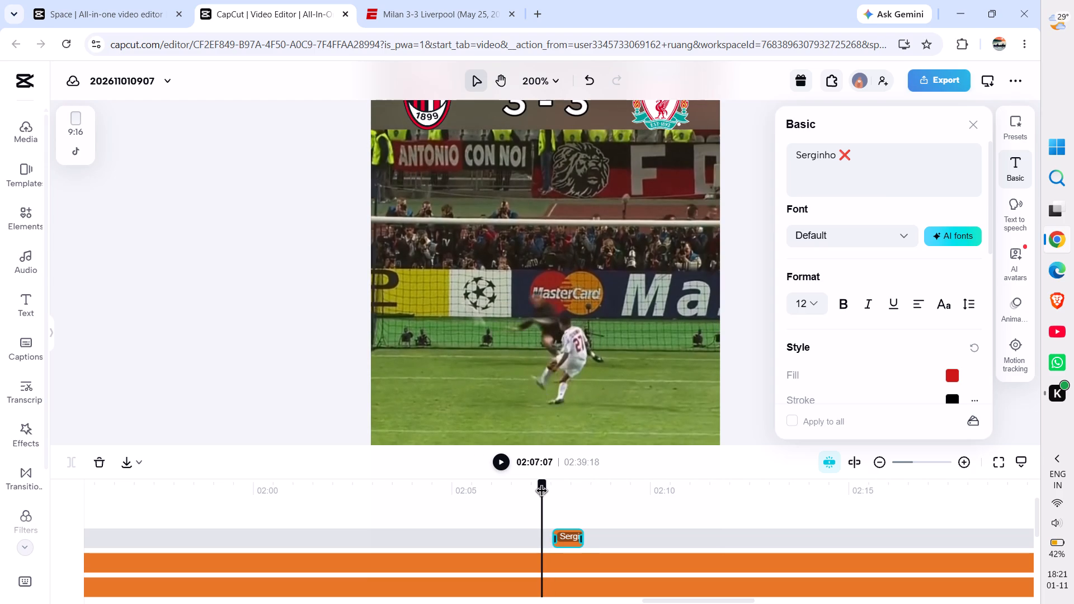
{"action": "left_click_drag", "start_coordinate": [542, 492], "coordinate": [539, 494]}
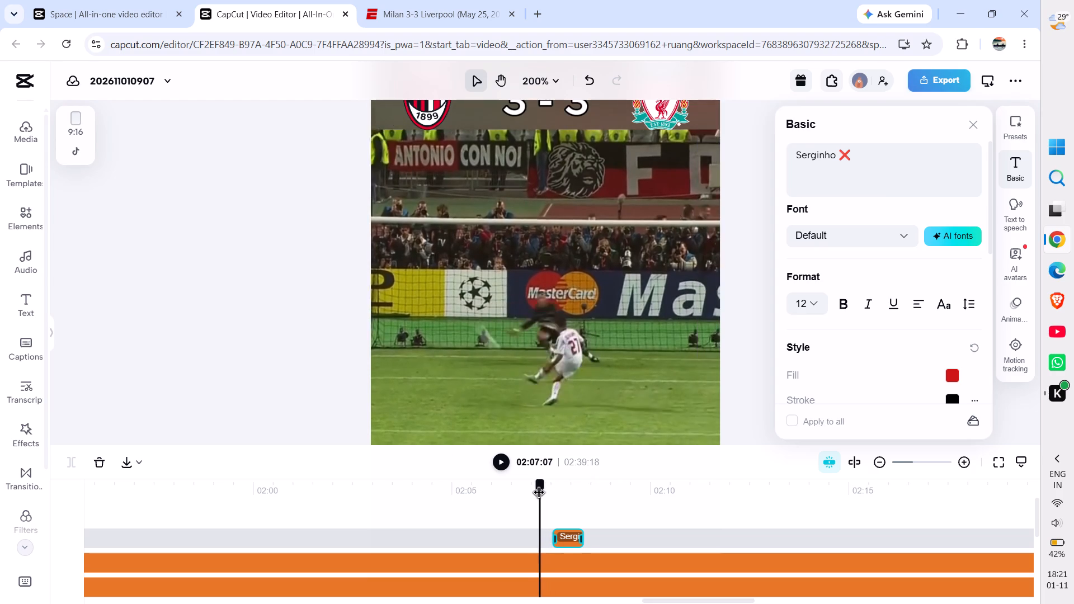
{"action": "left_click_drag", "start_coordinate": [539, 494], "coordinate": [528, 494]}
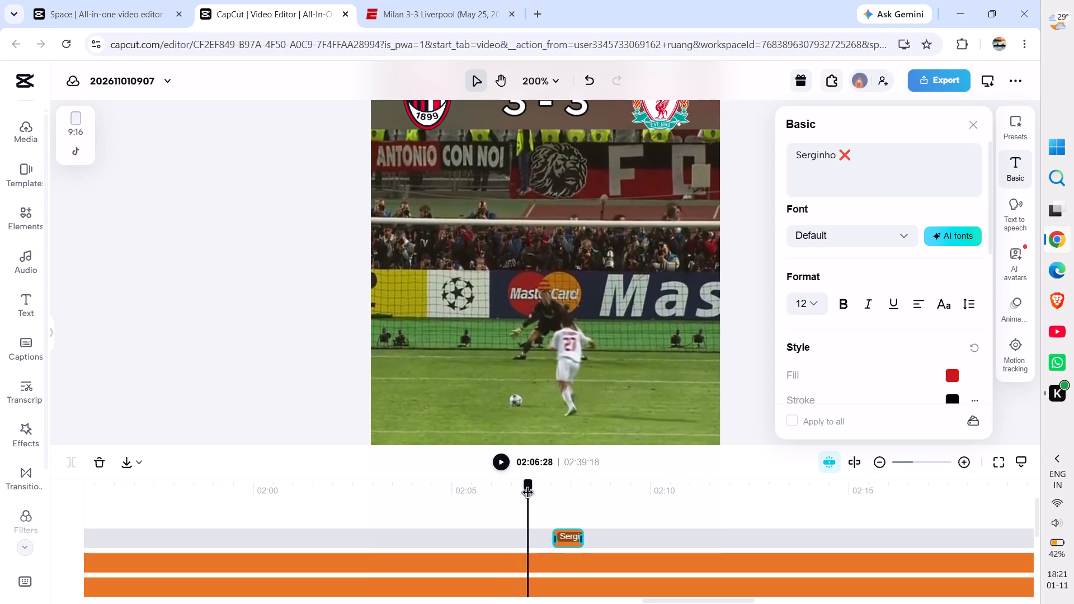
{"action": "left_click_drag", "start_coordinate": [528, 494], "coordinate": [538, 494]}
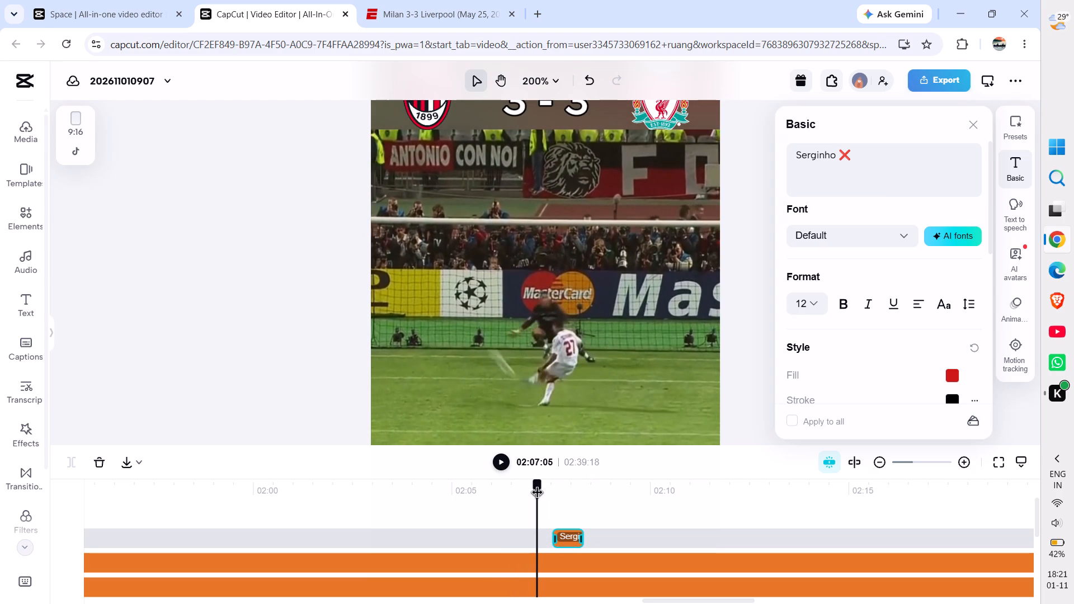
{"action": "left_click_drag", "start_coordinate": [538, 494], "coordinate": [543, 493]}
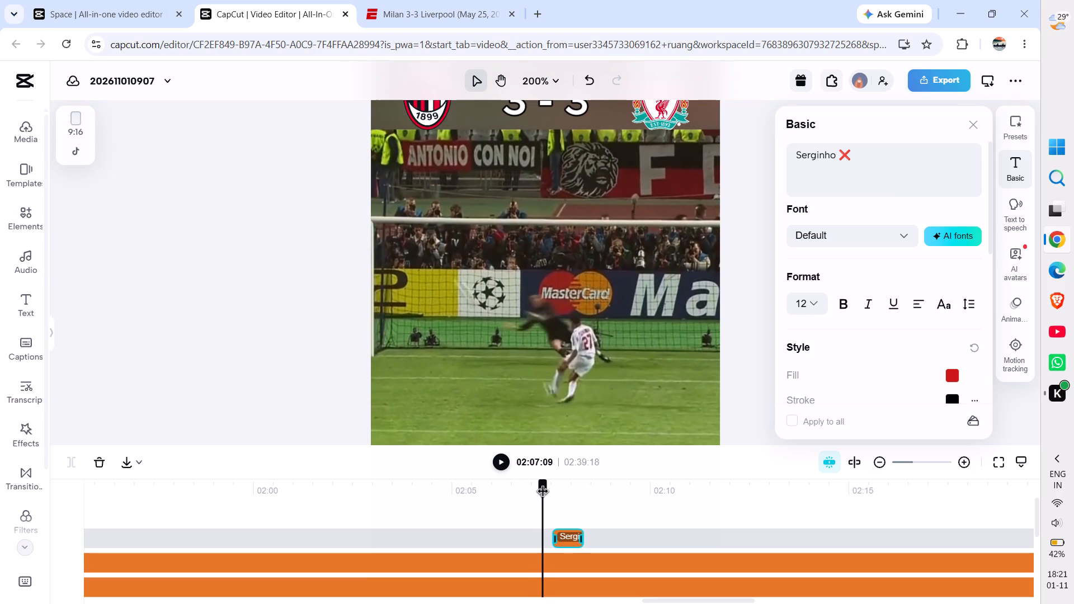
{"action": "left_click_drag", "start_coordinate": [543, 493], "coordinate": [544, 495]}
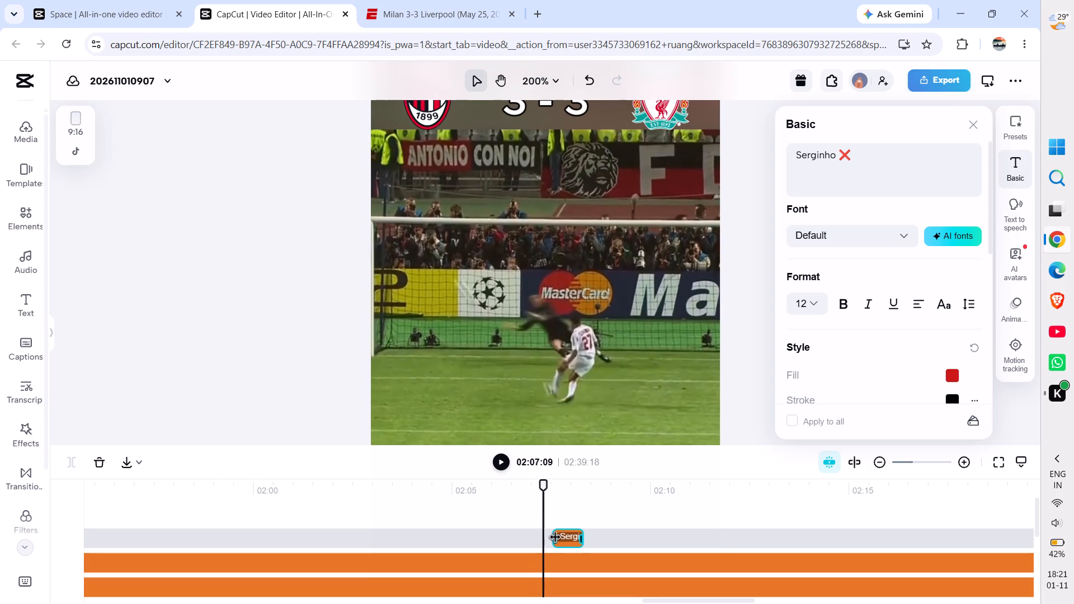
{"action": "left_click_drag", "start_coordinate": [554, 537], "coordinate": [548, 540]}
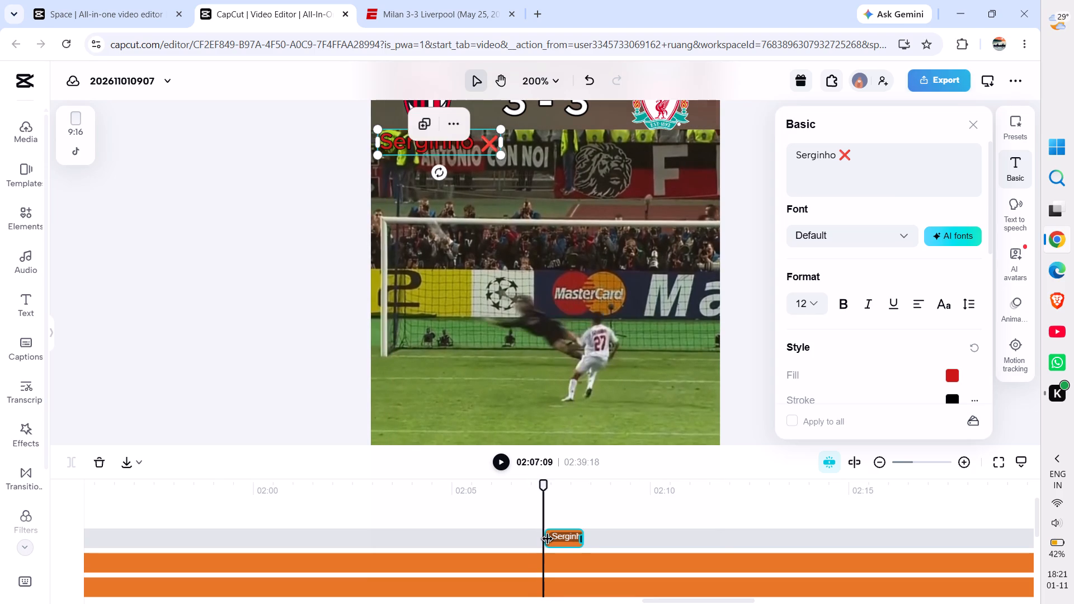
{"action": "left_click", "coordinate": [300, 342]}
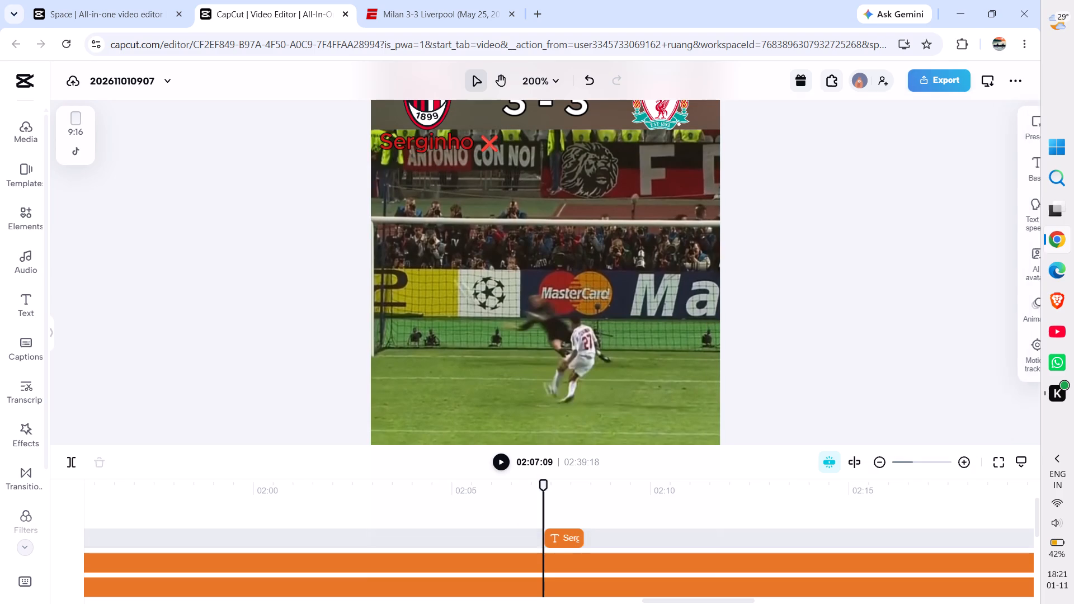
Play from the Serginho caption through Liverpool number 16's penalty, stopping at about 02:11:09 after the shot.
{"action": "key", "text": "space"}
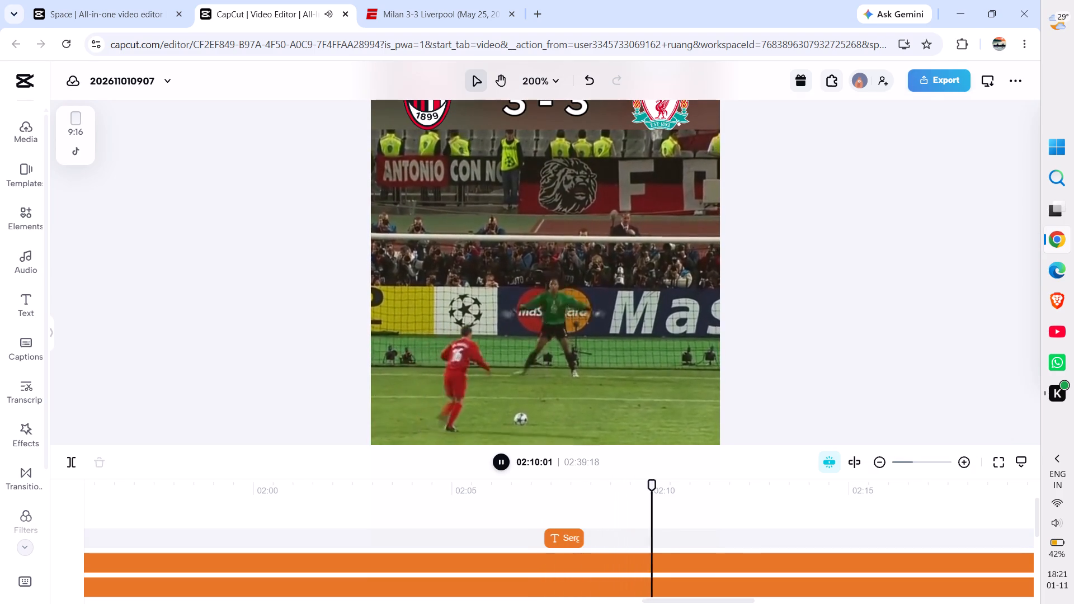
{"action": "key", "text": "space"}
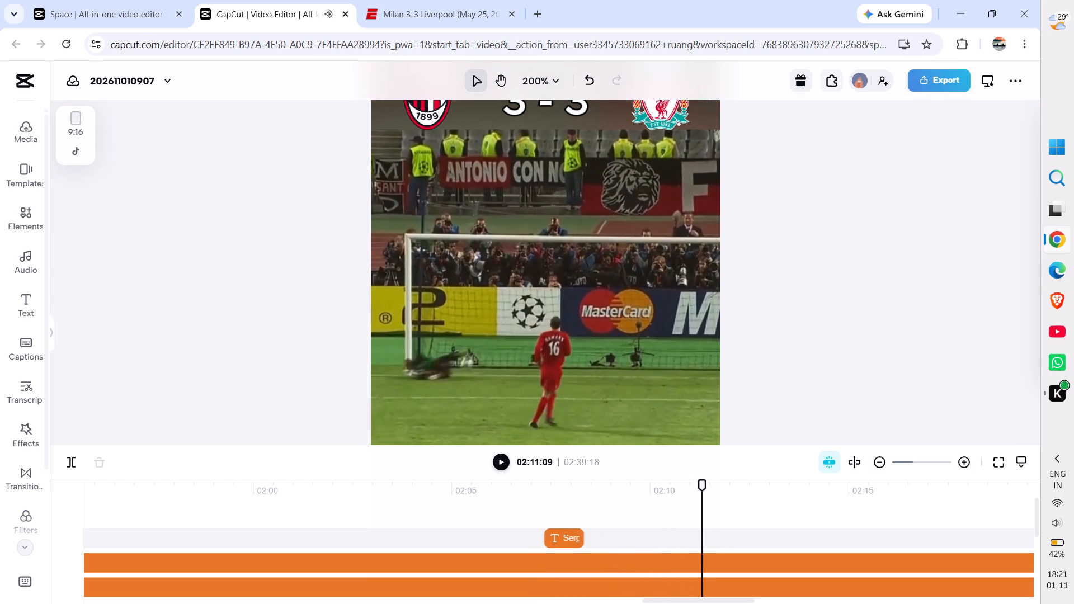
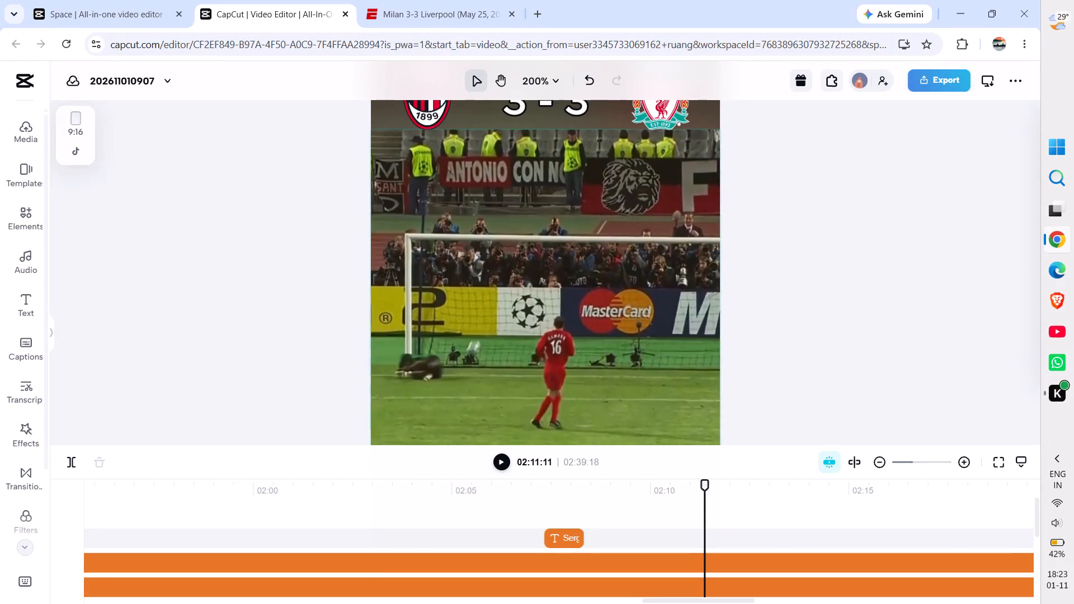
Copy the name Dietmar Hamann from the penalty shootout list on the ESPN match page and return to the CapCut editor.
{"action": "left_click", "coordinate": [430, 1]}
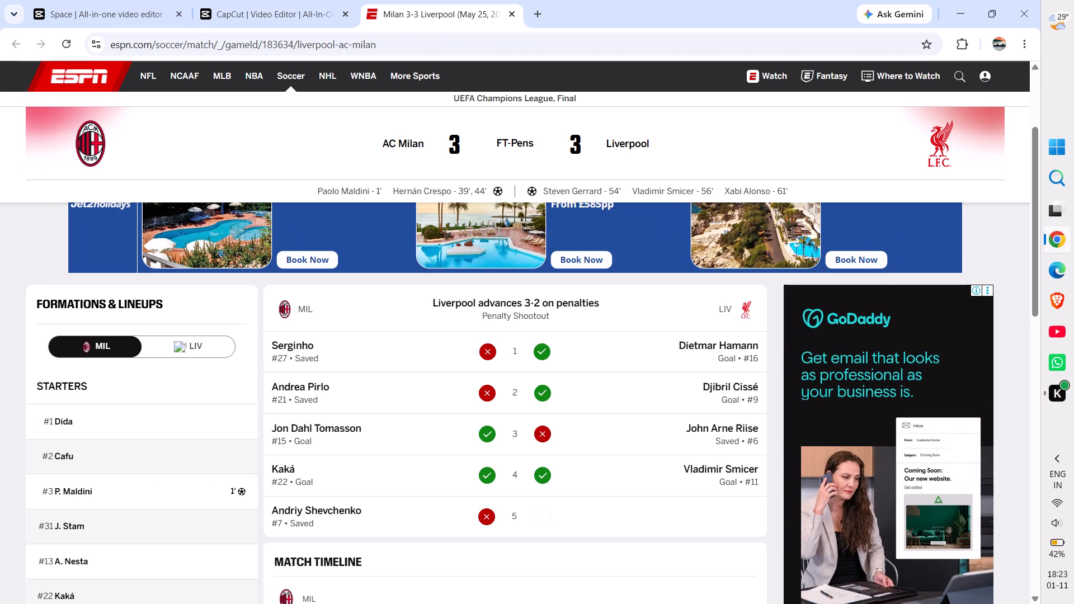
{"action": "left_click_drag", "start_coordinate": [673, 346], "coordinate": [726, 345]}
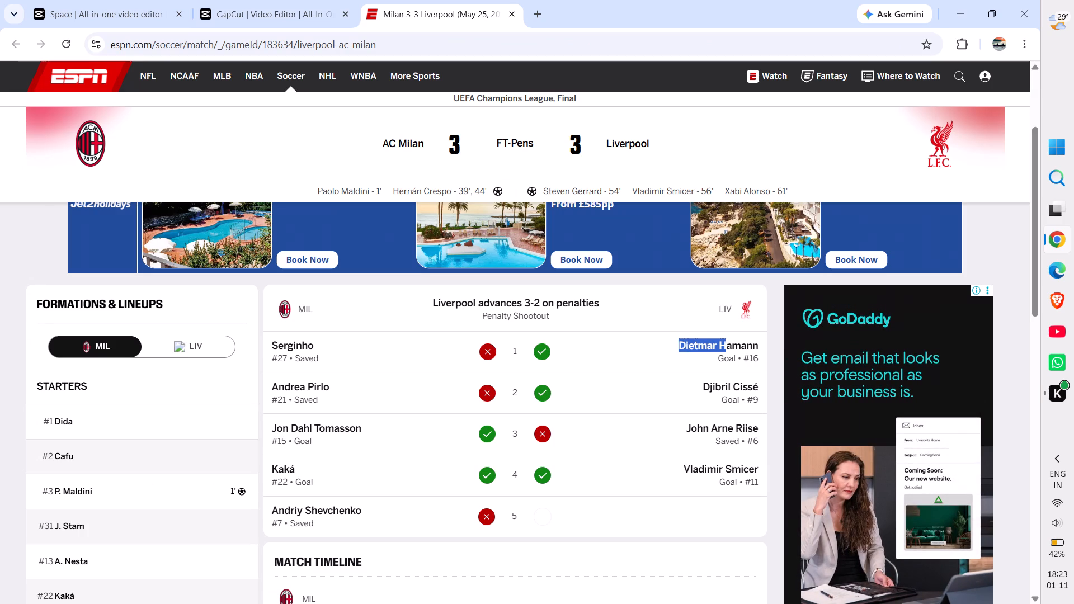
{"action": "left_click_drag", "start_coordinate": [726, 345], "coordinate": [767, 347]}
{"action": "key", "text": "ctrl+c"}
{"action": "left_click", "coordinate": [266, 2]}
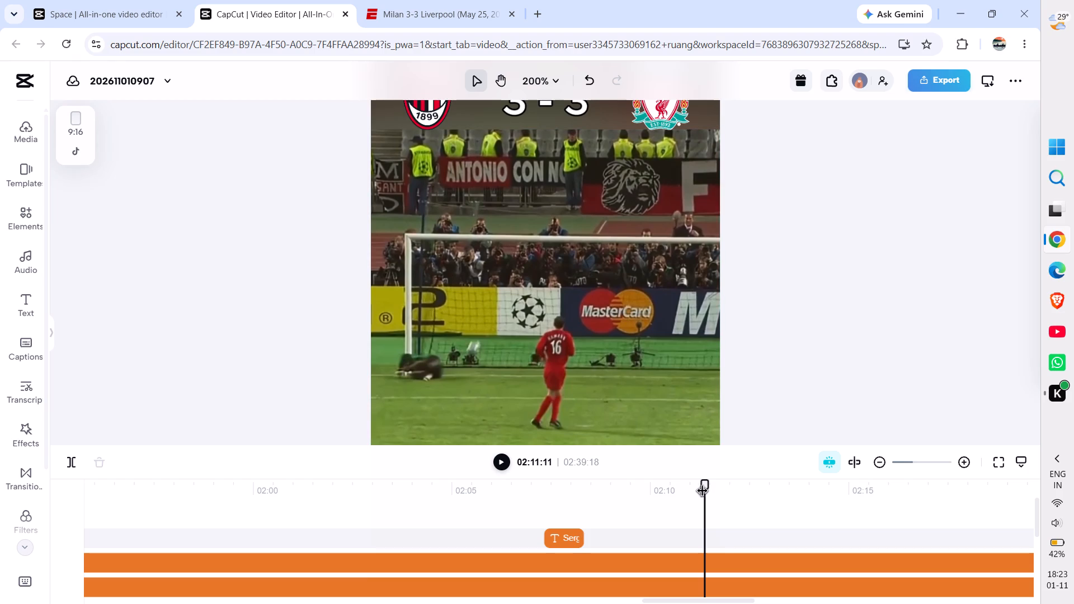
Scrub the playhead back to 02:10:28, just after Liverpool number 16 strikes his penalty.
{"action": "left_click_drag", "start_coordinate": [704, 487], "coordinate": [689, 487]}
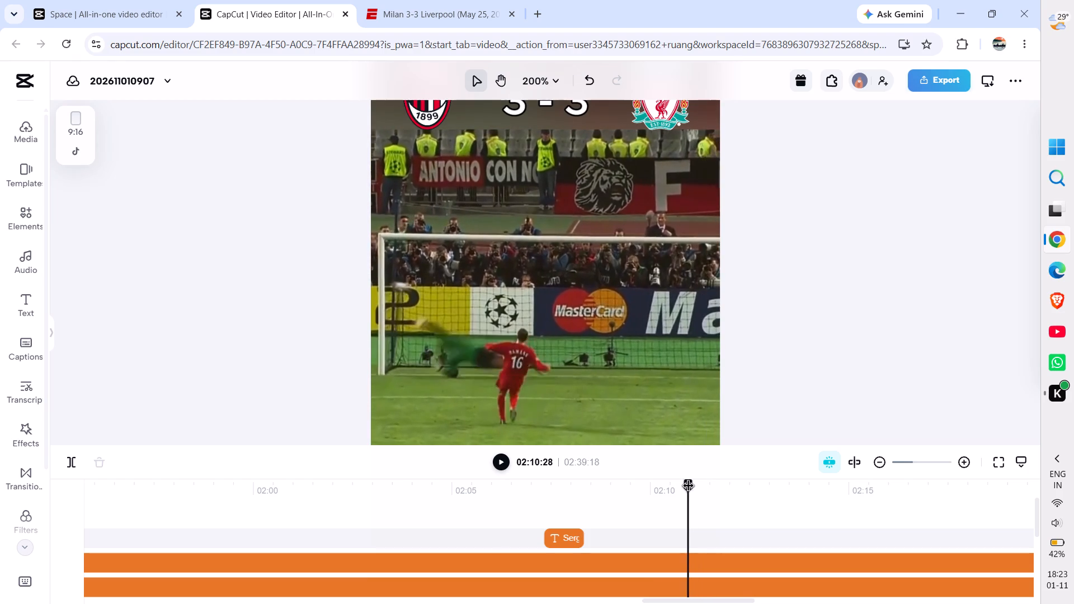
{"action": "left_click_drag", "start_coordinate": [689, 487], "coordinate": [675, 487]}
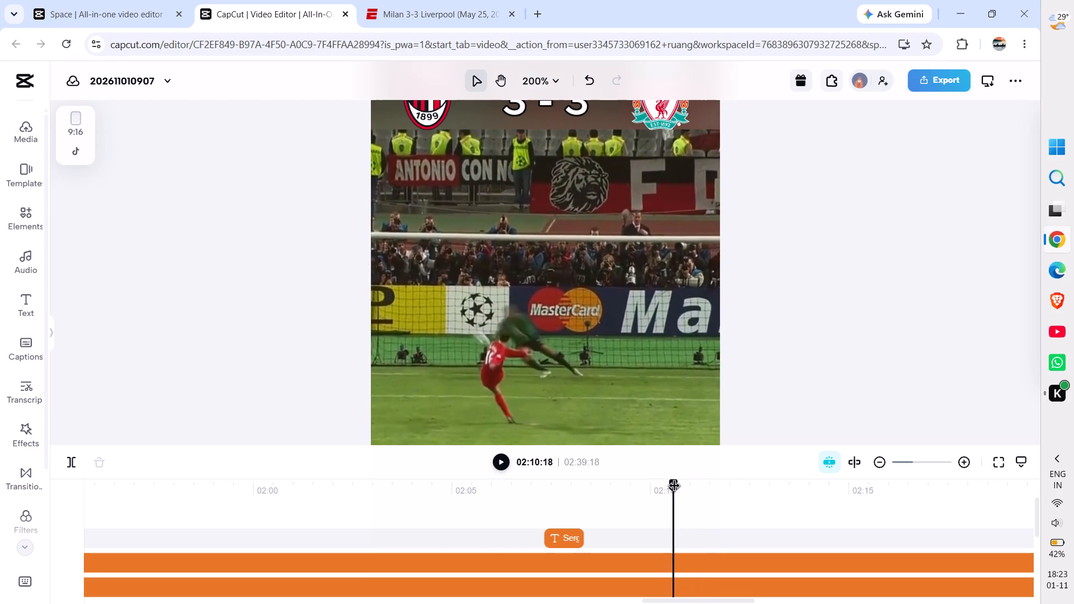
{"action": "left_click_drag", "start_coordinate": [675, 487], "coordinate": [679, 487]}
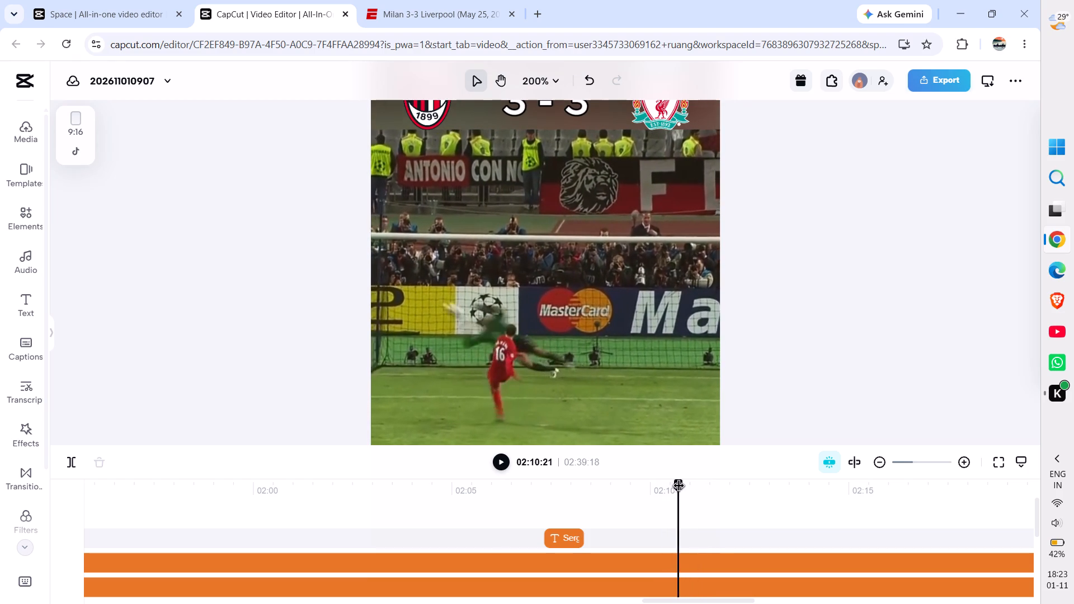
{"action": "left_click_drag", "start_coordinate": [679, 487], "coordinate": [691, 487]}
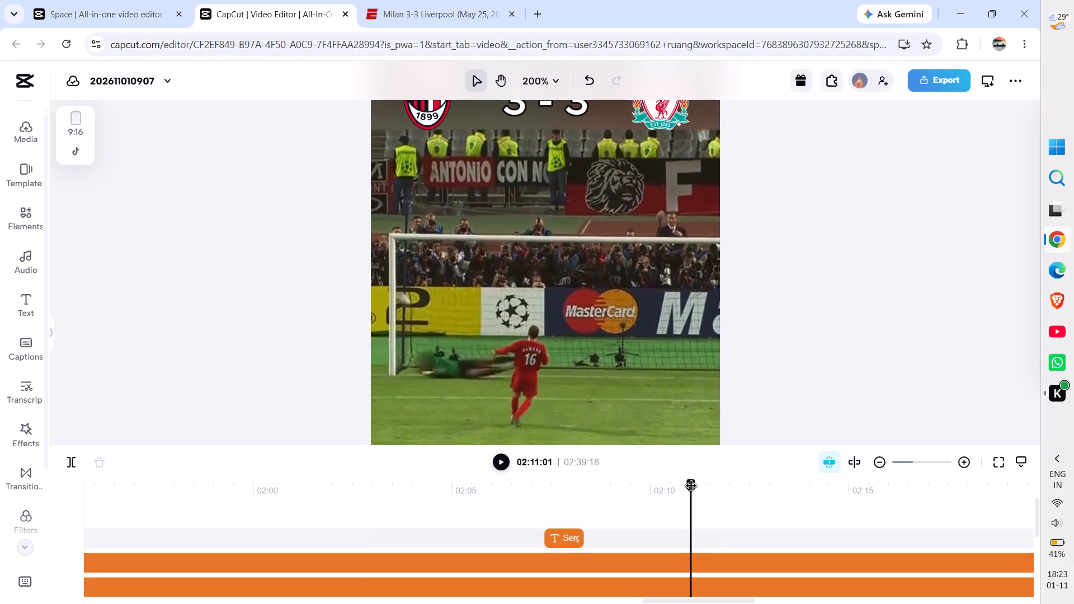
{"action": "left_click_drag", "start_coordinate": [691, 487], "coordinate": [689, 488]}
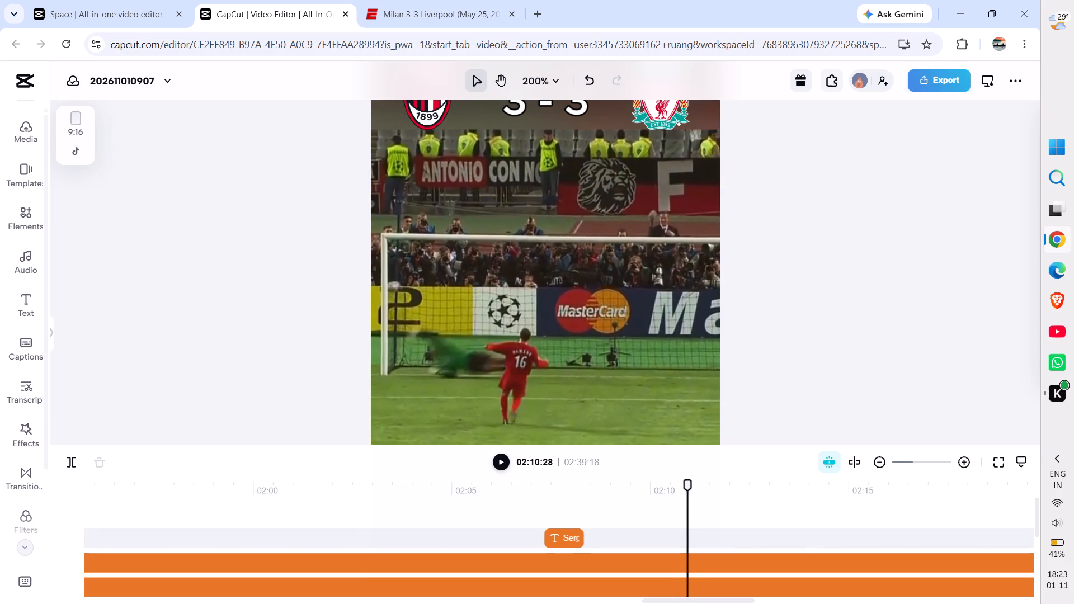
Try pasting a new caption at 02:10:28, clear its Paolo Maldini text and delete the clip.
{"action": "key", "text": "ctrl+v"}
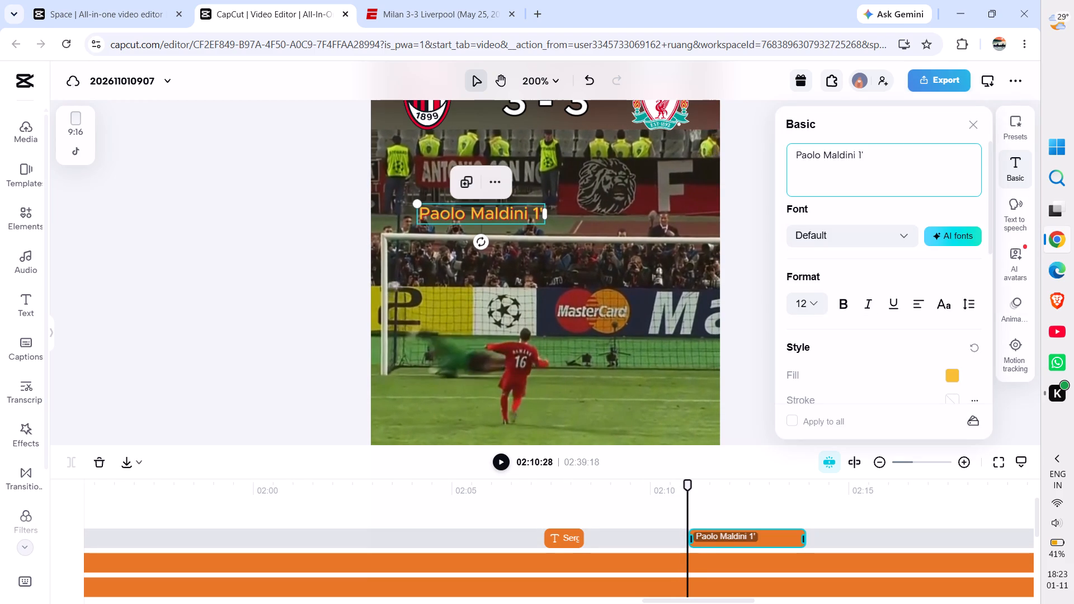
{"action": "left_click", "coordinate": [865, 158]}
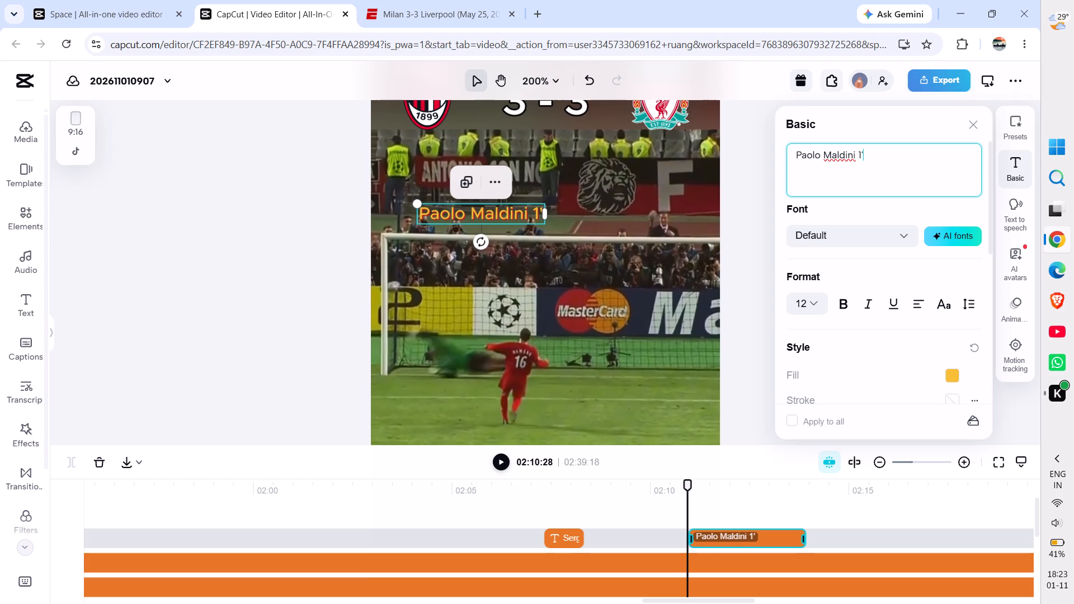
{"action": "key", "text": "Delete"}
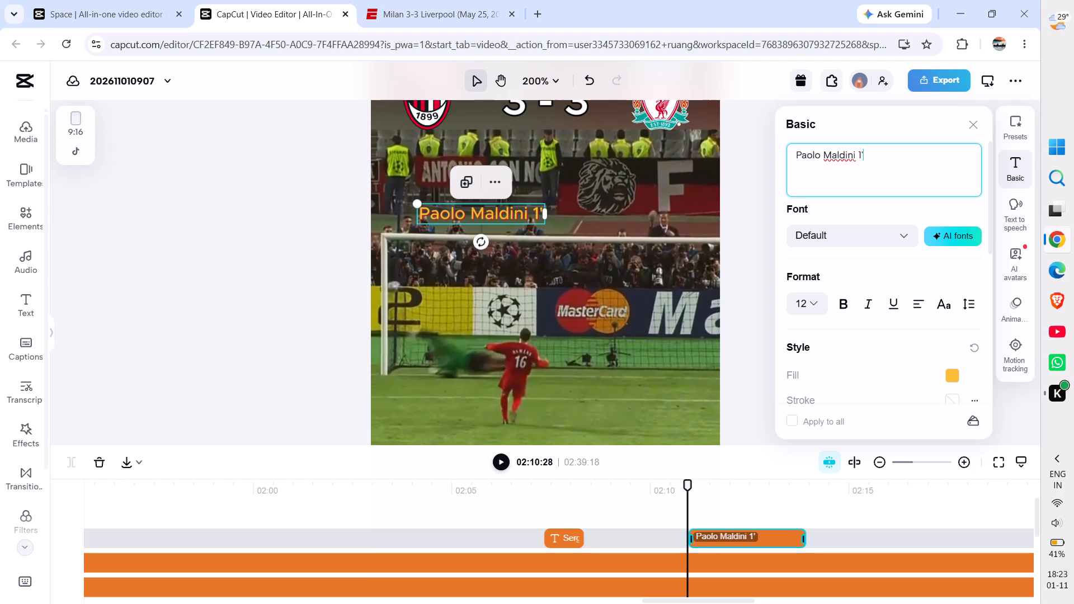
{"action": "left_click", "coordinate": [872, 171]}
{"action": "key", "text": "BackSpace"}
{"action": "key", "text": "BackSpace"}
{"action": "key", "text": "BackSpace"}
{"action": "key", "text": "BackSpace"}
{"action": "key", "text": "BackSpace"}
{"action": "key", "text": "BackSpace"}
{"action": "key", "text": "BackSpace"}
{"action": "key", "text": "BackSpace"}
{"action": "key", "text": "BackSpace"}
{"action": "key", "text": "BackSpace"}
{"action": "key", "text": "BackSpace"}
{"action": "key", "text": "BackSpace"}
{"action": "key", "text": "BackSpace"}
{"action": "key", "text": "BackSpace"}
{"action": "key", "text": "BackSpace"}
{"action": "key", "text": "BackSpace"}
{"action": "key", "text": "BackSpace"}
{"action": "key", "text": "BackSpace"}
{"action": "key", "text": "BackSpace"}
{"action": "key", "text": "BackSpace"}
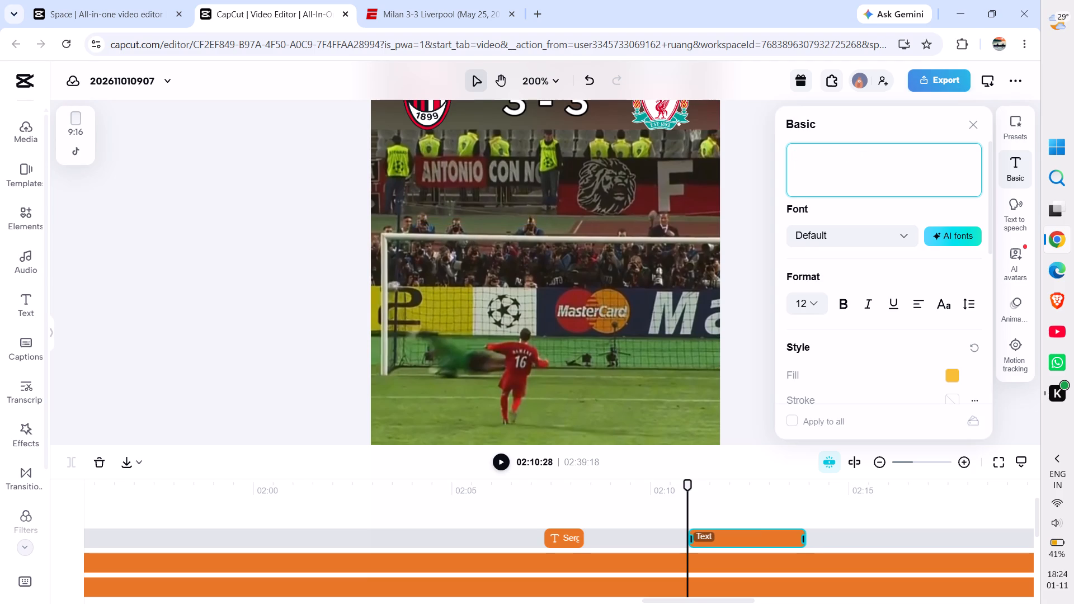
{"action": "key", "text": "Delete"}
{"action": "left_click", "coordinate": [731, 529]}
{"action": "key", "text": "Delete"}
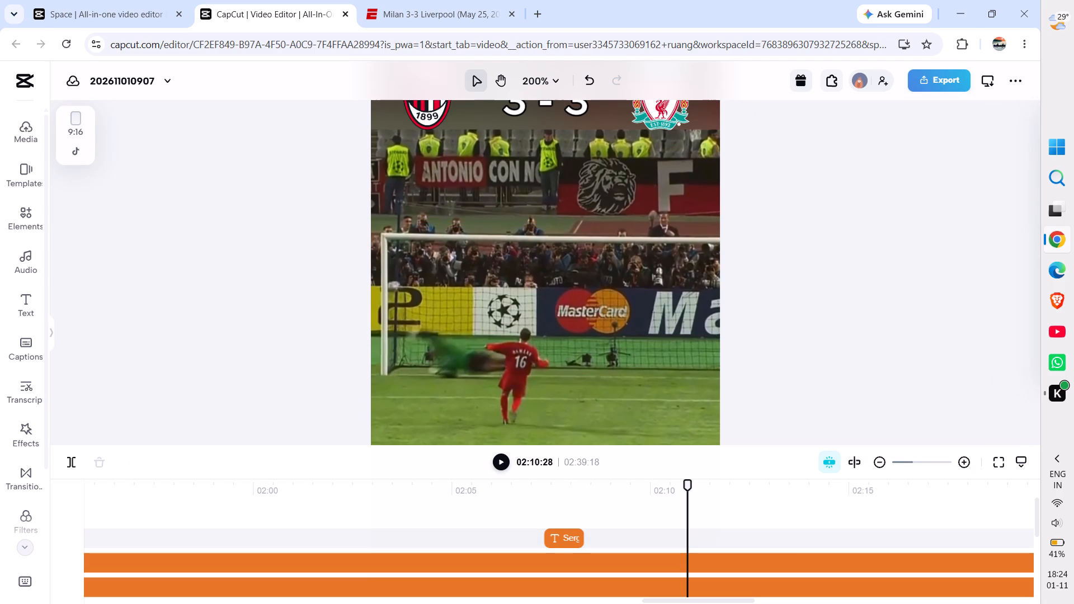
Duplicate the Serginho caption clip at 02:10:28 for Liverpool number 16's penalty.
{"action": "left_click", "coordinate": [566, 534]}
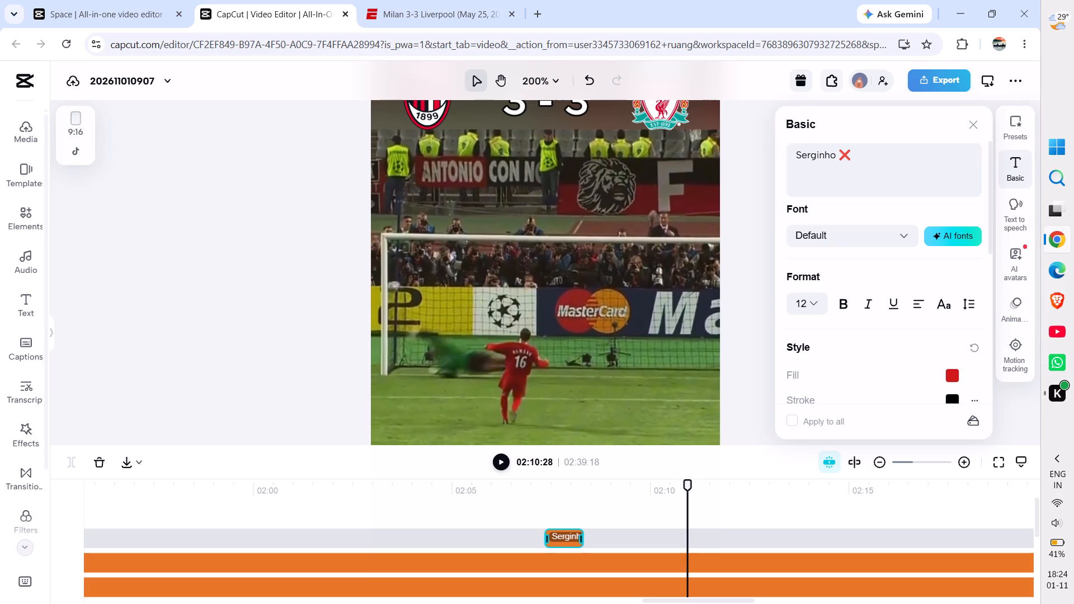
{"action": "key", "text": "ctrl+c"}
{"action": "left_click", "coordinate": [736, 366]}
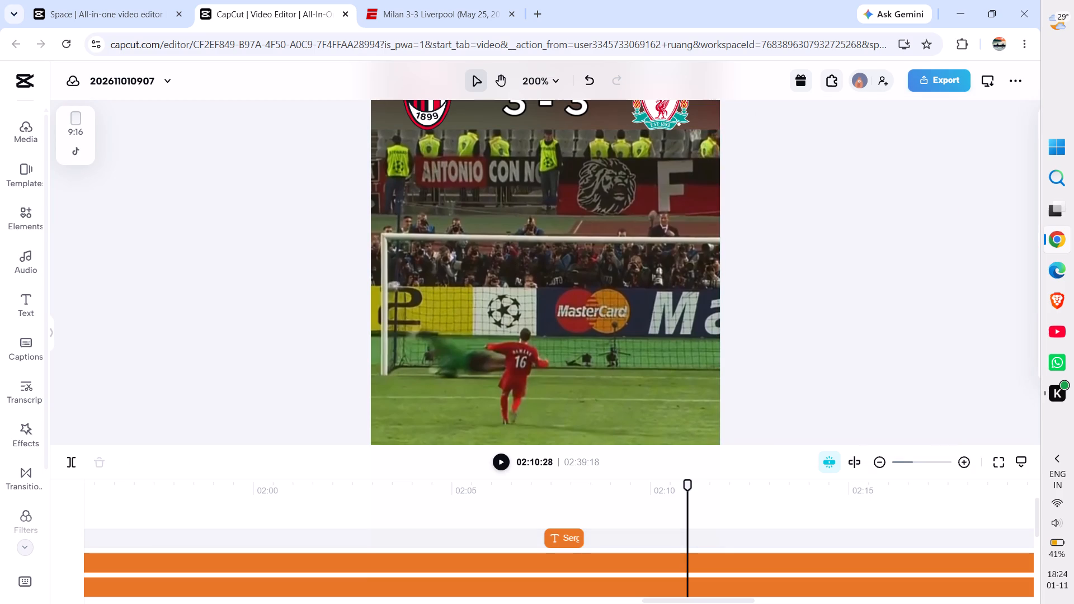
{"action": "key", "text": "ctrl+v"}
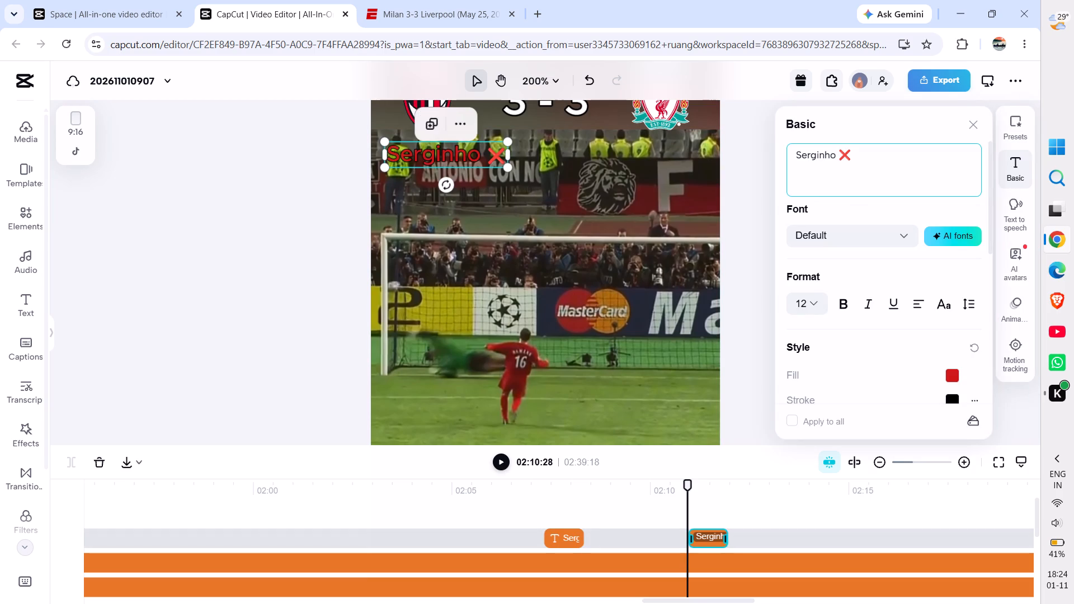
Replace the duplicated caption's text, including the cross emoji, with the copied name Dietmar Hamann.
{"action": "left_click", "coordinate": [861, 162]}
{"action": "key", "text": "BackSpace"}
{"action": "key", "text": "BackSpace"}
{"action": "key", "text": "BackSpace"}
{"action": "key", "text": "BackSpace"}
{"action": "key", "text": "BackSpace"}
{"action": "key", "text": "BackSpace"}
{"action": "key", "text": "BackSpace"}
{"action": "key", "text": "BackSpace"}
{"action": "key", "text": "BackSpace"}
{"action": "key", "text": "BackSpace"}
{"action": "key", "text": "BackSpace"}
{"action": "key", "text": "BackSpace"}
{"action": "key", "text": "BackSpace"}
{"action": "key", "text": "BackSpace"}
{"action": "key", "text": "BackSpace"}
{"action": "key", "text": "BackSpace"}
{"action": "key", "text": "BackSpace"}
{"action": "key", "text": "BackSpace"}
{"action": "key", "text": "BackSpace"}
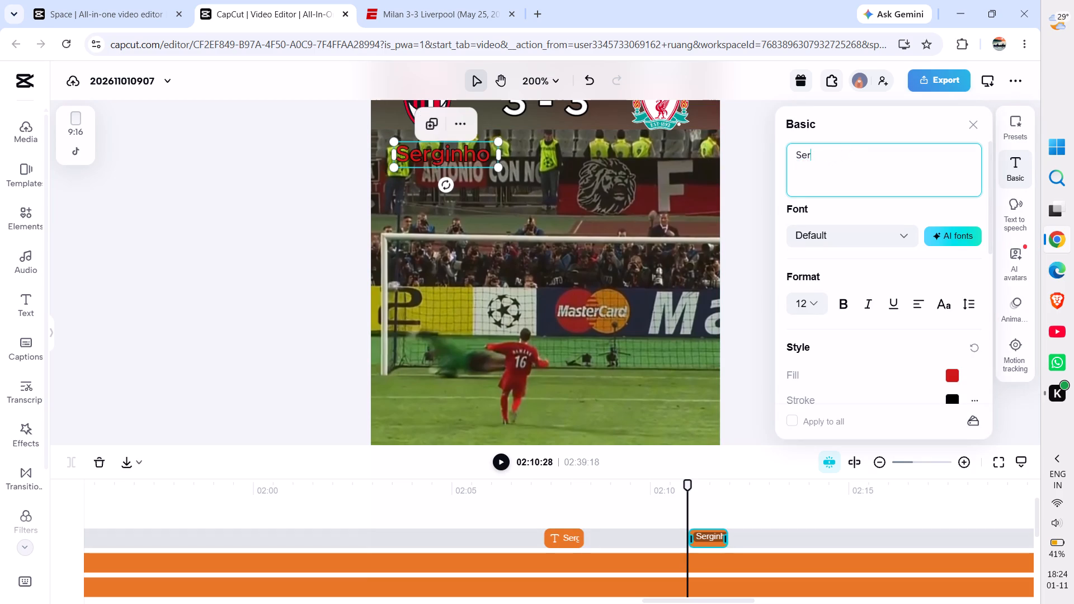
{"action": "key", "text": "ctrl+v"}
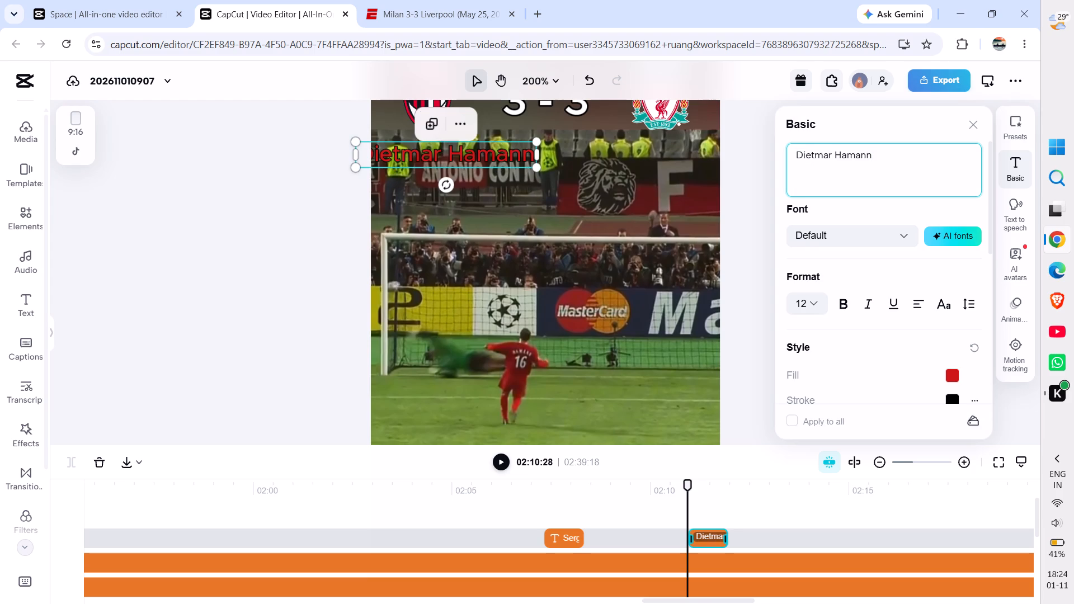
Change the Dietmar Hamann caption's fill colour to the medium green from the recommended colours.
{"action": "left_click", "coordinate": [950, 377]}
{"action": "left_click", "coordinate": [904, 306]}
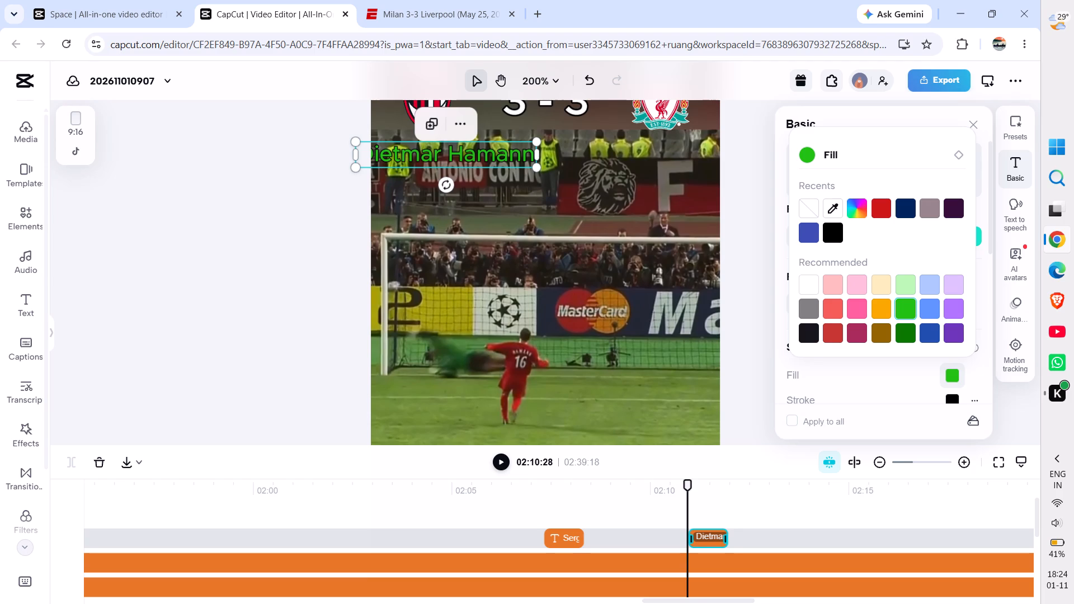
{"action": "left_click", "coordinate": [922, 117]}
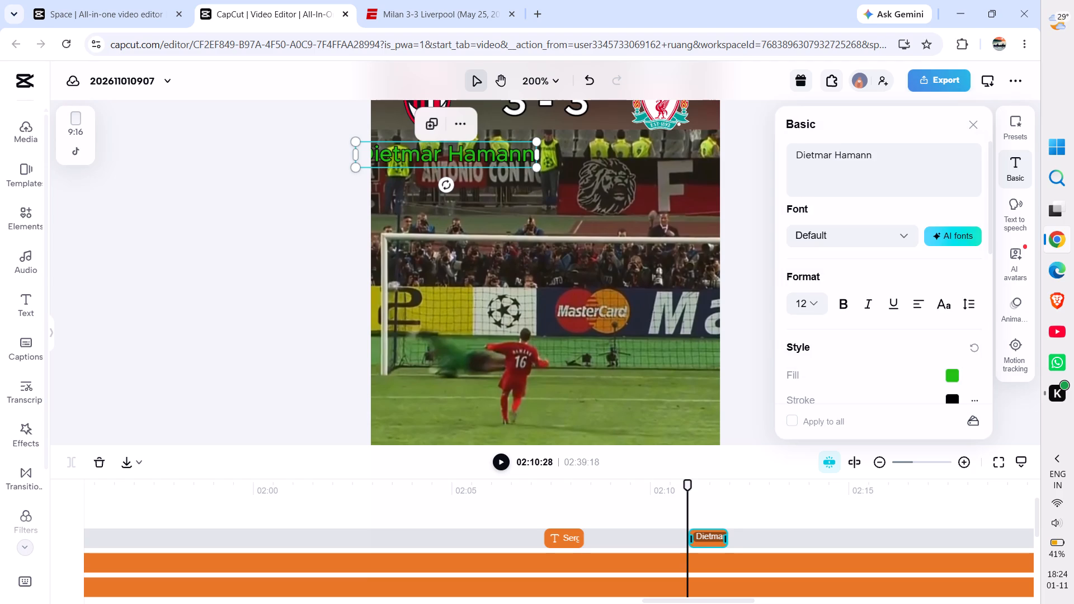
Add a space after Dietmar Hamann in the caption and search the emojis for "right", clearing the search at the end.
{"action": "left_click", "coordinate": [903, 170]}
{"action": "key", "text": "space"}
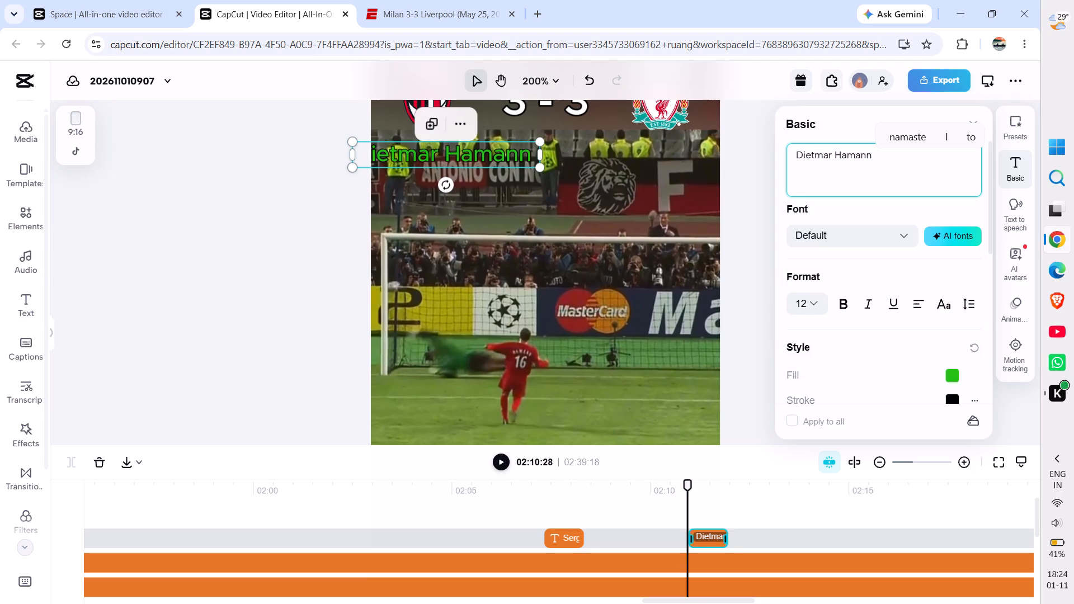
{"action": "key", "text": "super+semicolon"}
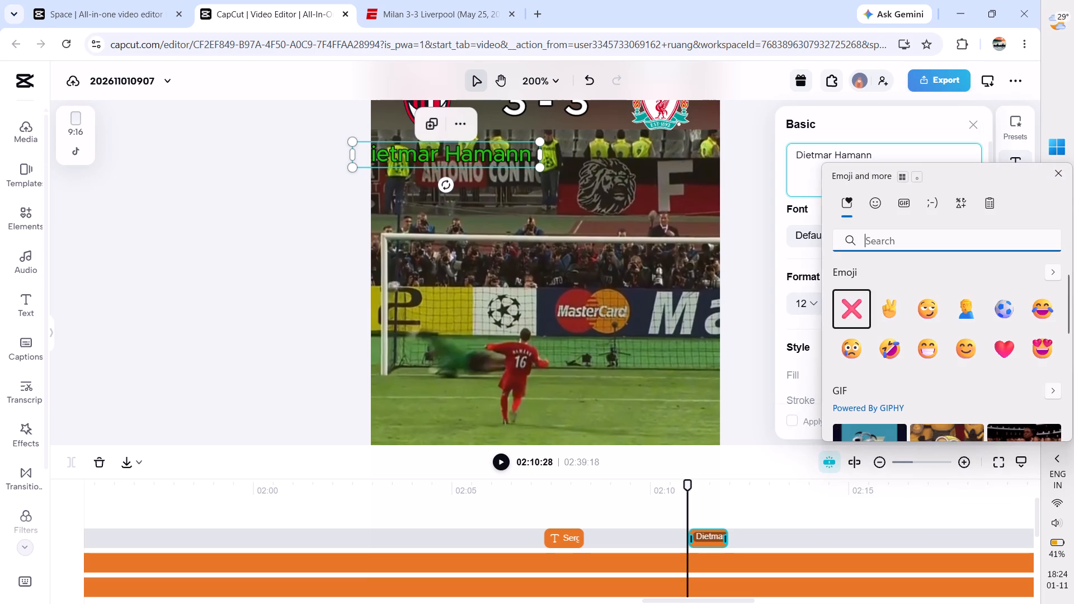
{"action": "left_click", "coordinate": [896, 245]}
{"action": "type", "text": "right"}
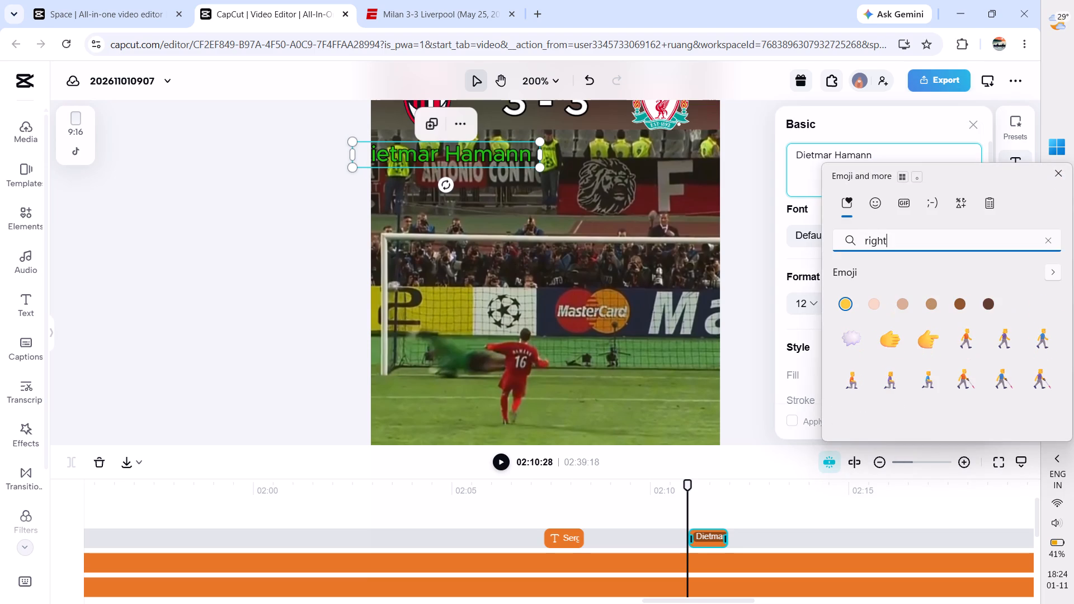
{"action": "key", "text": "BackSpace"}
{"action": "key", "text": "BackSpace"}
{"action": "key", "text": "BackSpace"}
{"action": "key", "text": "BackSpace"}
{"action": "key", "text": "BackSpace"}
{"action": "key", "text": "BackSpace"}
{"action": "key", "text": "BackSpace"}
{"action": "key", "text": "BackSpace"}
{"action": "key", "text": "BackSpace"}
{"action": "key", "text": "BackSpace"}
{"action": "key", "text": "BackSpace"}
{"action": "key", "text": "BackSpace"}
{"action": "key", "text": "BackSpace"}
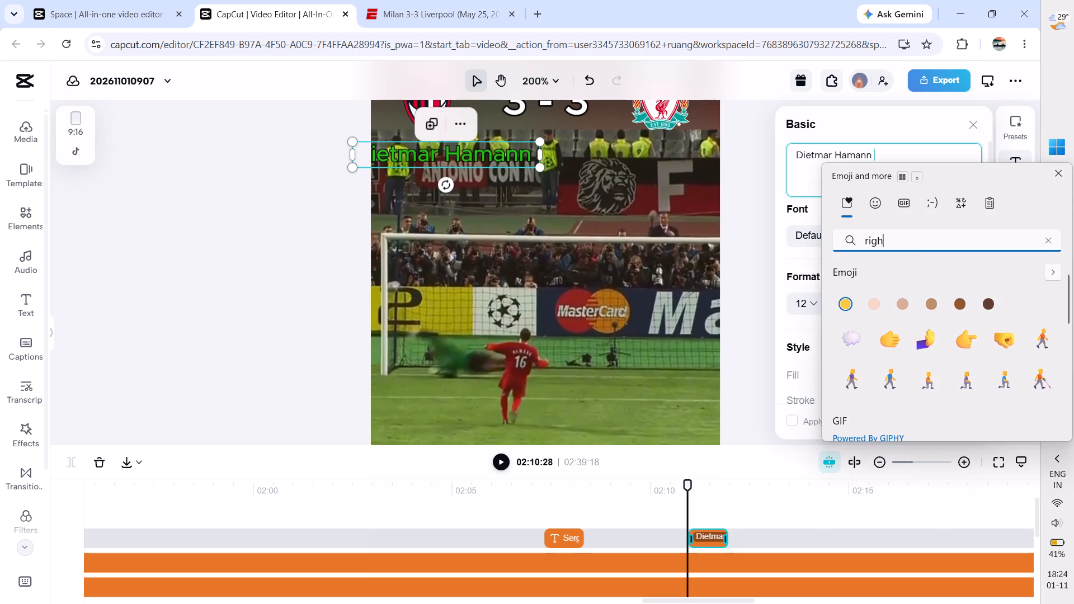
Search the emojis for "correct" to follow the name Dietmar Hamann, and clear the search.
{"action": "left_click", "coordinate": [874, 207]}
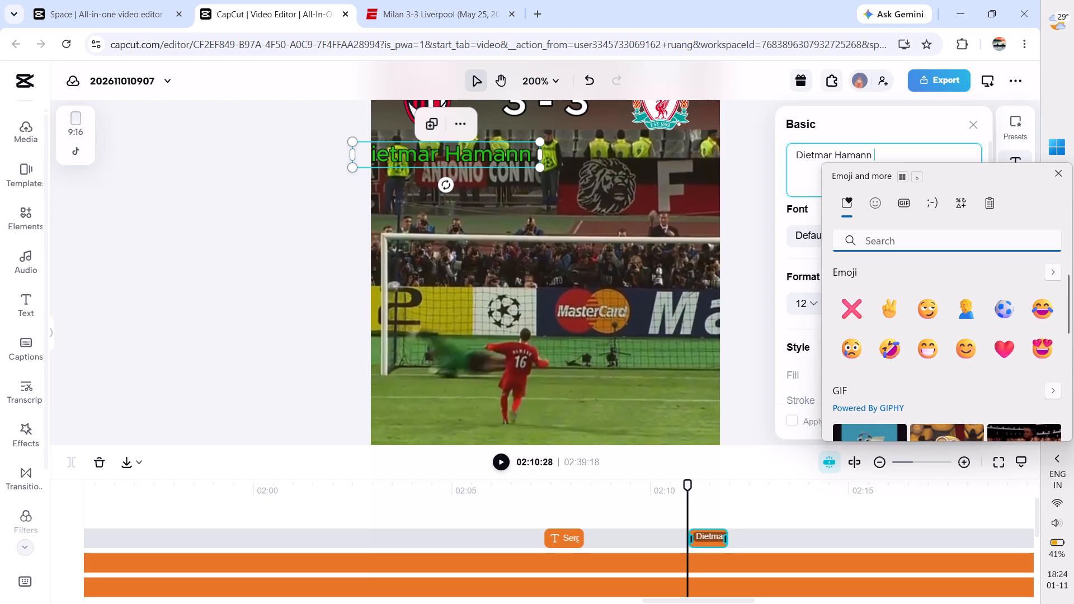
{"action": "left_click", "coordinate": [880, 243]}
{"action": "type", "text": "corr"}
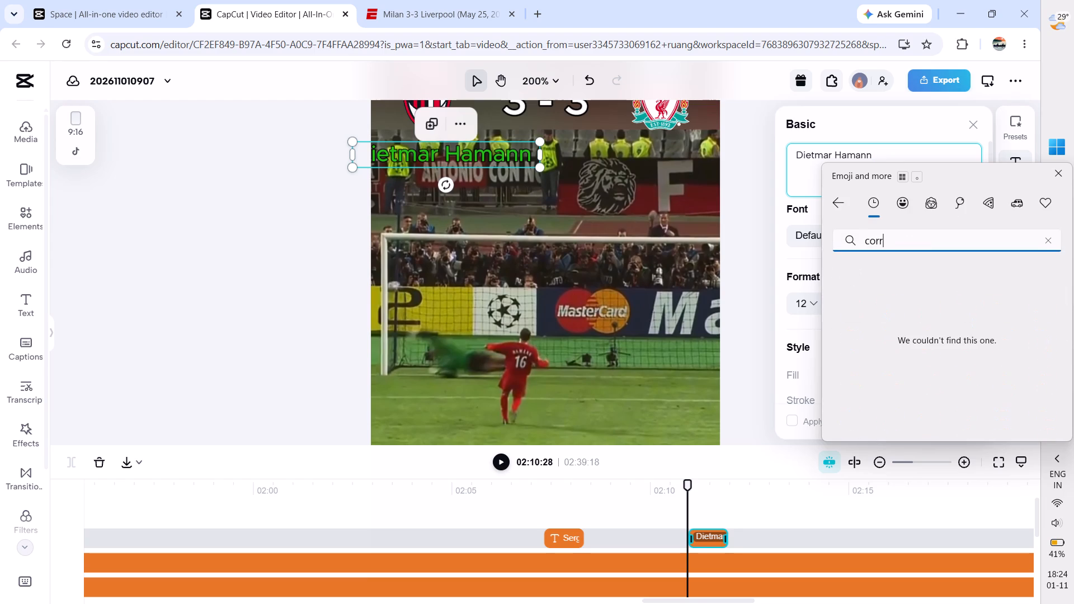
{"action": "key", "text": "BackSpace"}
{"action": "key", "text": "r"}
{"action": "type", "text": "ect"}
{"action": "key", "text": "BackSpace"}
{"action": "key", "text": "BackSpace"}
{"action": "key", "text": "BackSpace"}
{"action": "key", "text": "BackSpace"}
{"action": "key", "text": "BackSpace"}
{"action": "key", "text": "BackSpace"}
{"action": "key", "text": "BackSpace"}
{"action": "key", "text": "BackSpace"}
{"action": "key", "text": "BackSpace"}
{"action": "key", "text": "BackSpace"}
{"action": "key", "text": "BackSpace"}
{"action": "key", "text": "BackSpace"}
{"action": "key", "text": "BackSpace"}
{"action": "key", "text": "BackSpace"}
{"action": "key", "text": "BackSpace"}
{"action": "key", "text": "BackSpace"}
{"action": "key", "text": "BackSpace"}
{"action": "key", "text": "BackSpace"}
{"action": "key", "text": "BackSpace"}
{"action": "key", "text": "BackSpace"}
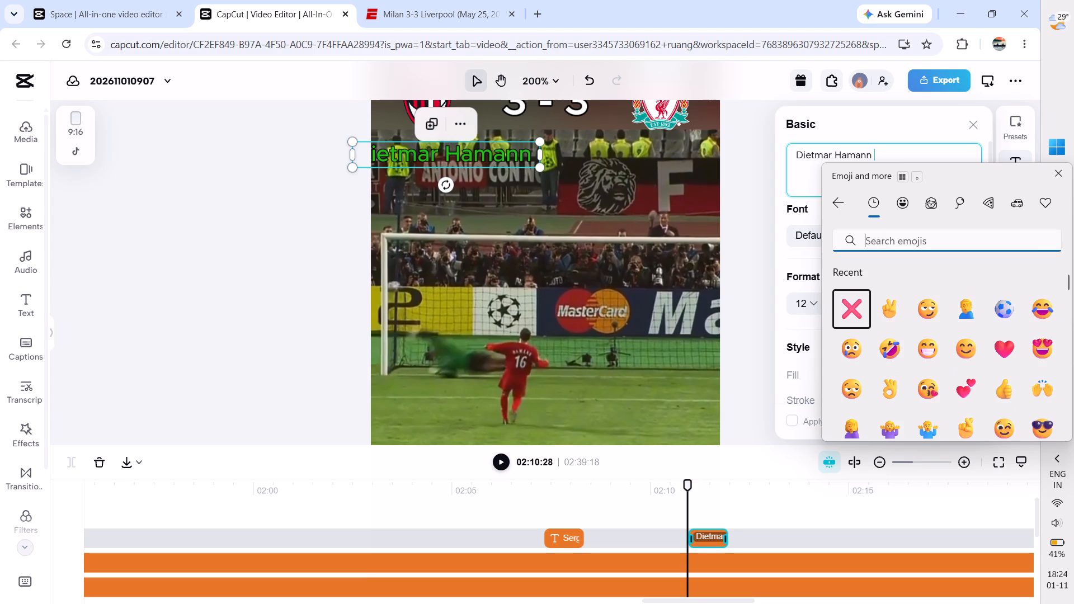
Search the emojis for "wright" and clear the search.
{"action": "type", "text": "wright"}
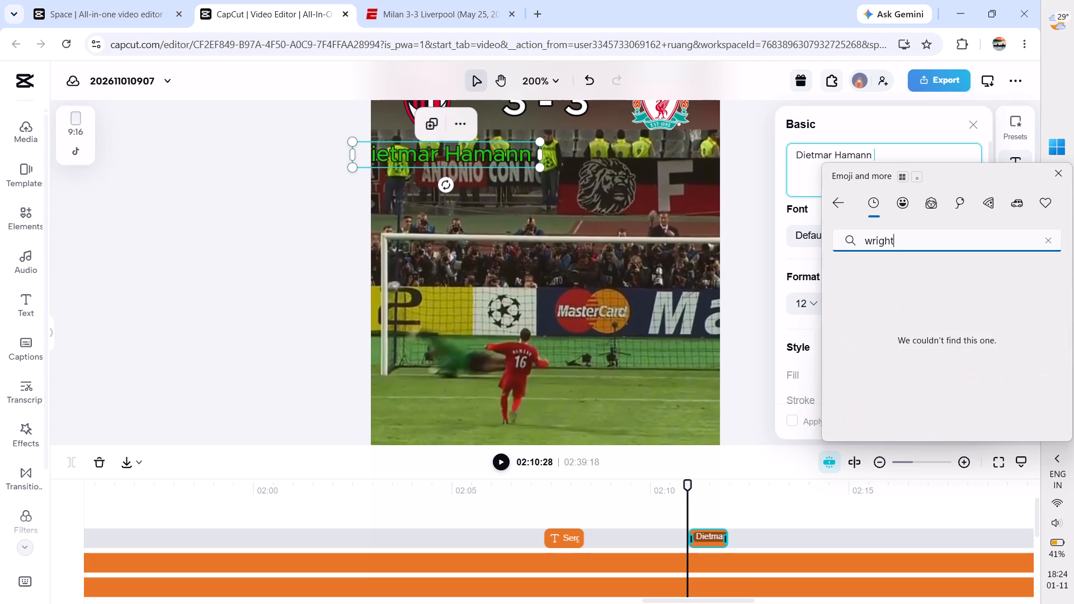
{"action": "key", "text": "BackSpace"}
{"action": "key", "text": "BackSpace"}
{"action": "key", "text": "BackSpace"}
{"action": "key", "text": "BackSpace"}
{"action": "key", "text": "BackSpace"}
{"action": "key", "text": "BackSpace"}
{"action": "key", "text": "BackSpace"}
{"action": "key", "text": "BackSpace"}
{"action": "key", "text": "BackSpace"}
{"action": "key", "text": "BackSpace"}
{"action": "key", "text": "BackSpace"}
{"action": "key", "text": "BackSpace"}
{"action": "key", "text": "BackSpace"}
{"action": "key", "text": "BackSpace"}
{"action": "key", "text": "BackSpace"}
{"action": "key", "text": "BackSpace"}
{"action": "key", "text": "BackSpace"}
{"action": "key", "text": "BackSpace"}
{"action": "key", "text": "BackSpace"}
{"action": "key", "text": "BackSpace"}
{"action": "key", "text": "BackSpace"}
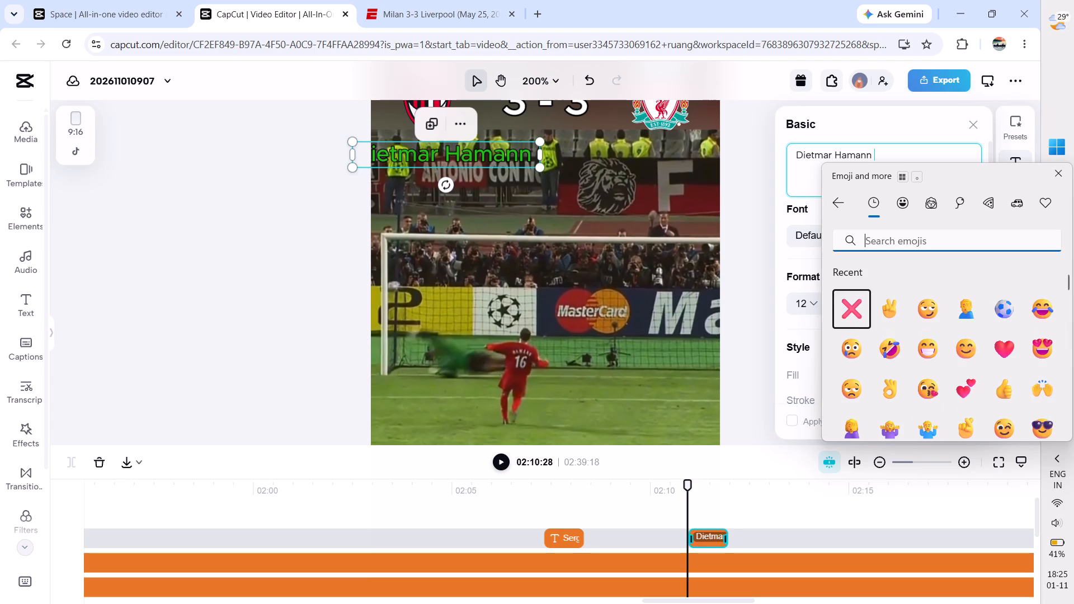
Search the emojis for "tick" and add the green check mark ✅ after Dietmar Hamann in the caption.
{"action": "key", "text": "BackSpace"}
{"action": "key", "text": "BackSpace"}
{"action": "key", "text": "BackSpace"}
{"action": "key", "text": "BackSpace"}
{"action": "type", "text": "tick"}
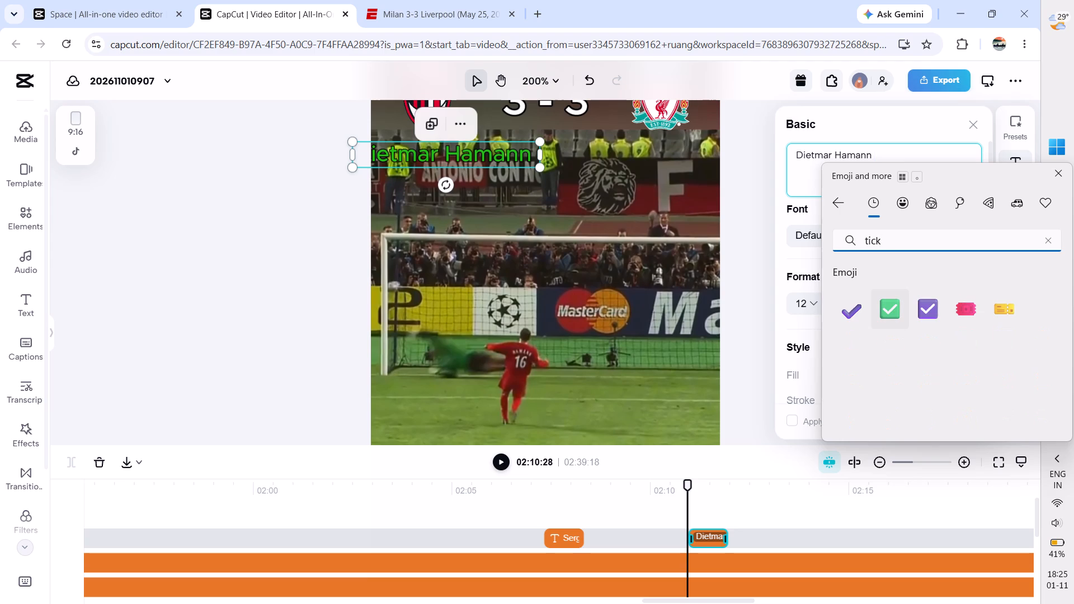
{"action": "left_click", "coordinate": [898, 313]}
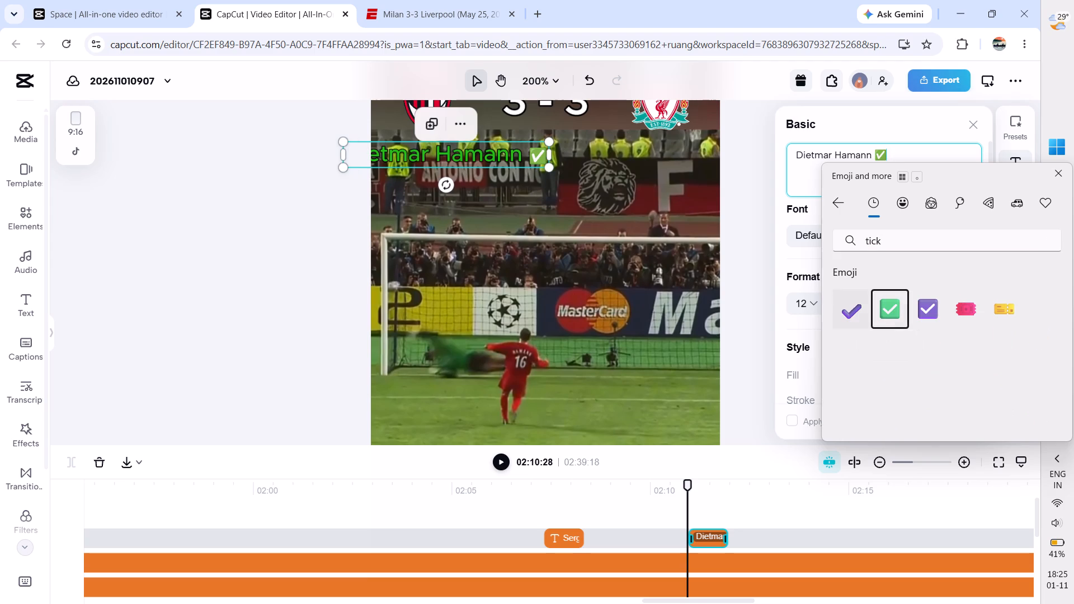
{"action": "left_click", "coordinate": [756, 167]}
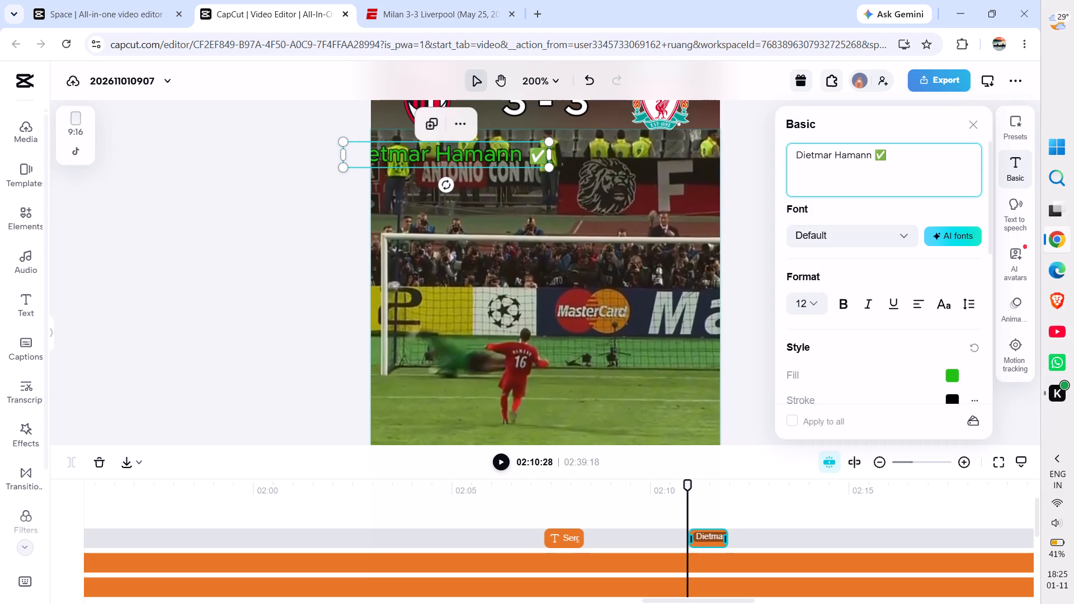
Move the Dietmar Hamann ✅ caption directly beneath the Liverpool crest, flush with the video frame's right edge.
{"action": "left_click_drag", "start_coordinate": [426, 157], "coordinate": [591, 152]}
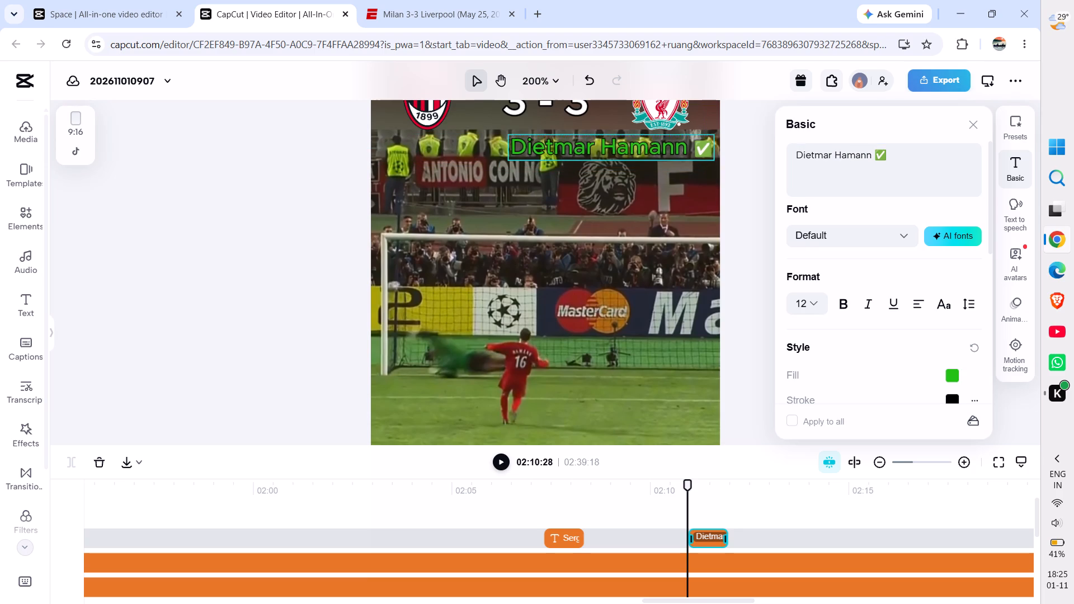
{"action": "left_click_drag", "start_coordinate": [591, 152], "coordinate": [591, 150]}
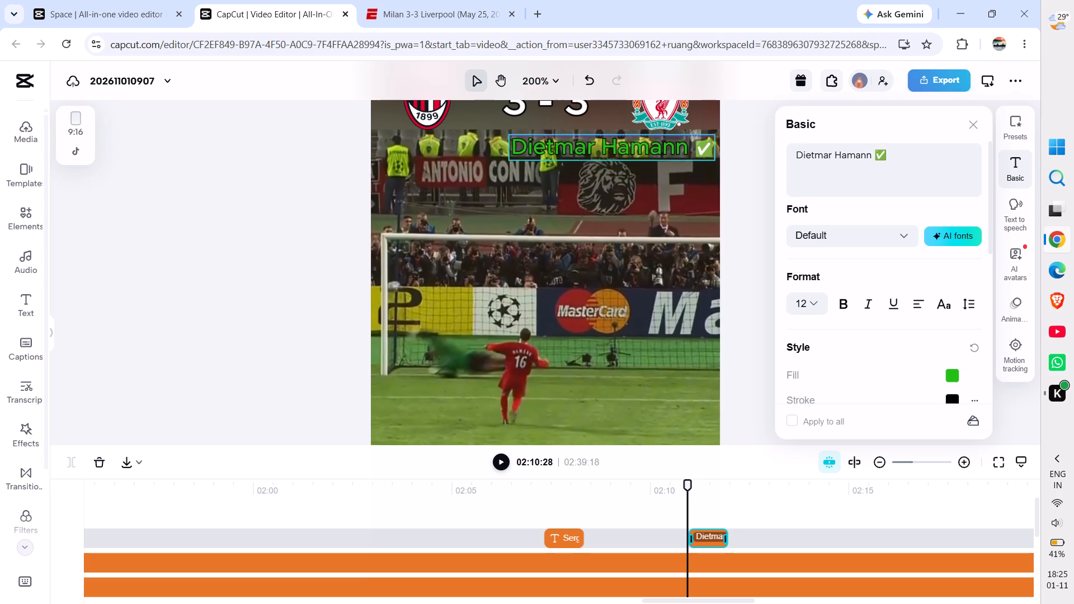
{"action": "left_click_drag", "start_coordinate": [591, 150], "coordinate": [597, 146]}
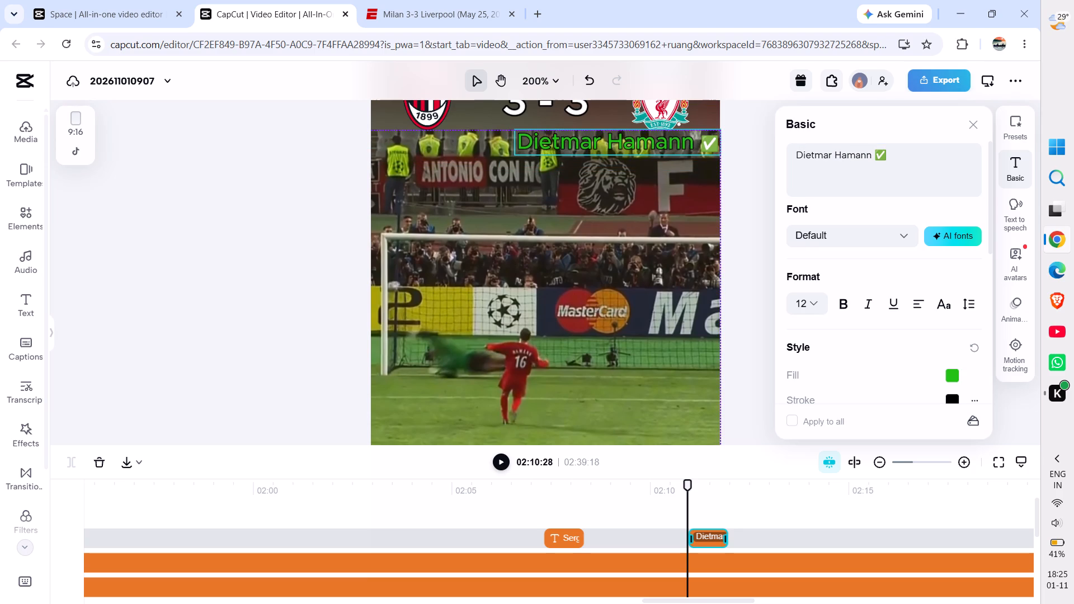
{"action": "left_click_drag", "start_coordinate": [597, 146], "coordinate": [594, 148]}
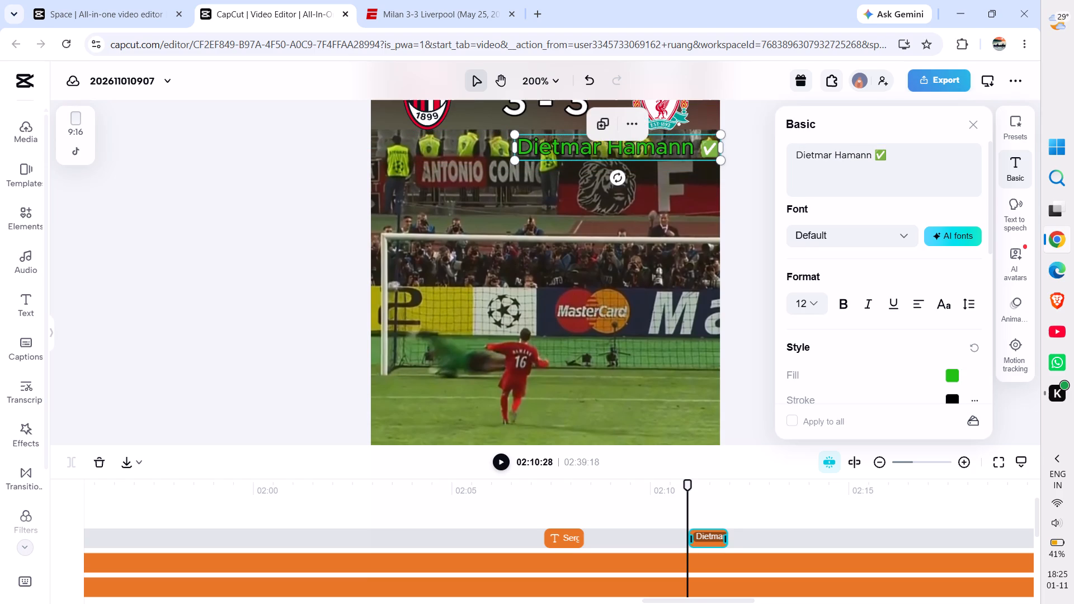
{"action": "left_click_drag", "start_coordinate": [591, 144], "coordinate": [592, 139]}
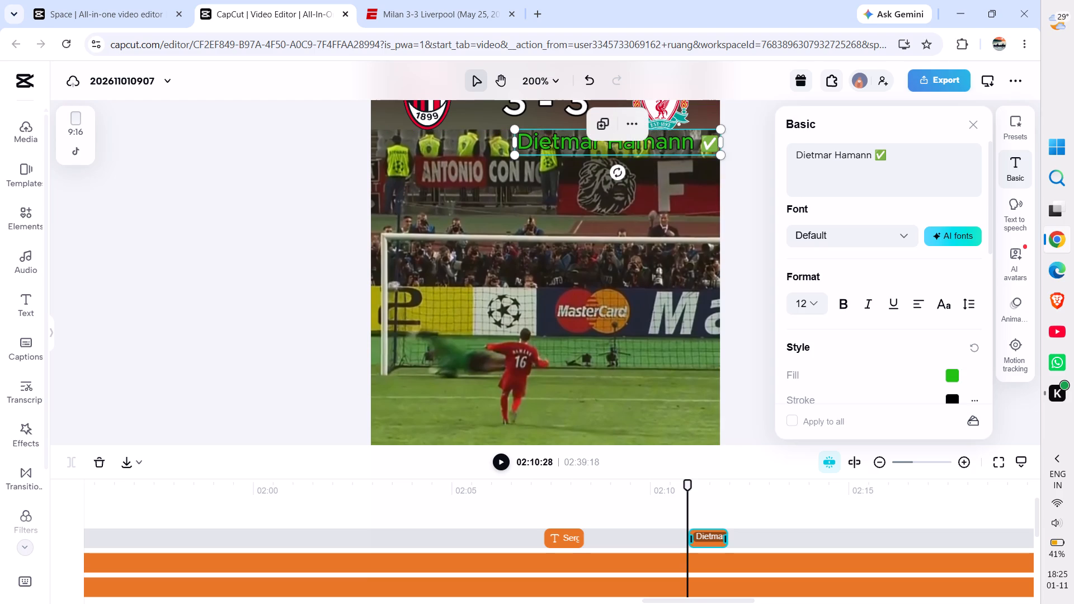
{"action": "left_click", "coordinate": [262, 255]}
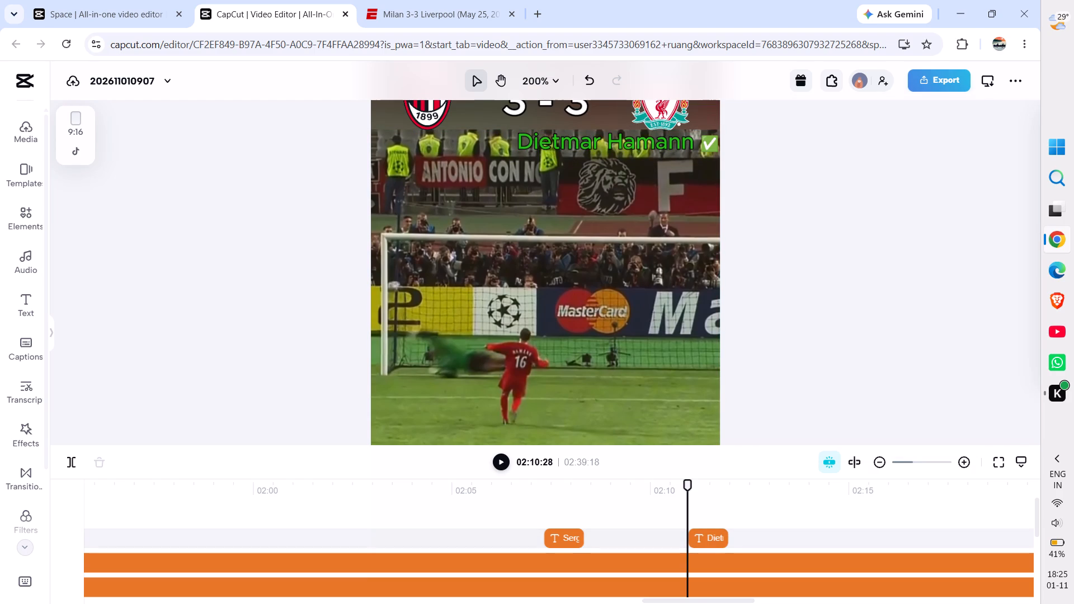
Play the video on to the Milan number 21's penalty, pausing just after the shot at 02:14:21.
{"action": "key", "text": "space"}
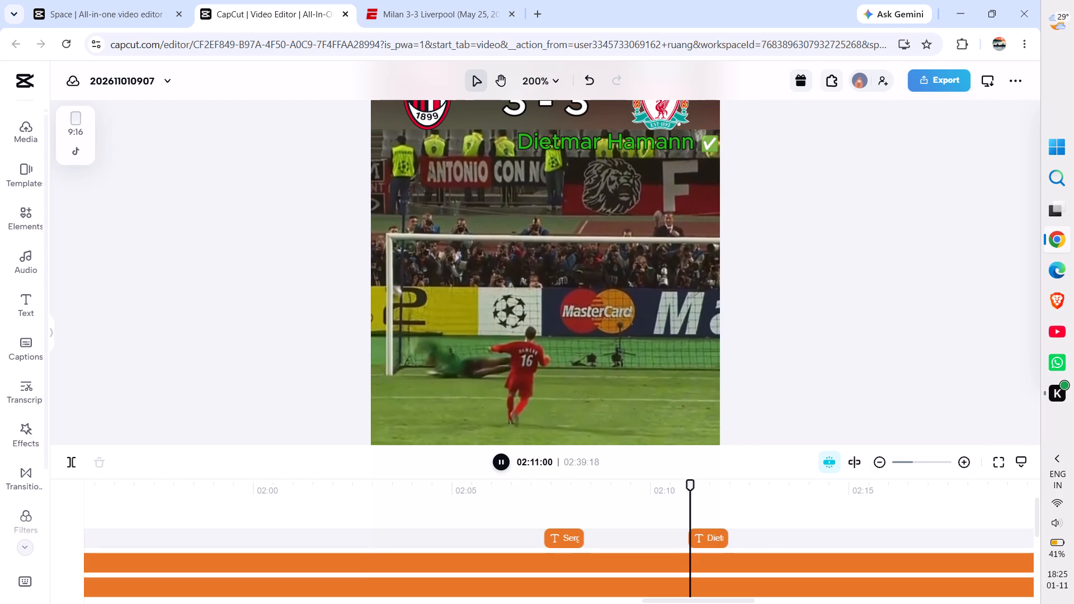
{"action": "key", "text": "space"}
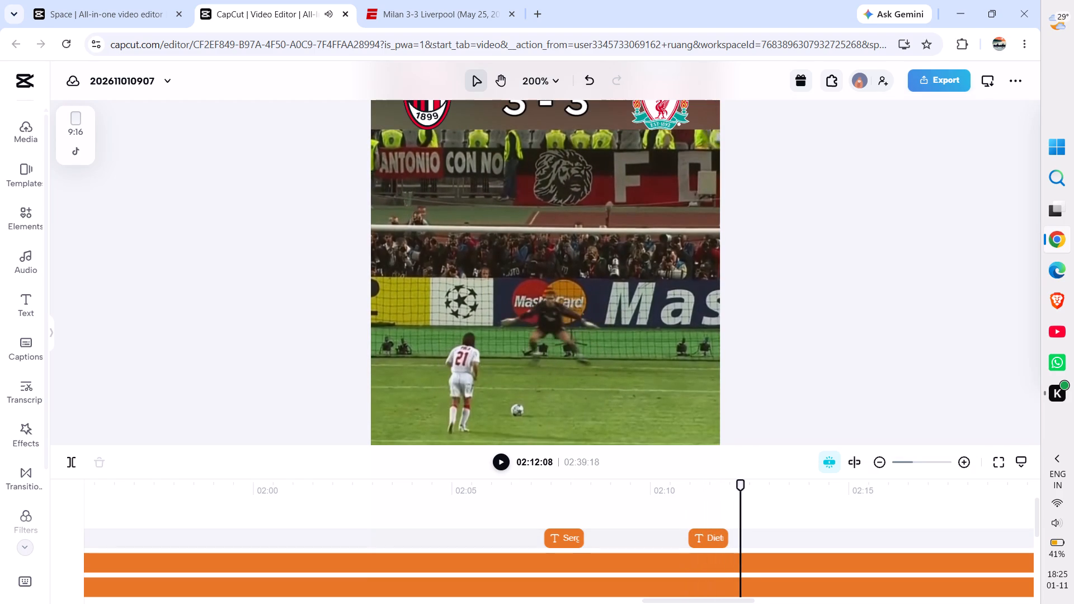
{"action": "key", "text": "space"}
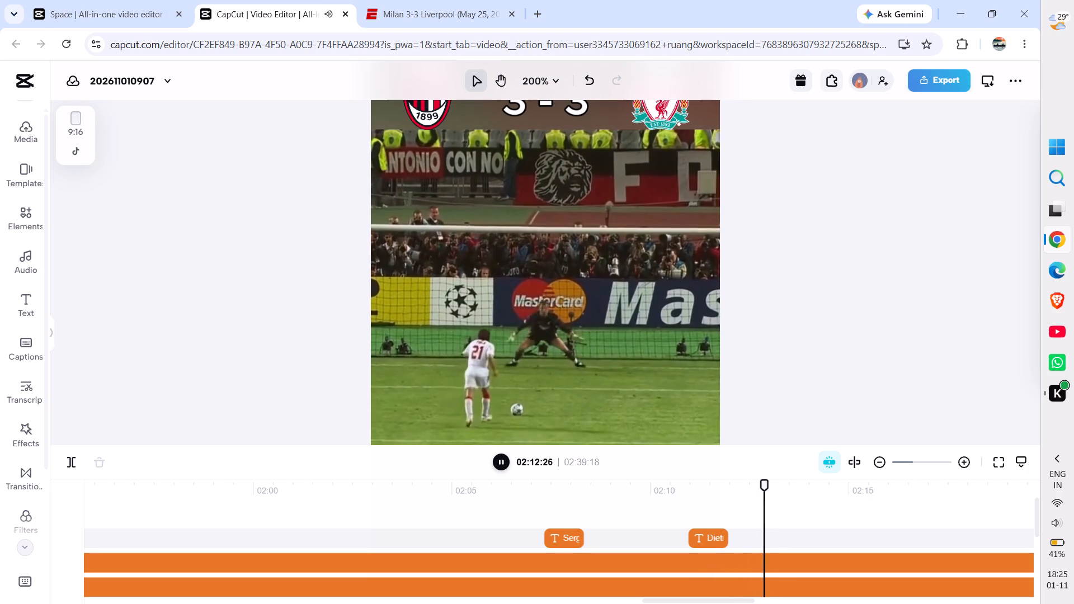
{"action": "key", "text": "space"}
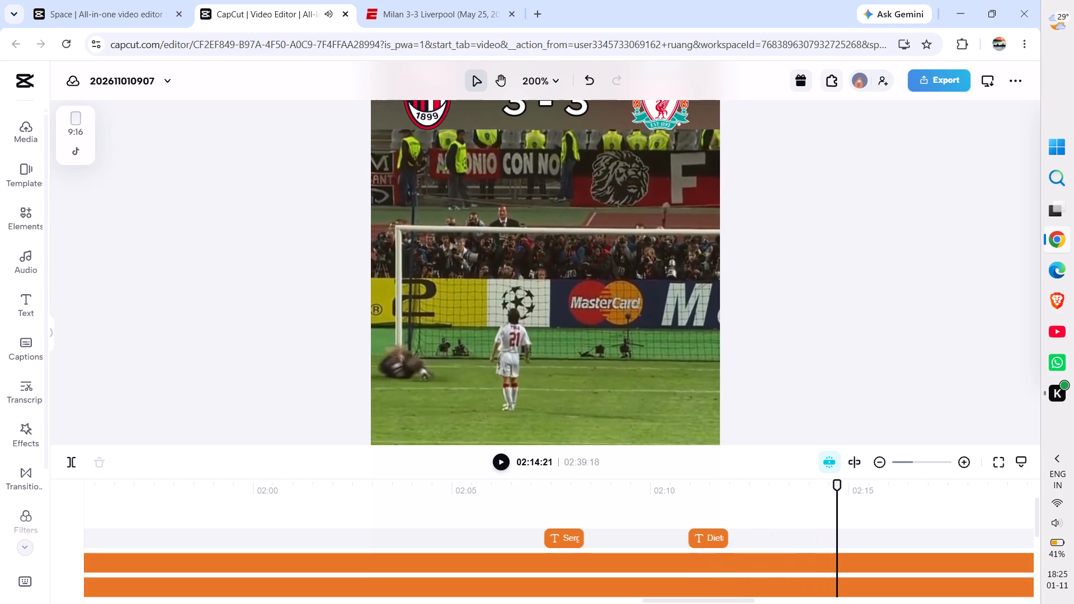
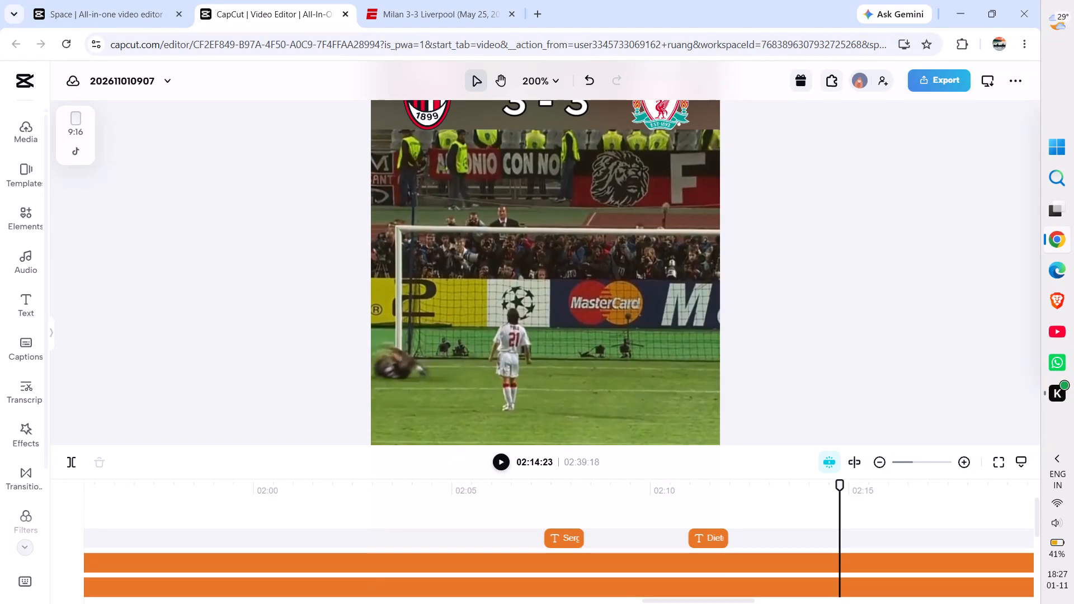
Set the playhead to 02:14:02, where the goalkeeper dives for the Milan number 21's penalty.
{"action": "left_click_drag", "start_coordinate": [839, 485], "coordinate": [828, 487]}
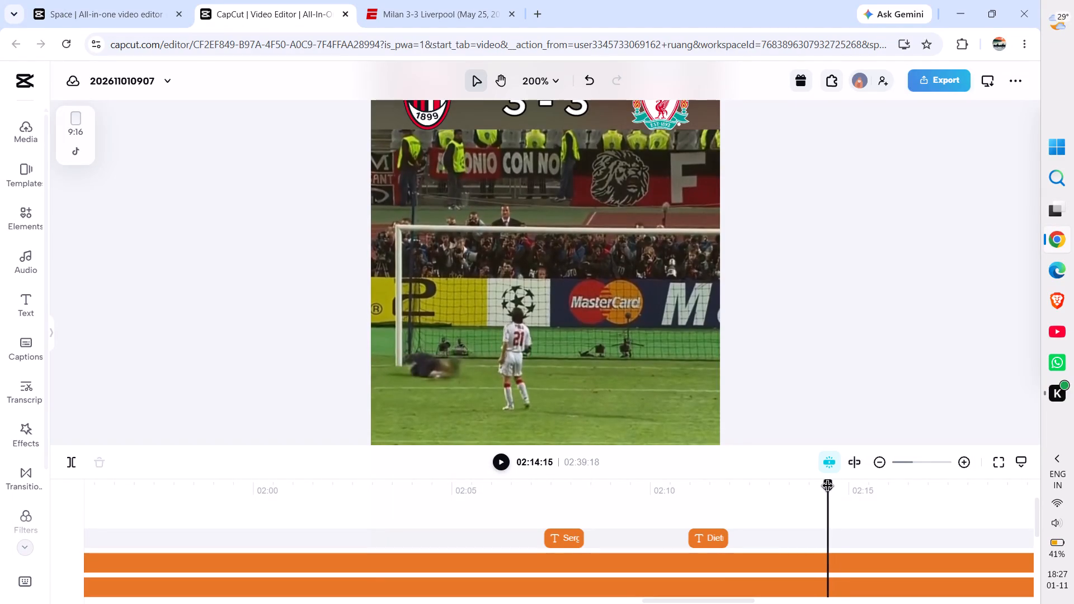
{"action": "left_click_drag", "start_coordinate": [828, 487], "coordinate": [735, 487]}
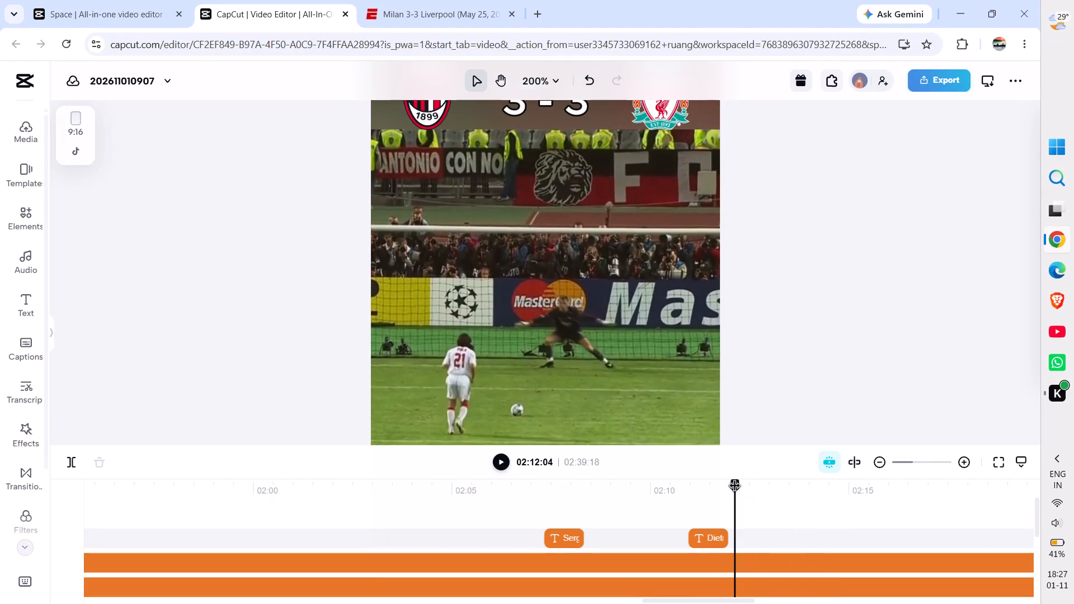
{"action": "left_click_drag", "start_coordinate": [735, 487], "coordinate": [793, 489]}
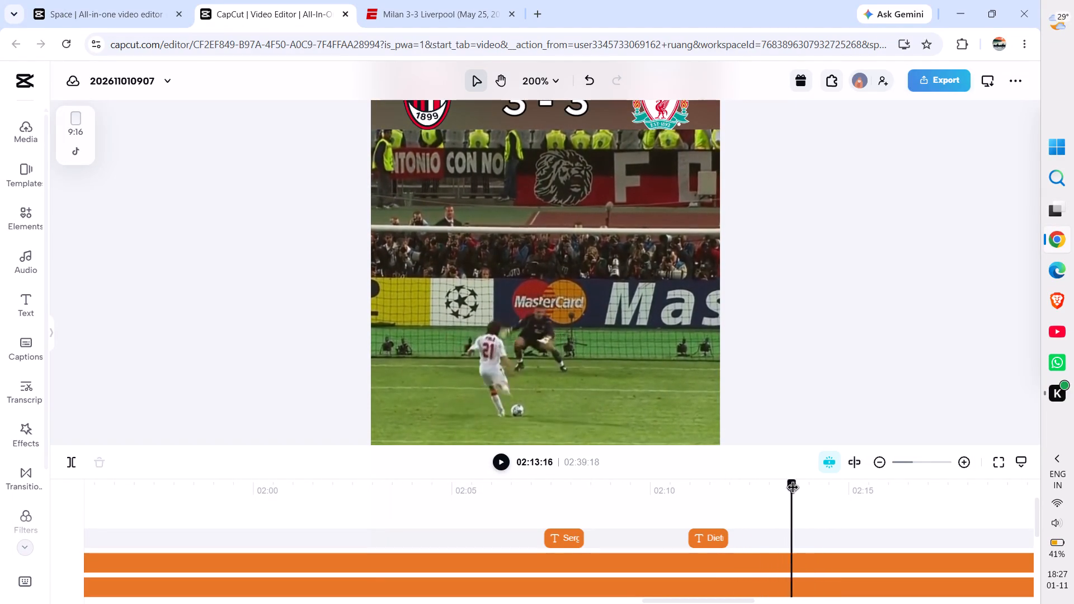
{"action": "left_click_drag", "start_coordinate": [793, 489], "coordinate": [809, 488]}
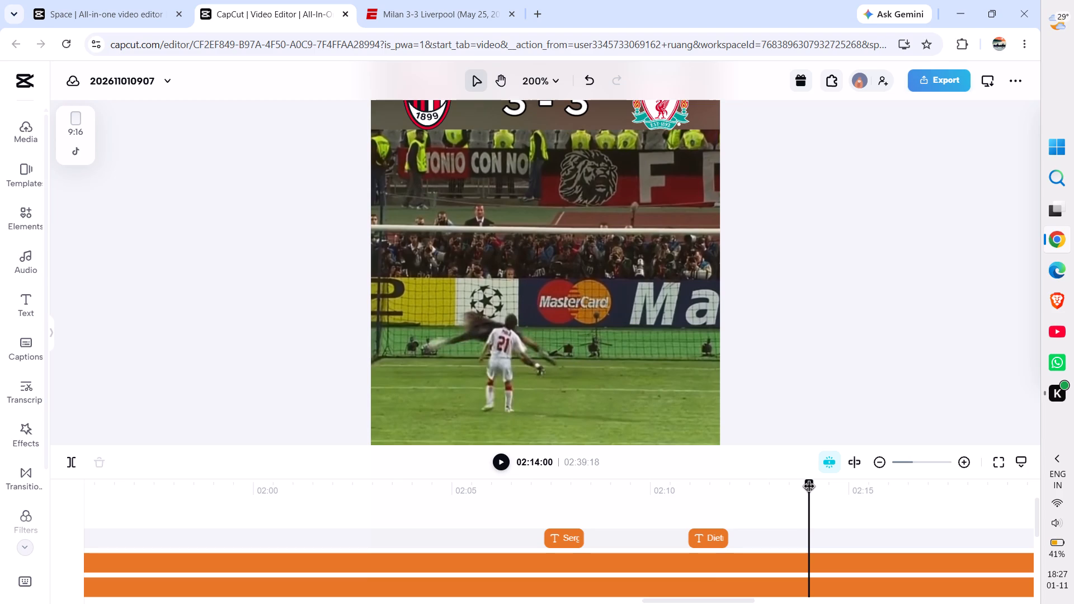
{"action": "left_click_drag", "start_coordinate": [809, 488], "coordinate": [814, 488]}
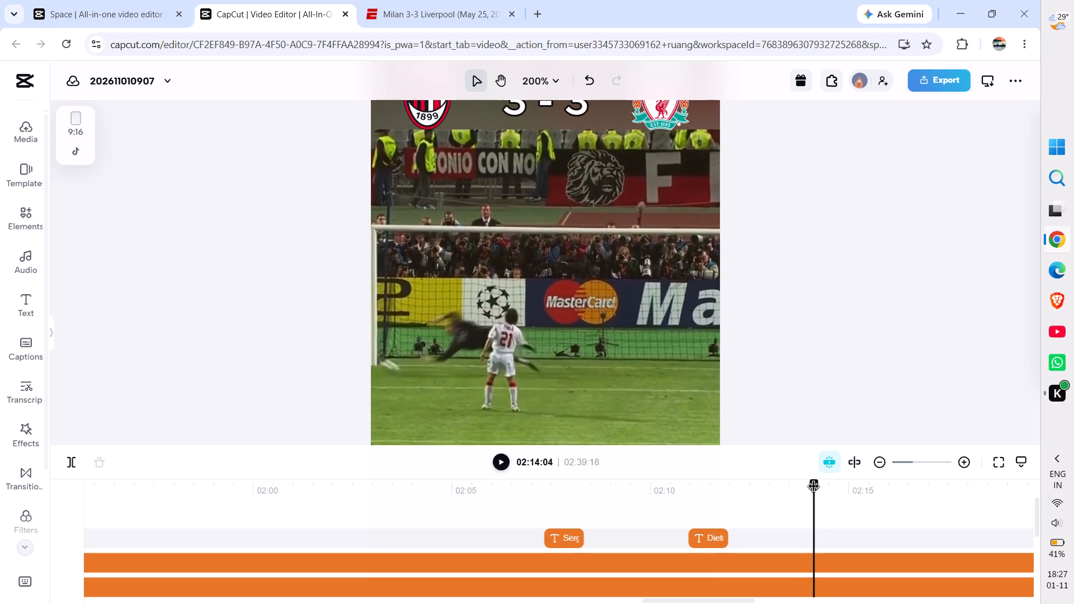
{"action": "left_click_drag", "start_coordinate": [814, 488], "coordinate": [812, 488]}
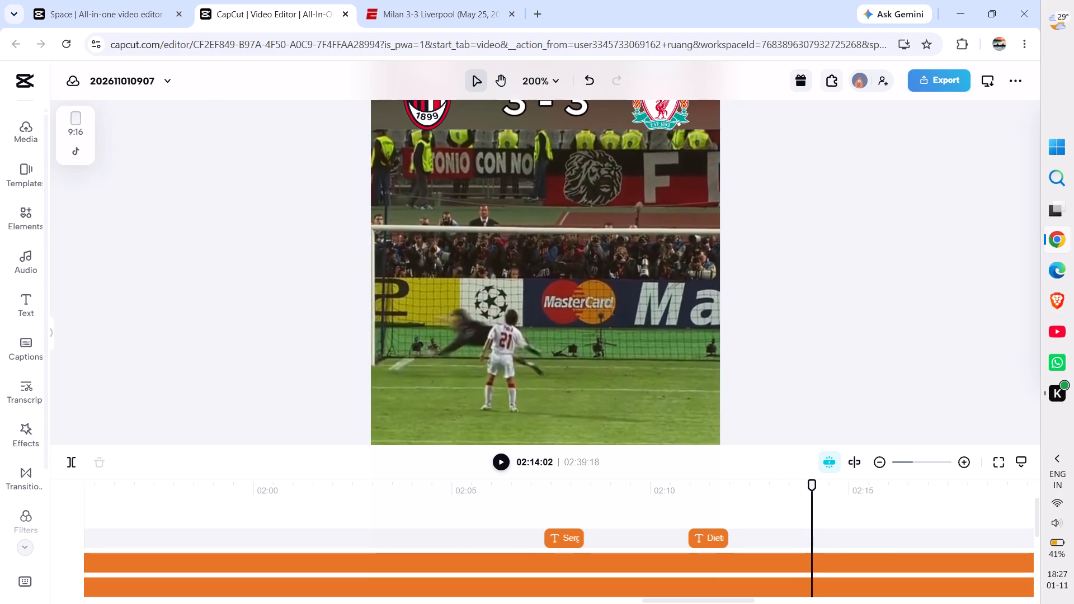
Copy the name Andrea Pirlo from the penalty shootout list on the ESPN match page.
{"action": "left_click", "coordinate": [434, 0]}
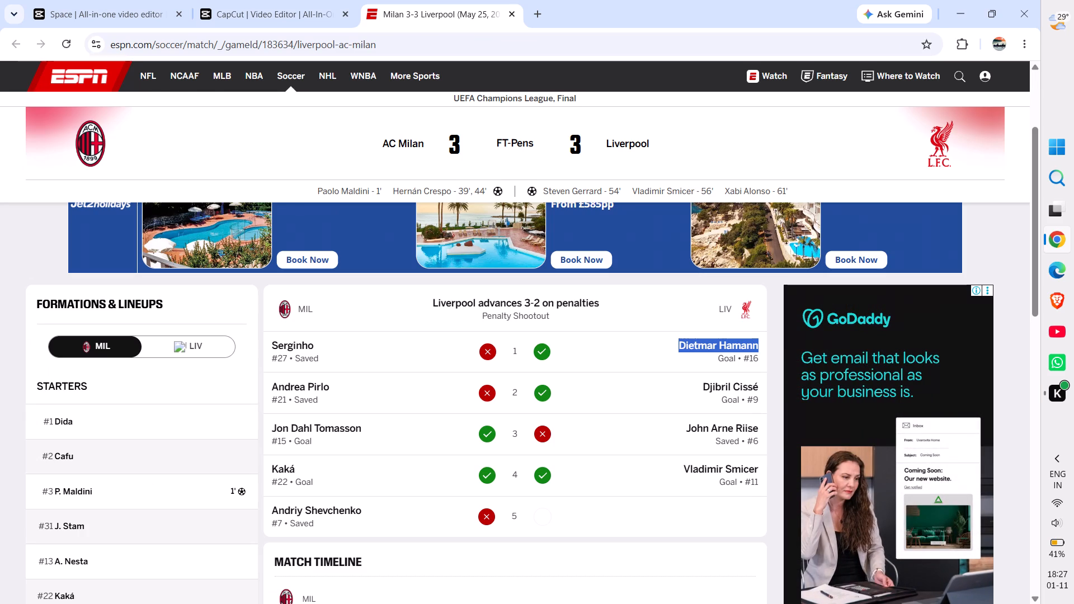
{"action": "left_click_drag", "start_coordinate": [275, 385], "coordinate": [313, 385]}
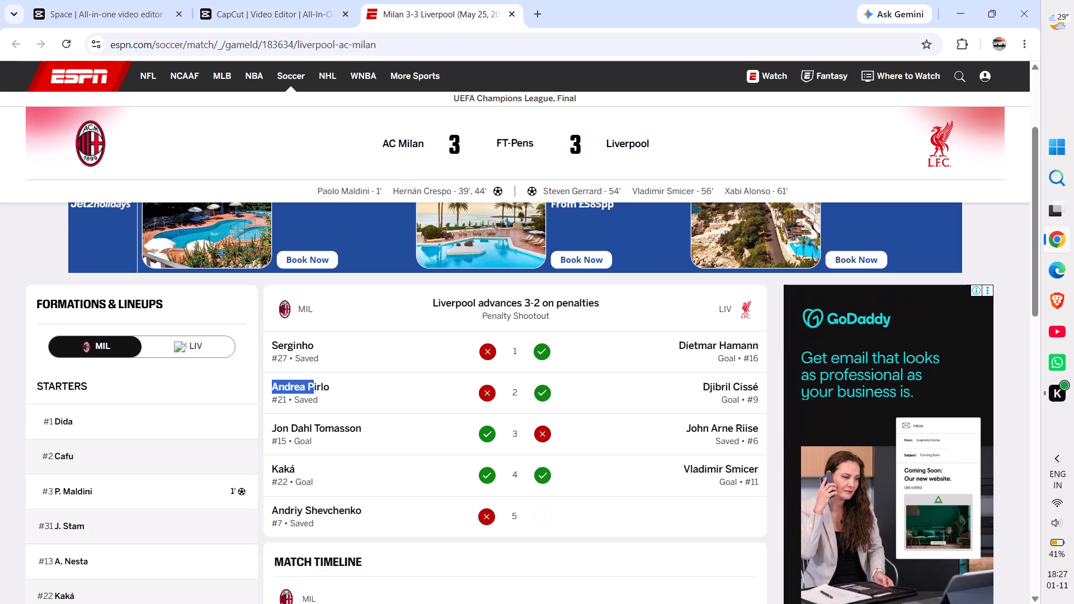
{"action": "left_click_drag", "start_coordinate": [313, 385], "coordinate": [336, 385]}
{"action": "key", "text": "ctrl+c"}
{"action": "left_click", "coordinate": [306, 144]}
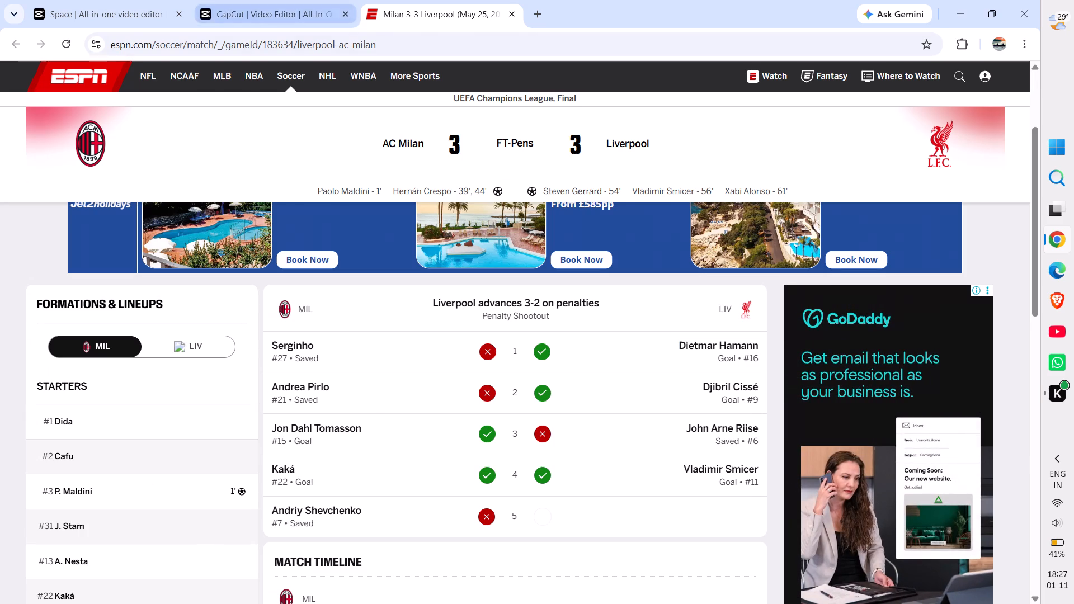
In CapCut, paste a copy of the Serginho ❌ caption at 02:14:02 and replace the name with Andrea Pirlo, keeping the ❌.
{"action": "left_click", "coordinate": [273, 0]}
{"action": "key", "text": "ctrl+v"}
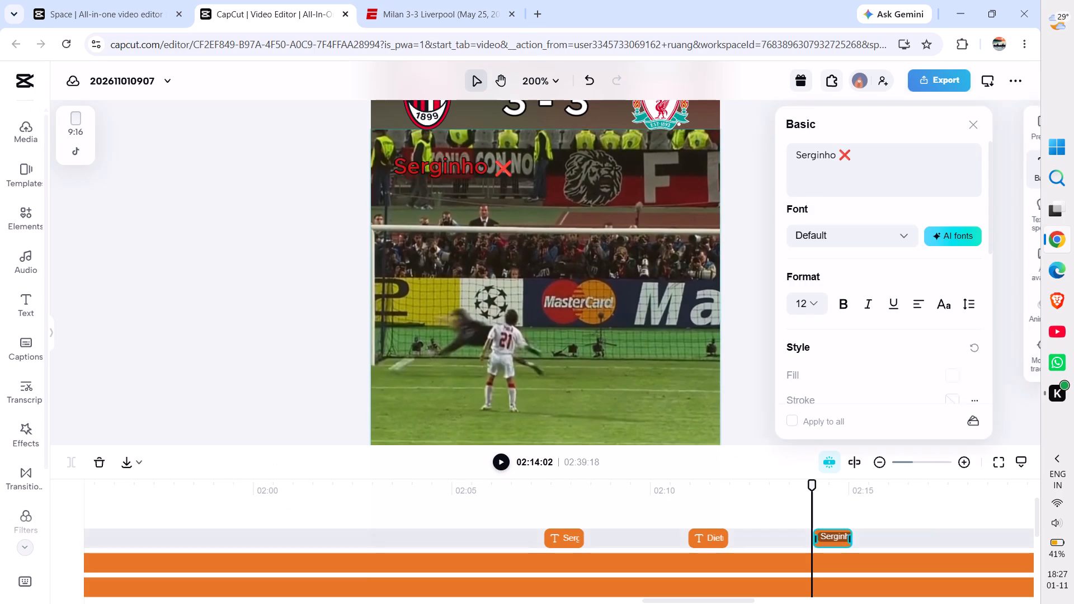
{"action": "left_click", "coordinate": [836, 158]}
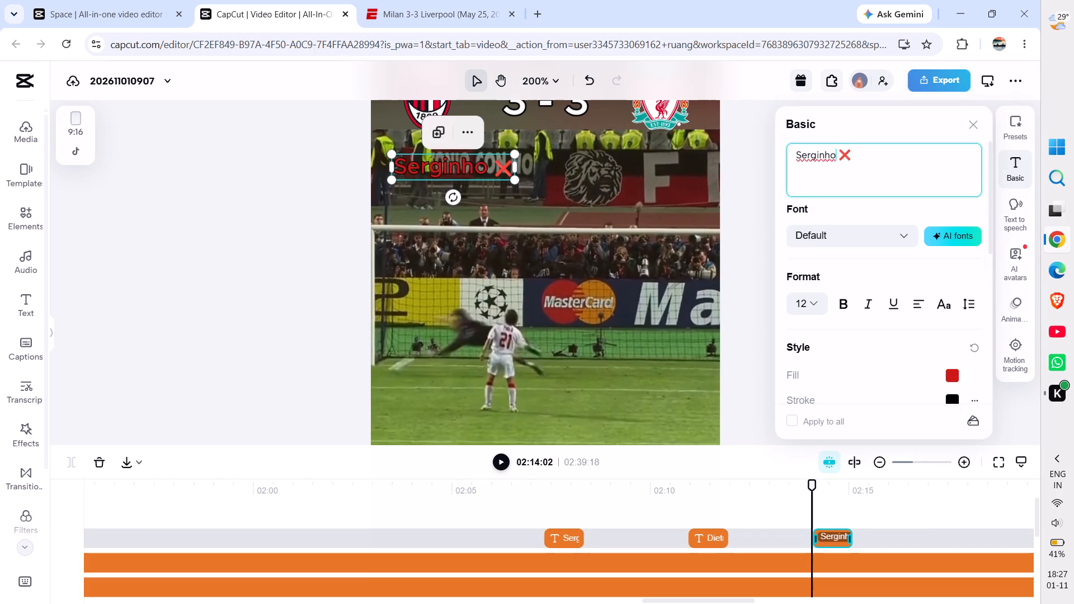
{"action": "key", "text": "BackSpace"}
{"action": "key", "text": "BackSpace"}
{"action": "key", "text": "BackSpace"}
{"action": "key", "text": "BackSpace"}
{"action": "key", "text": "BackSpace"}
{"action": "key", "text": "BackSpace"}
{"action": "key", "text": "BackSpace"}
{"action": "key", "text": "BackSpace"}
{"action": "key", "text": "BackSpace"}
{"action": "key", "text": "BackSpace"}
{"action": "key", "text": "BackSpace"}
{"action": "key", "text": "BackSpace"}
{"action": "key", "text": "BackSpace"}
{"action": "key", "text": "BackSpace"}
{"action": "key", "text": "BackSpace"}
{"action": "key", "text": "BackSpace"}
{"action": "key", "text": "BackSpace"}
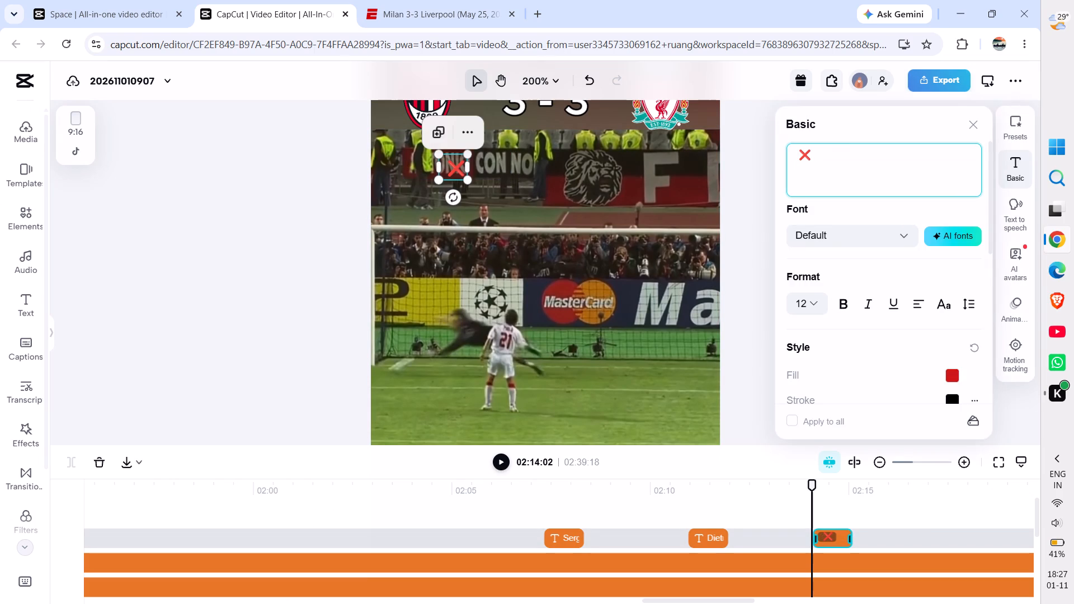
{"action": "key", "text": "ctrl+v"}
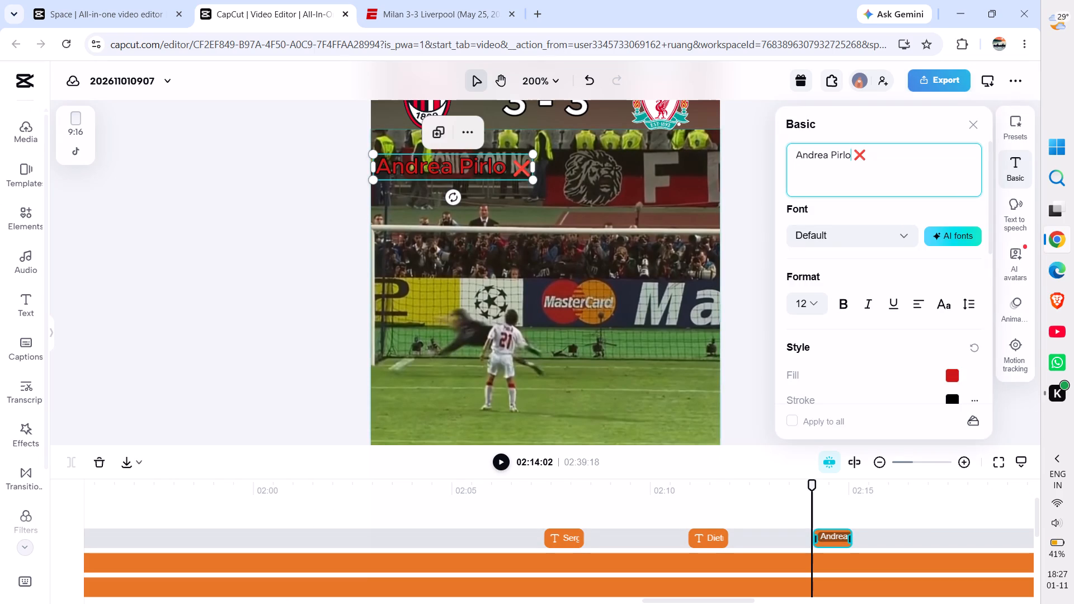
Move the Andrea Pirlo ❌ caption up directly beneath the Milan crest, close to the video frame's left edge.
{"action": "left_click_drag", "start_coordinate": [422, 164], "coordinate": [423, 142]}
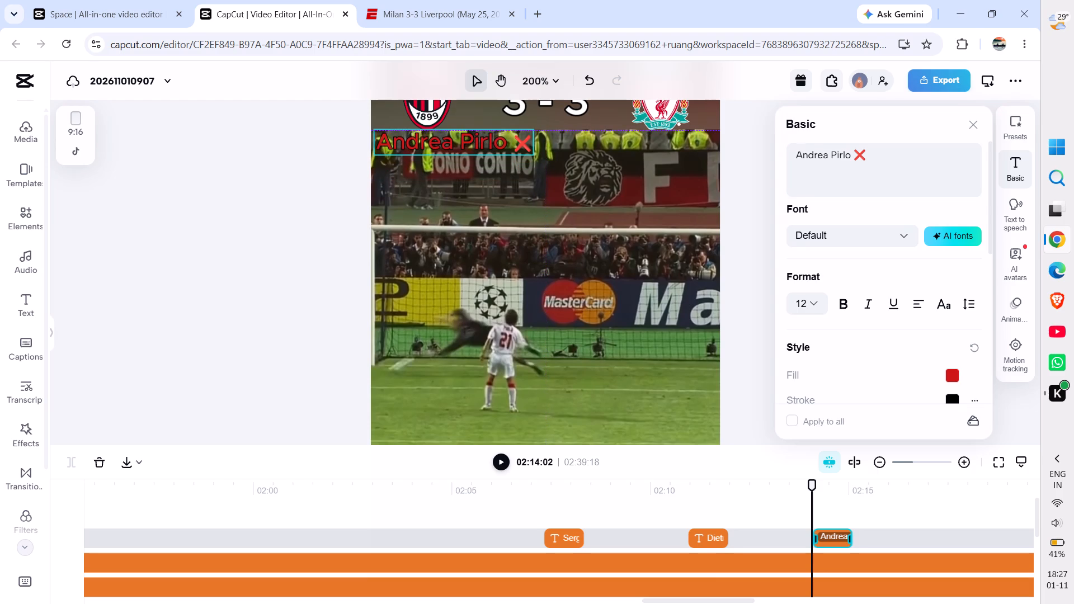
{"action": "left_click_drag", "start_coordinate": [423, 142], "coordinate": [423, 144]}
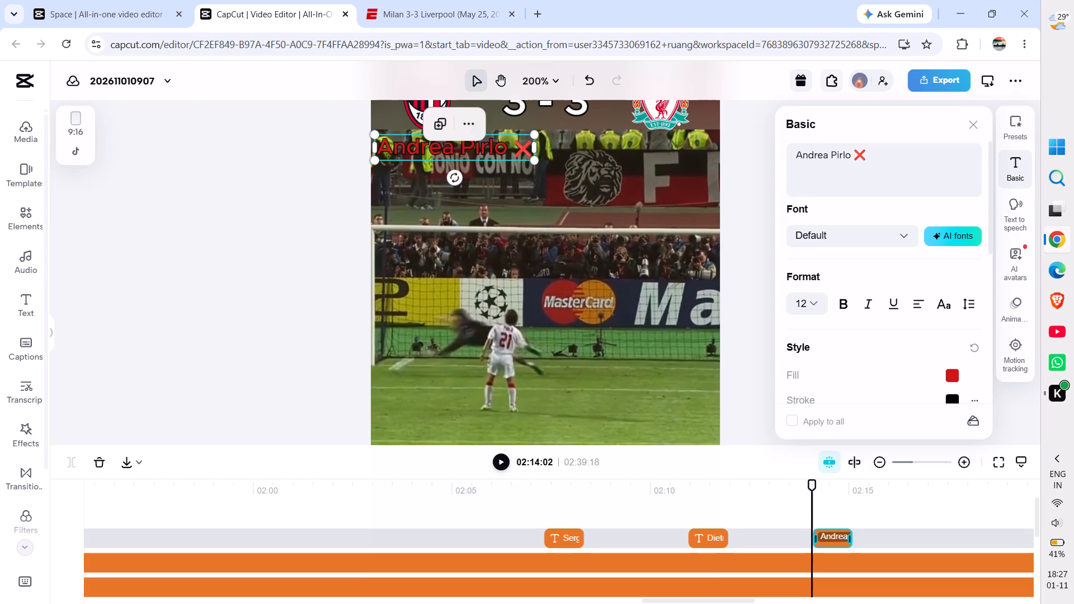
{"action": "left_click", "coordinate": [434, 145]}
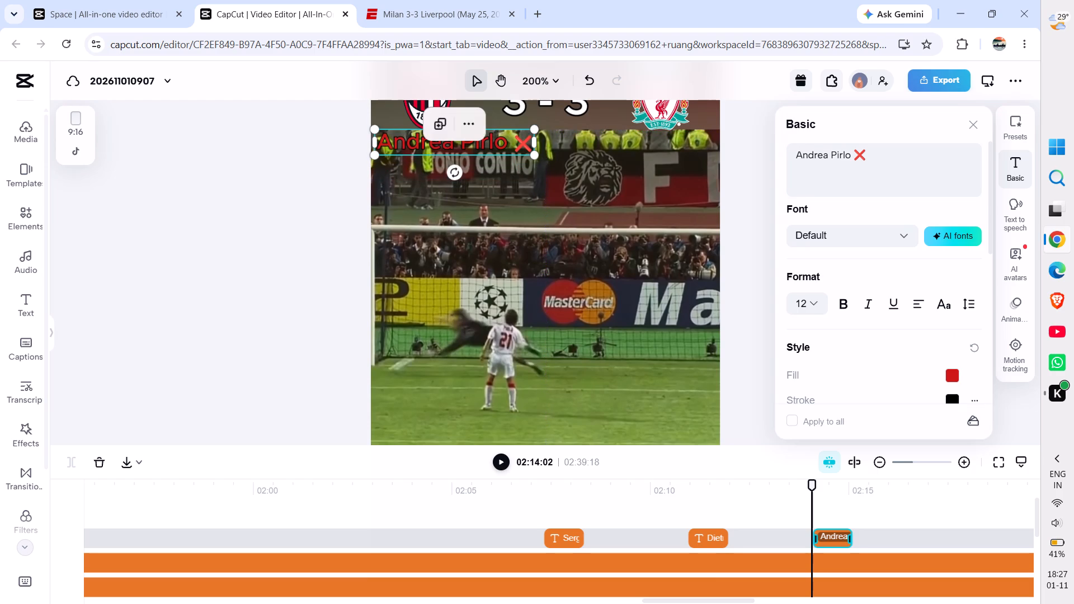
{"action": "left_click", "coordinate": [284, 188]}
Play the video on to the Liverpool number 9's penalty, pausing just after the shot at 02:17:10.
{"action": "key", "text": "space"}
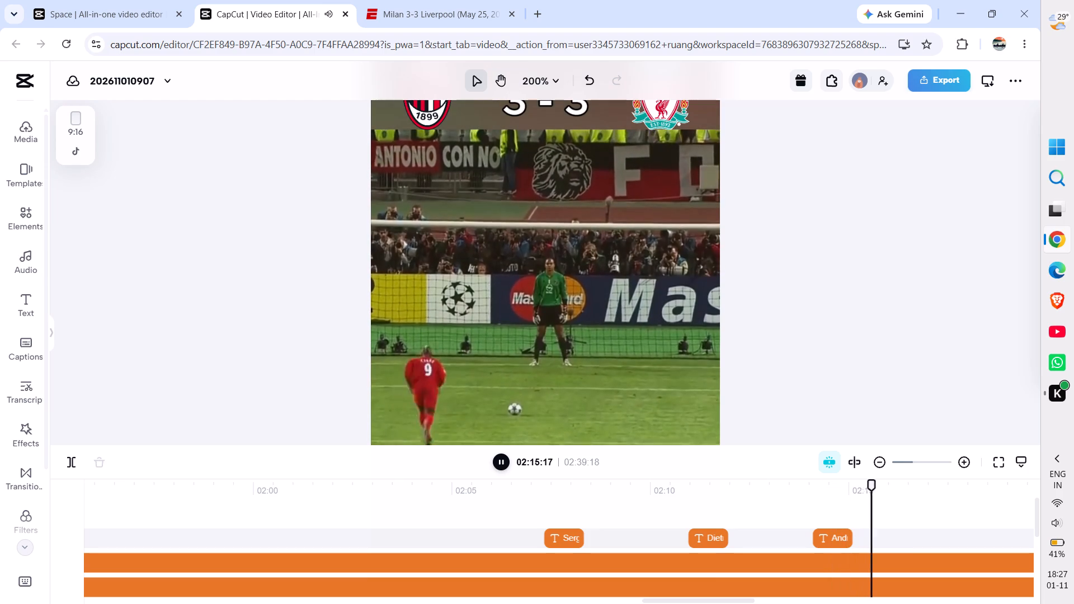
{"action": "key", "text": "space"}
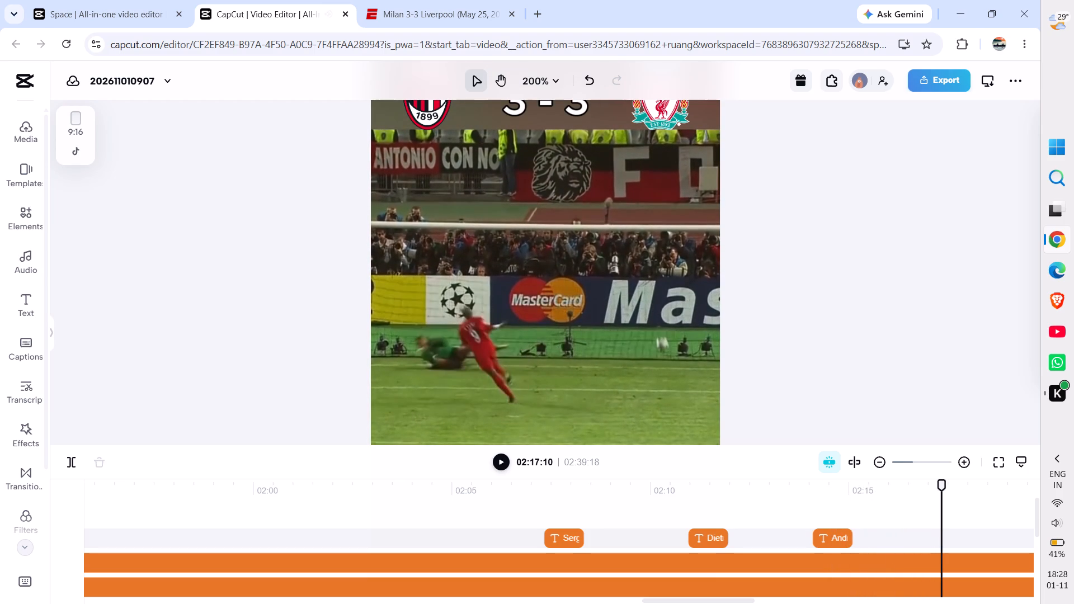
Copy the Dietmar Hamann ✅ caption clip from the timeline.
{"action": "left_click", "coordinate": [704, 541]}
{"action": "key", "text": "ctrl+c"}
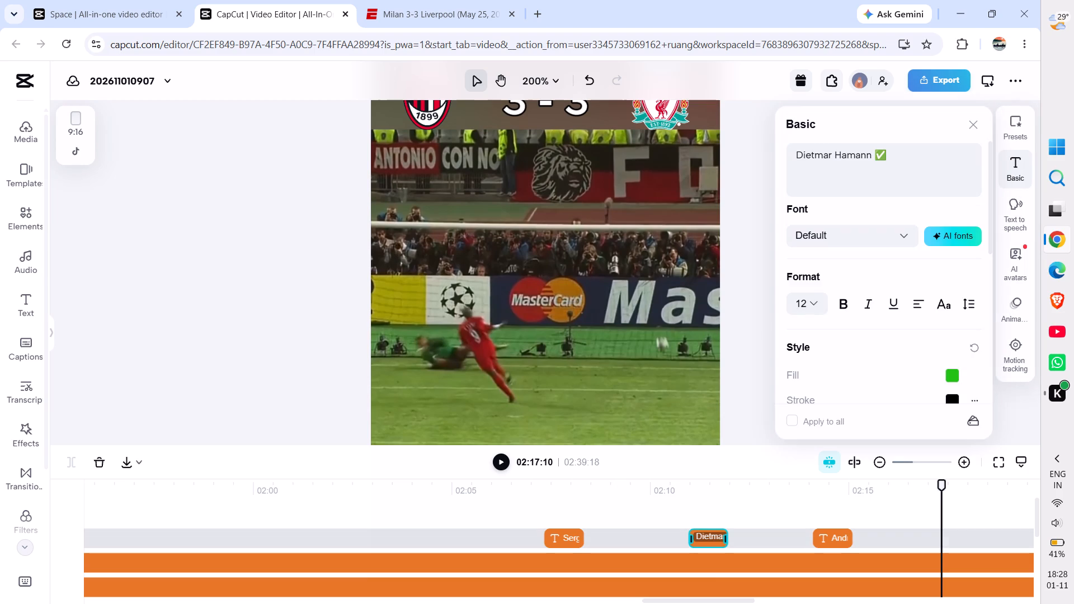
{"action": "left_click", "coordinate": [748, 346]}
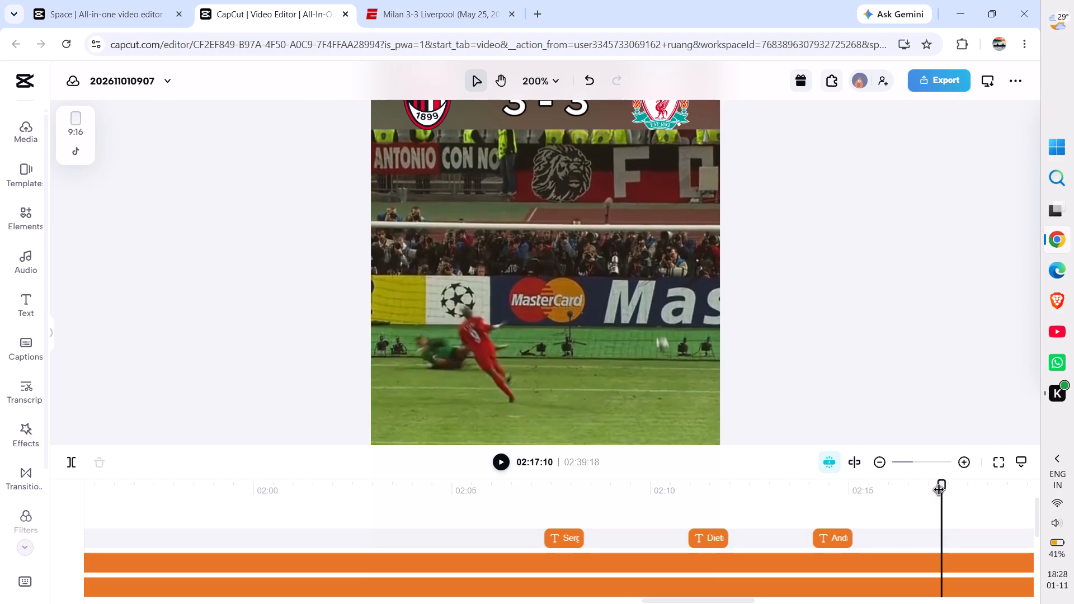
{"action": "scroll", "coordinate": [899, 537], "scroll_direction": "left", "scroll_amount": 5}
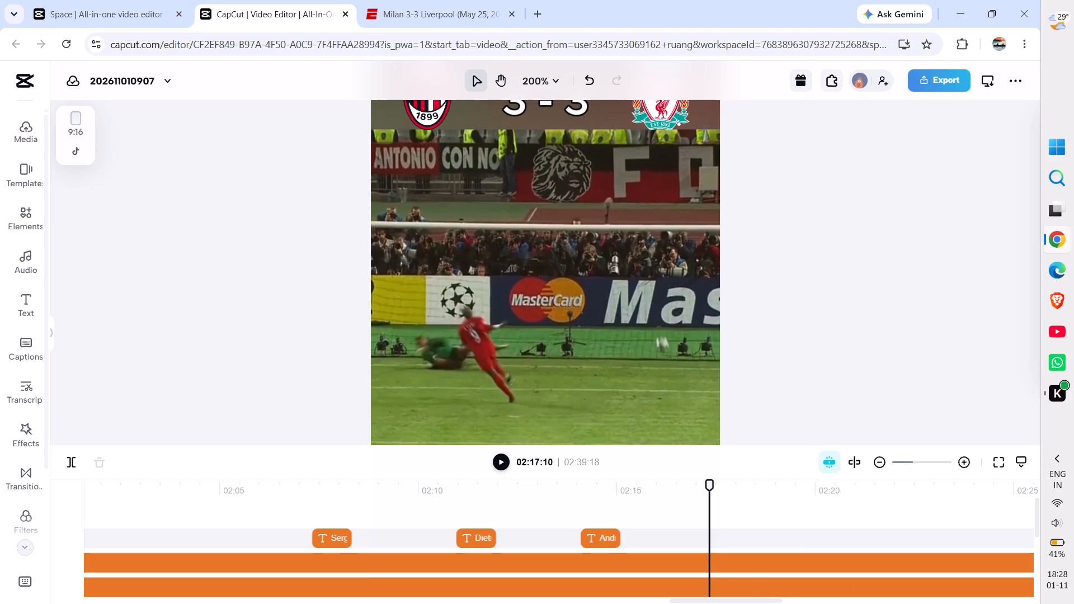
Copy the name Djibril Cissé from the penalty shootout list on the ESPN match page.
{"action": "left_click", "coordinate": [442, 21]}
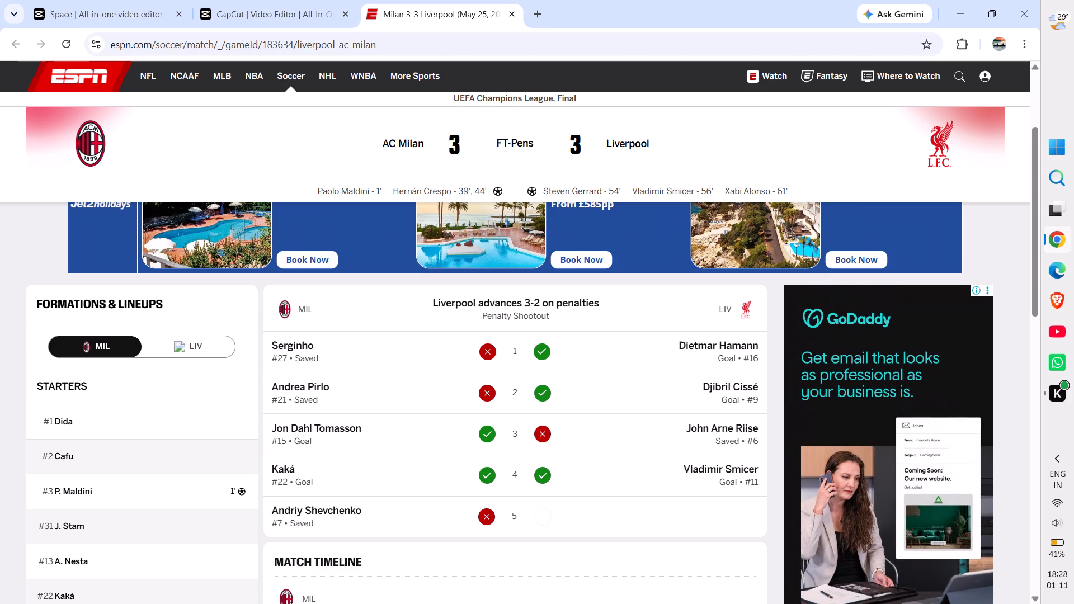
{"action": "left_click_drag", "start_coordinate": [701, 387], "coordinate": [736, 385]}
{"action": "left_click_drag", "start_coordinate": [736, 385], "coordinate": [764, 386]}
{"action": "key", "text": "ctrl+c"}
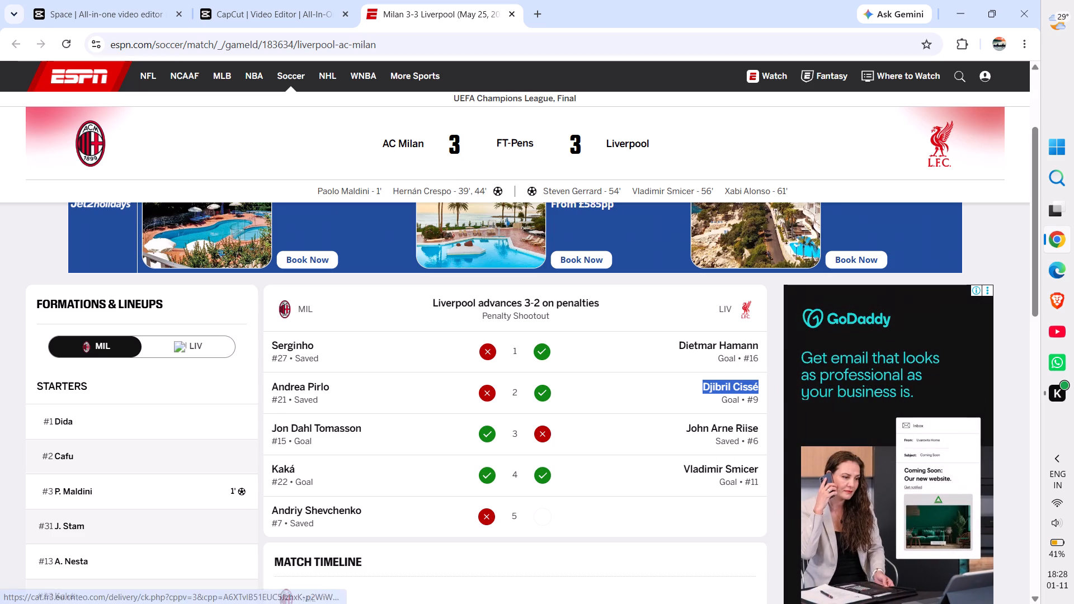
In CapCut, paste a copy of the Dietmar Hamann ✅ caption at 02:17:07 and replace the name with Djibril Cissé, keeping the ✅.
{"action": "left_click", "coordinate": [249, 1]}
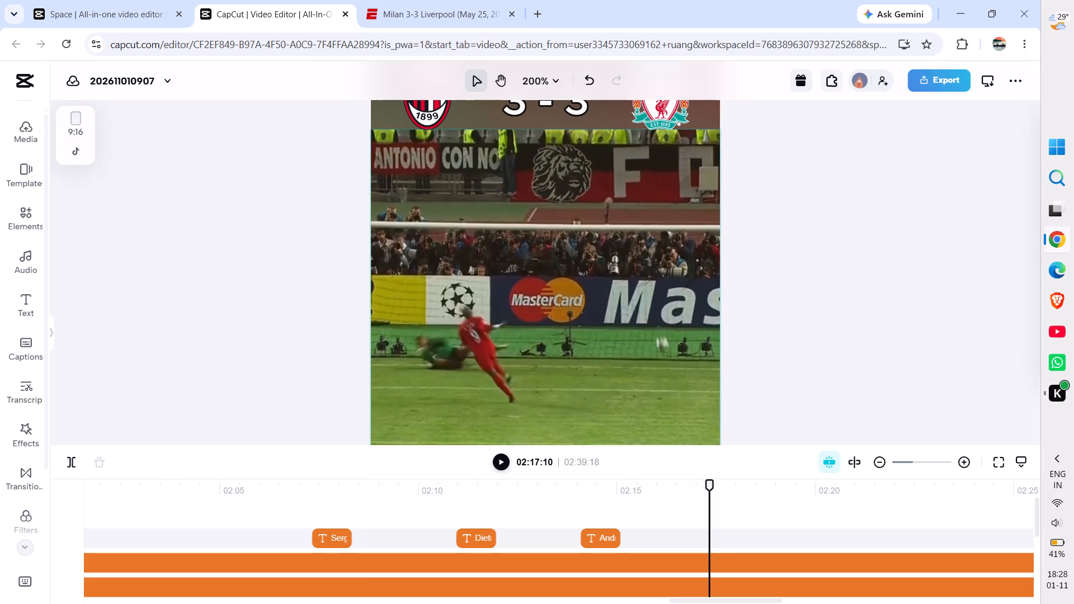
{"action": "left_click", "coordinate": [709, 486]}
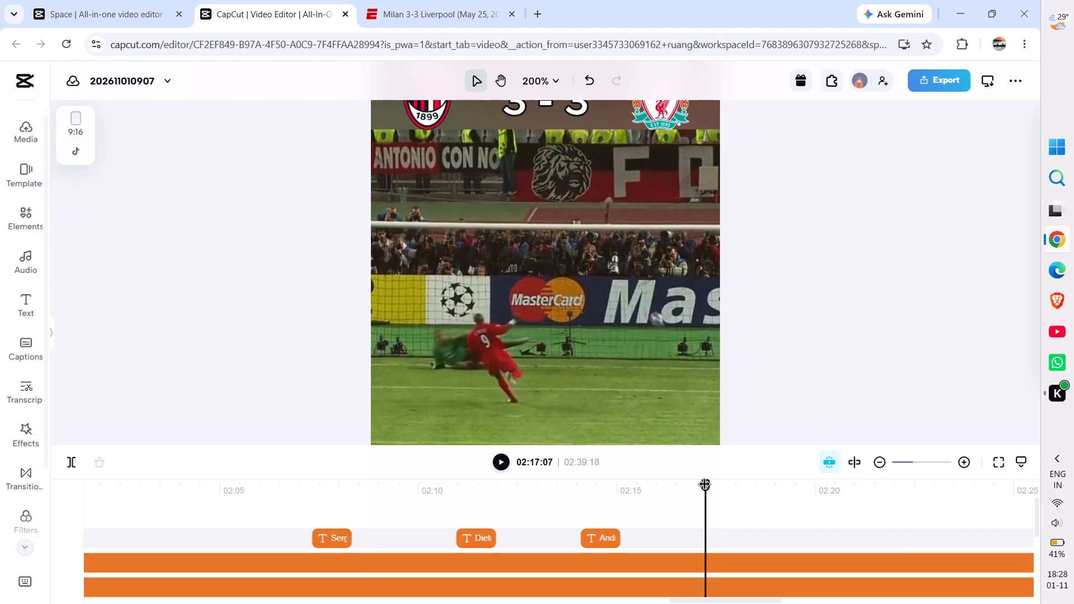
{"action": "key", "text": "ctrl+v"}
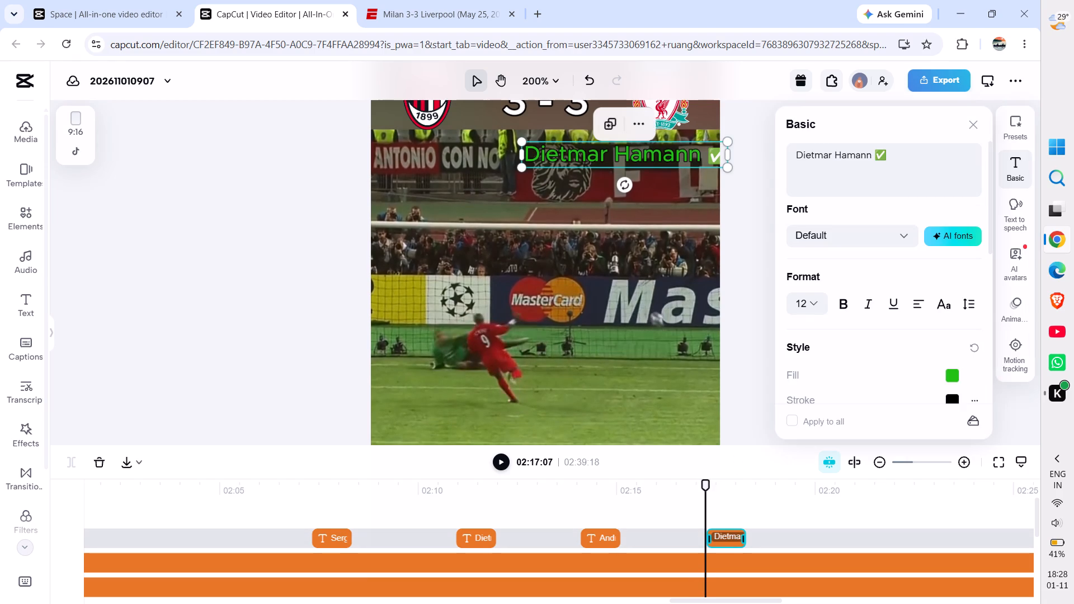
{"action": "left_click", "coordinate": [872, 164]}
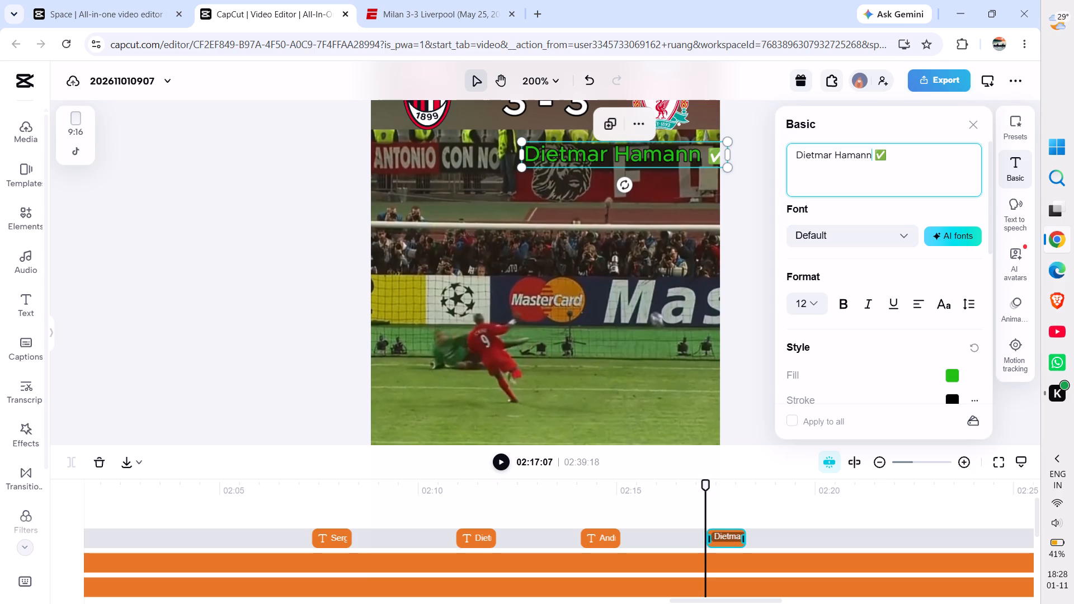
{"action": "key", "text": "BackSpace"}
{"action": "key", "text": "BackSpace"}
{"action": "key", "text": "BackSpace"}
{"action": "key", "text": "BackSpace"}
{"action": "key", "text": "BackSpace"}
{"action": "key", "text": "BackSpace"}
{"action": "key", "text": "BackSpace"}
{"action": "key", "text": "BackSpace"}
{"action": "key", "text": "BackSpace"}
{"action": "key", "text": "BackSpace"}
{"action": "key", "text": "BackSpace"}
{"action": "key", "text": "BackSpace"}
{"action": "key", "text": "BackSpace"}
{"action": "key", "text": "BackSpace"}
{"action": "key", "text": "BackSpace"}
{"action": "key", "text": "BackSpace"}
{"action": "key", "text": "BackSpace"}
{"action": "key", "text": "BackSpace"}
{"action": "key", "text": "BackSpace"}
{"action": "key", "text": "BackSpace"}
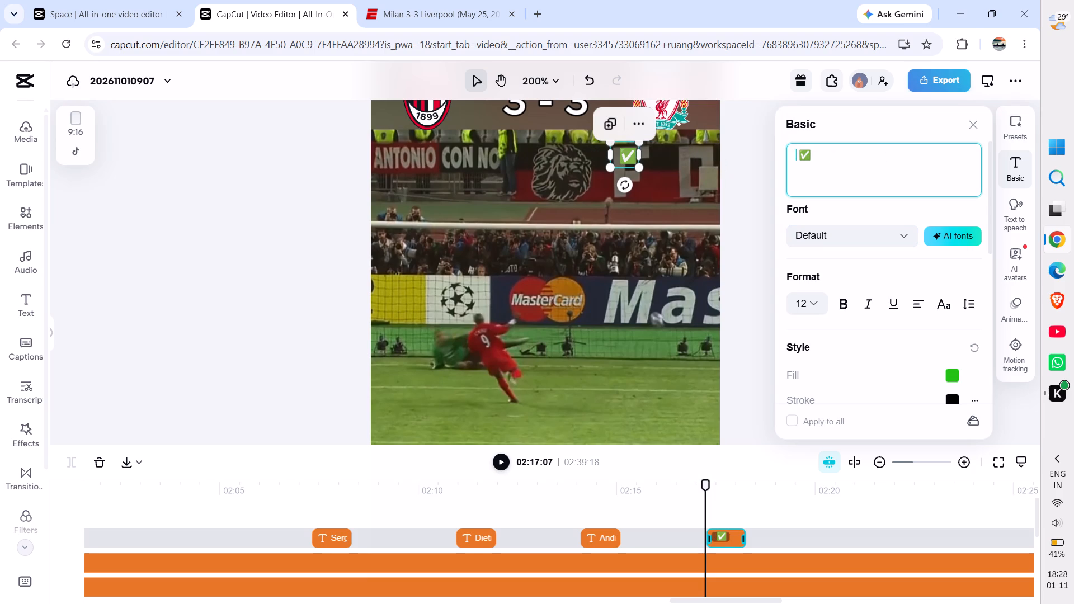
{"action": "key", "text": "ctrl+v"}
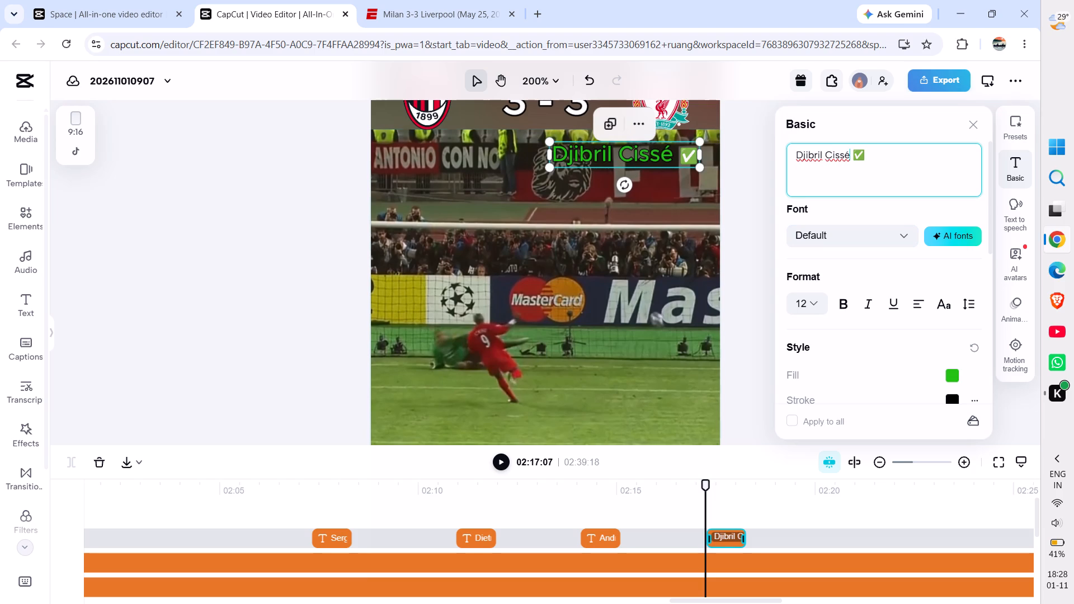
Move the Djibril Cissé ✅ caption directly beneath the Liverpool crest, flush with the video frame's right edge.
{"action": "left_click_drag", "start_coordinate": [619, 158], "coordinate": [631, 147]}
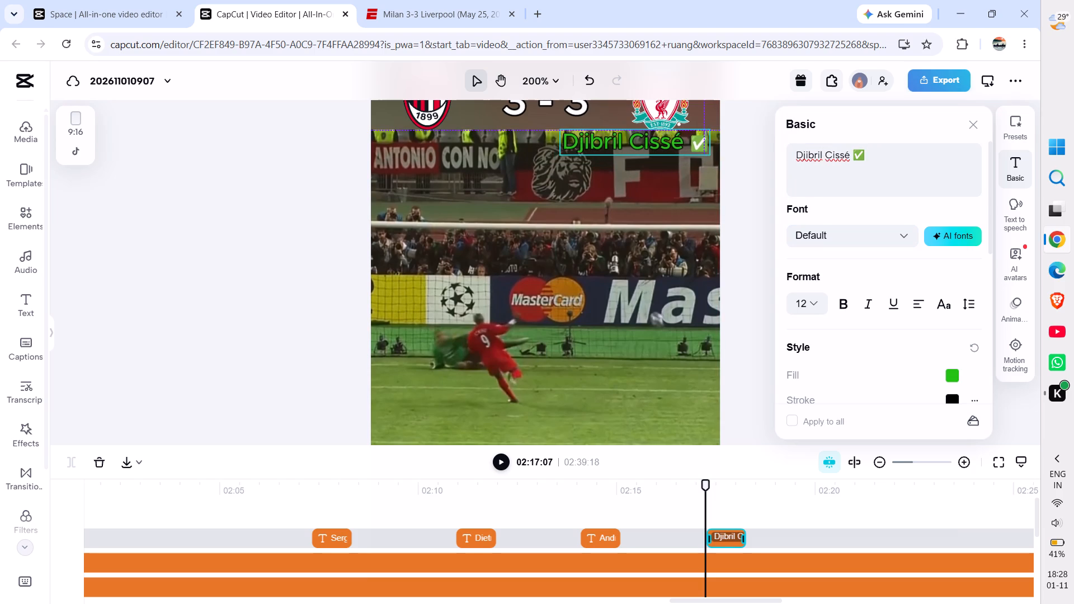
{"action": "left_click_drag", "start_coordinate": [631, 147], "coordinate": [635, 147]}
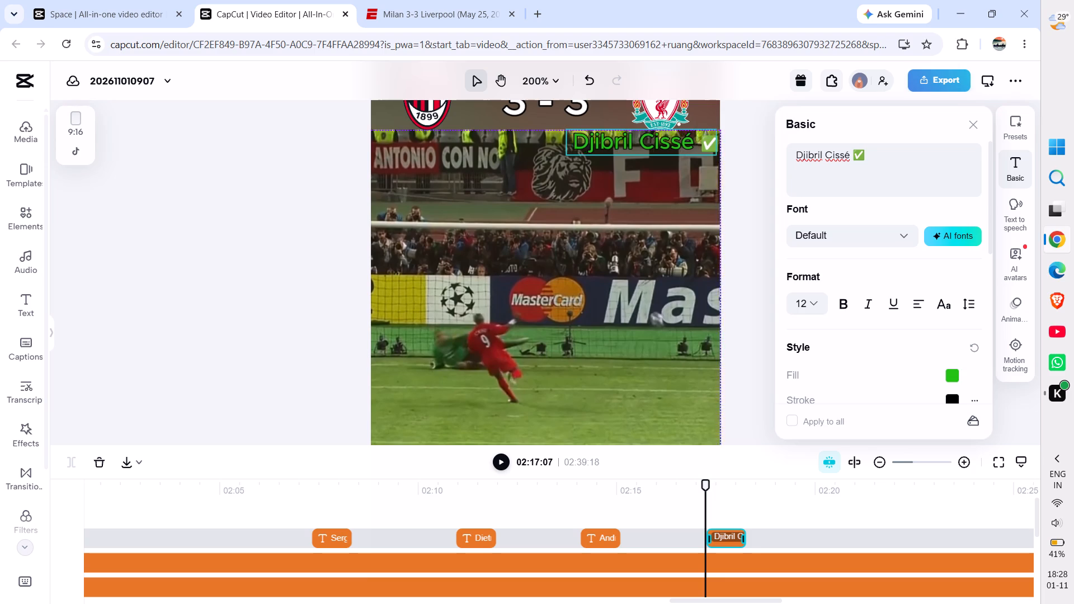
{"action": "left_click_drag", "start_coordinate": [635, 147], "coordinate": [634, 147]}
{"action": "left_click", "coordinate": [748, 272]}
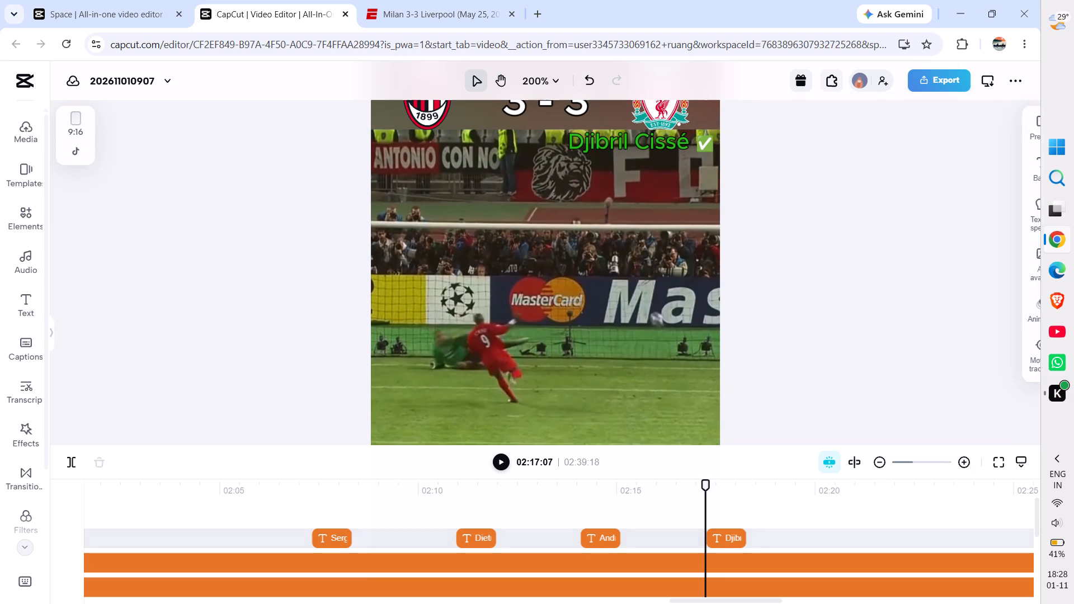
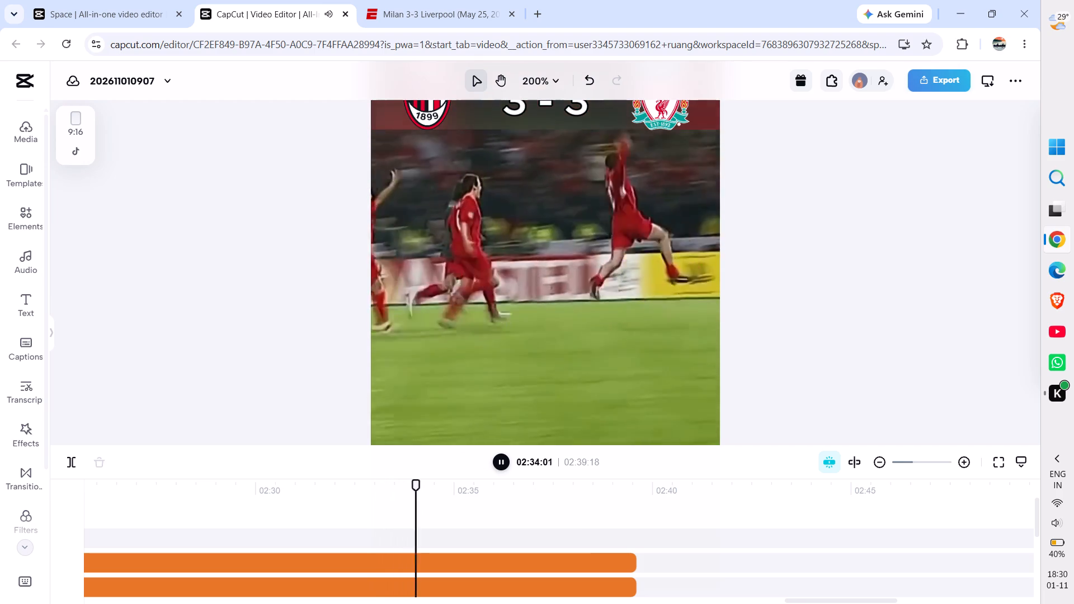
Stop playback and move the playhead back to 02:05:23, where Milan's number 27 runs up for his penalty.
{"action": "key", "text": "space"}
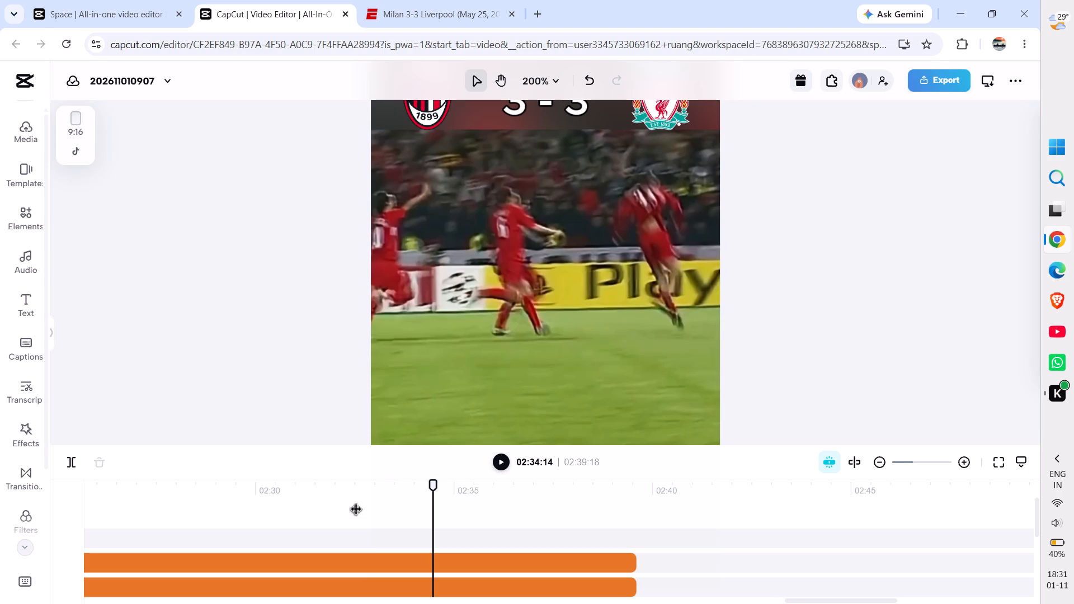
{"action": "scroll", "coordinate": [368, 565], "scroll_direction": "right", "scroll_amount": 8}
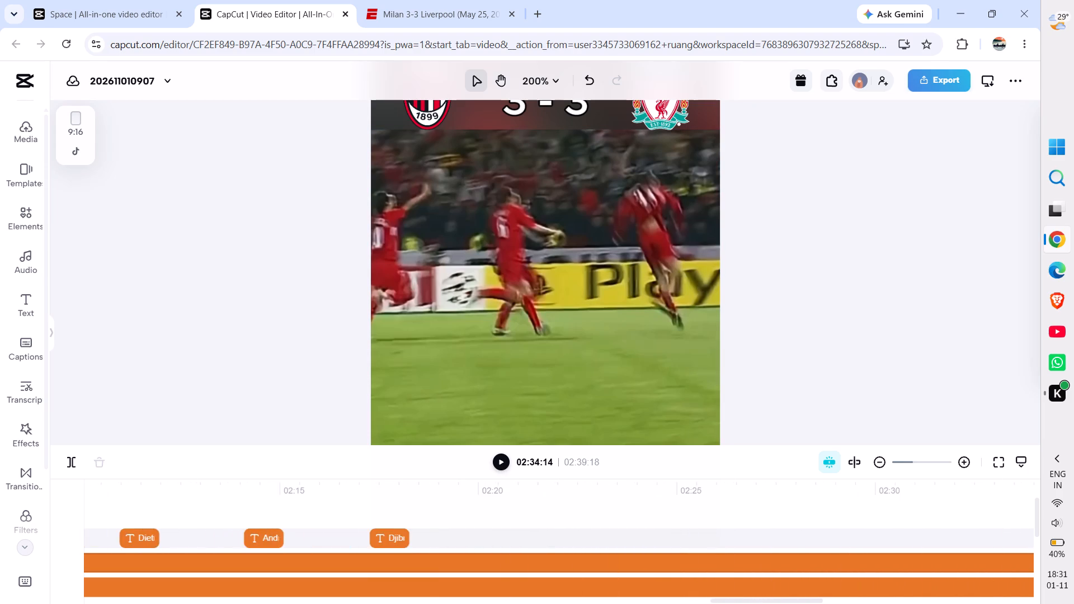
{"action": "scroll", "coordinate": [368, 565], "scroll_direction": "left", "scroll_amount": 2}
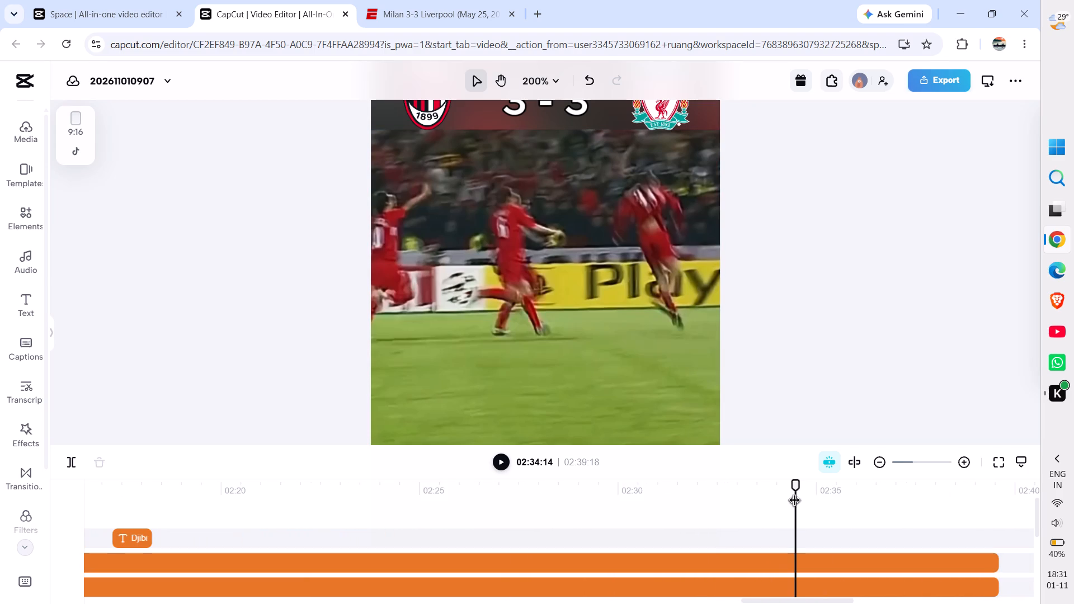
{"action": "left_click_drag", "start_coordinate": [797, 487], "coordinate": [204, 502]}
{"action": "scroll", "coordinate": [204, 502], "scroll_direction": "right", "scroll_amount": 2}
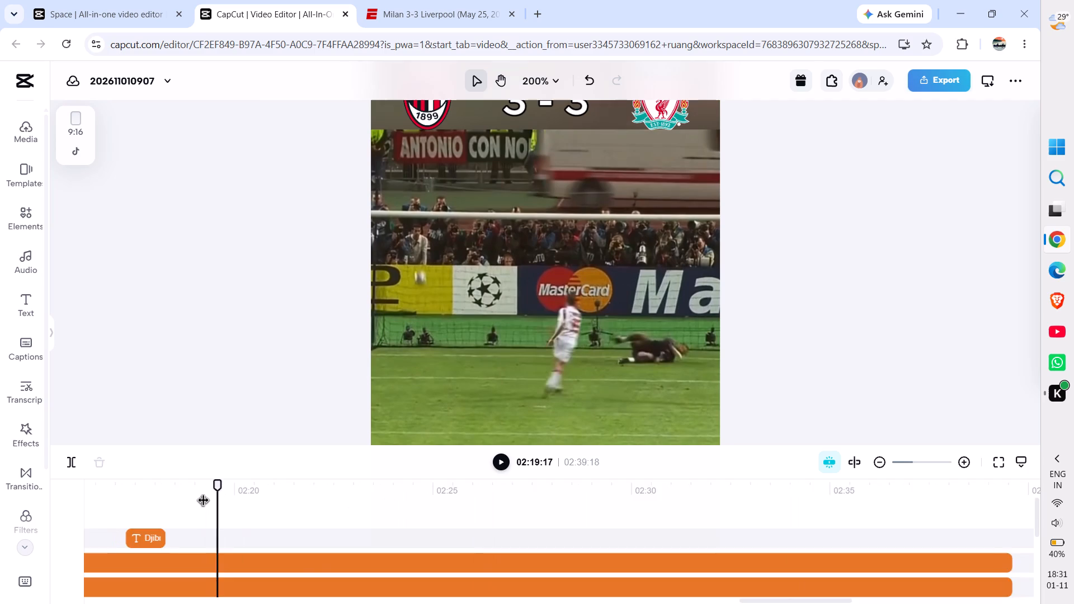
{"action": "scroll", "coordinate": [204, 502], "scroll_direction": "right", "scroll_amount": 6}
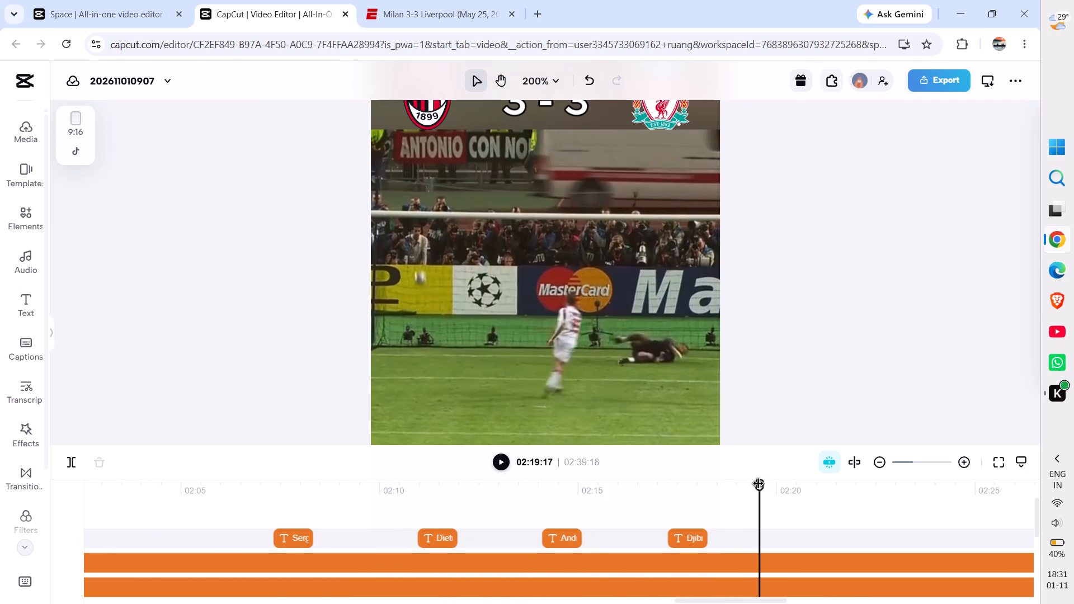
{"action": "left_click_drag", "start_coordinate": [759, 485], "coordinate": [216, 450]}
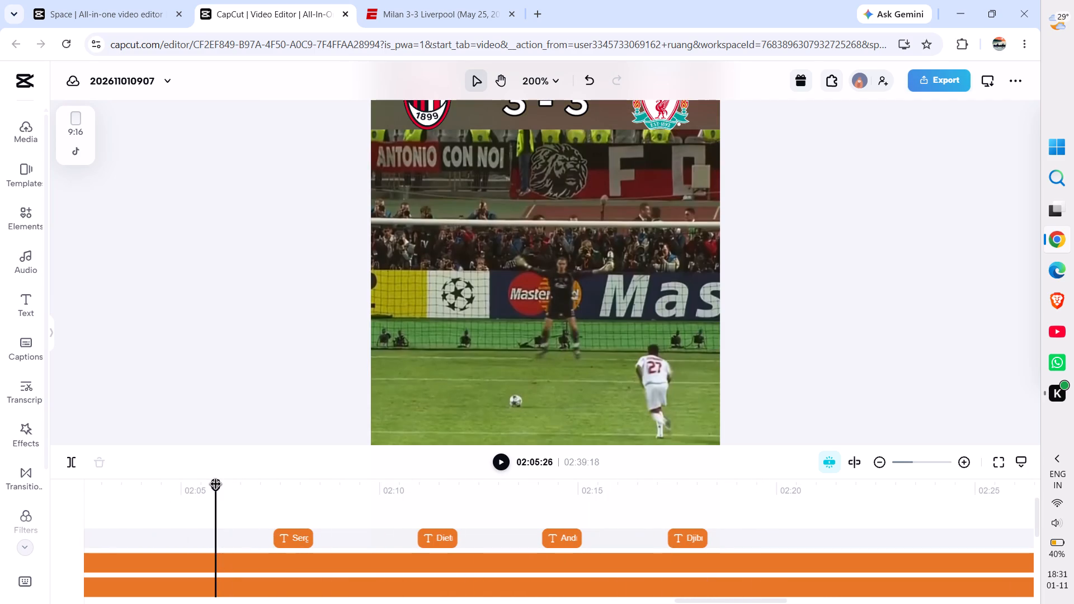
{"action": "left_click", "coordinate": [216, 485]}
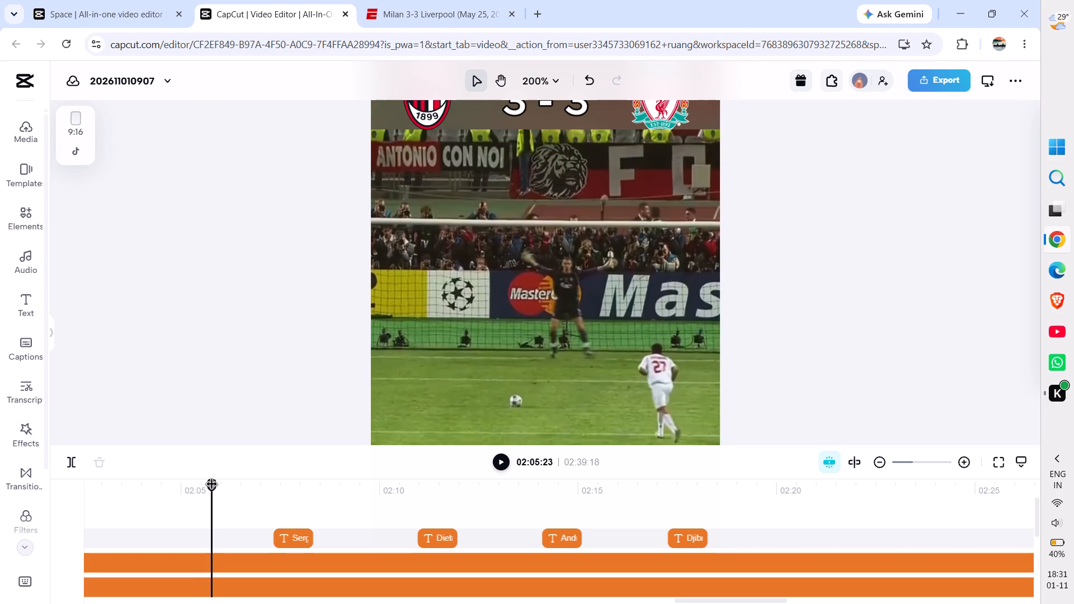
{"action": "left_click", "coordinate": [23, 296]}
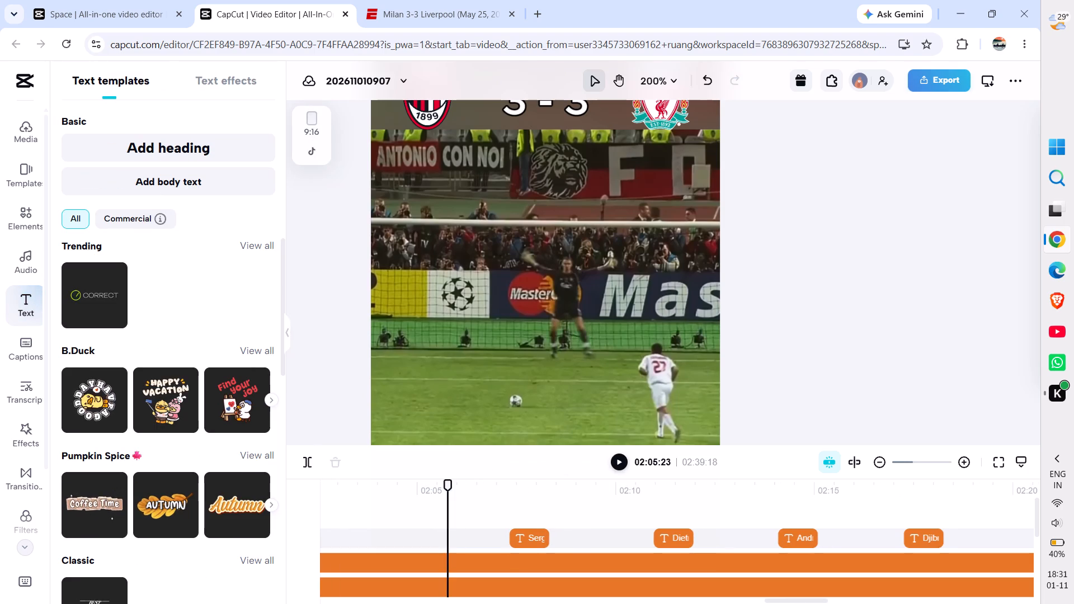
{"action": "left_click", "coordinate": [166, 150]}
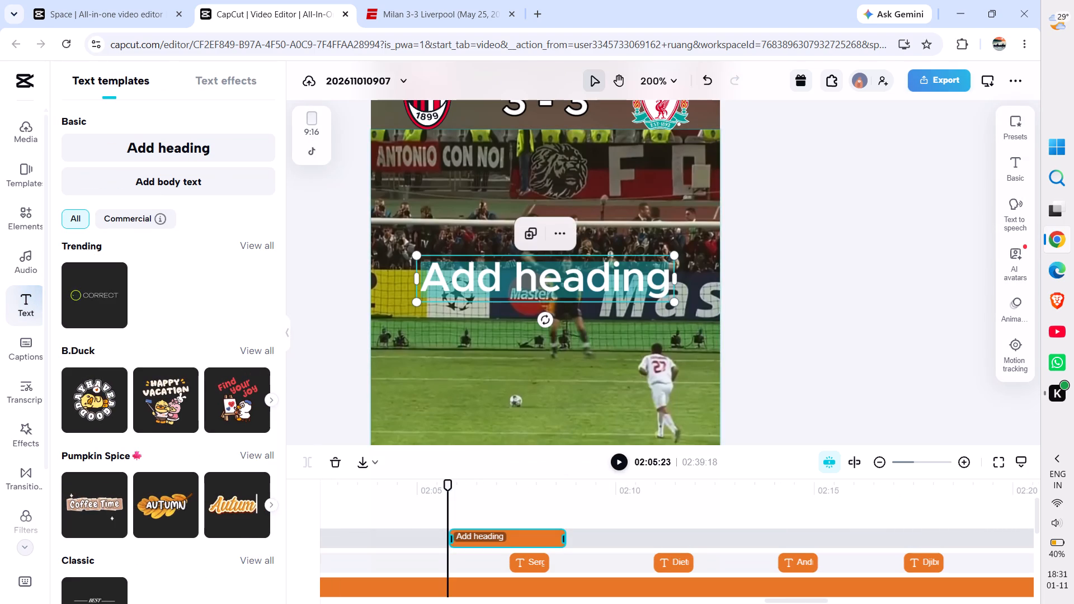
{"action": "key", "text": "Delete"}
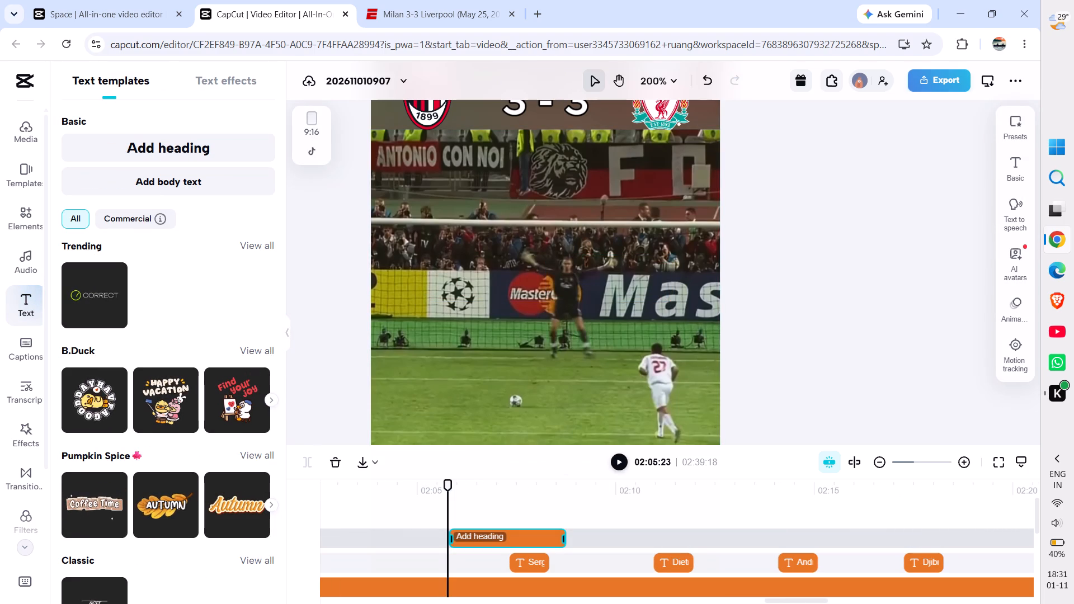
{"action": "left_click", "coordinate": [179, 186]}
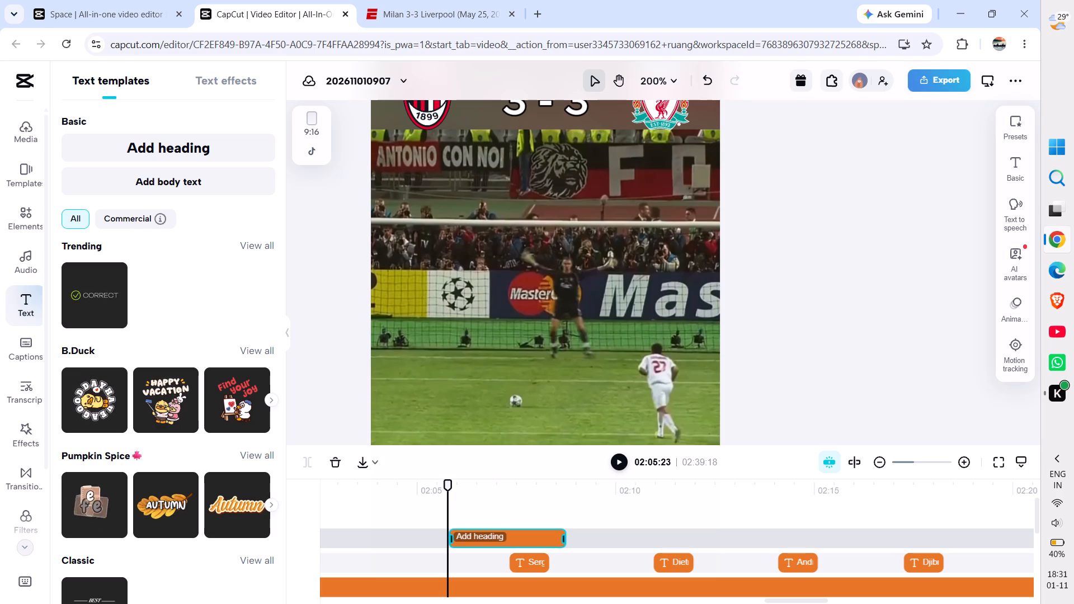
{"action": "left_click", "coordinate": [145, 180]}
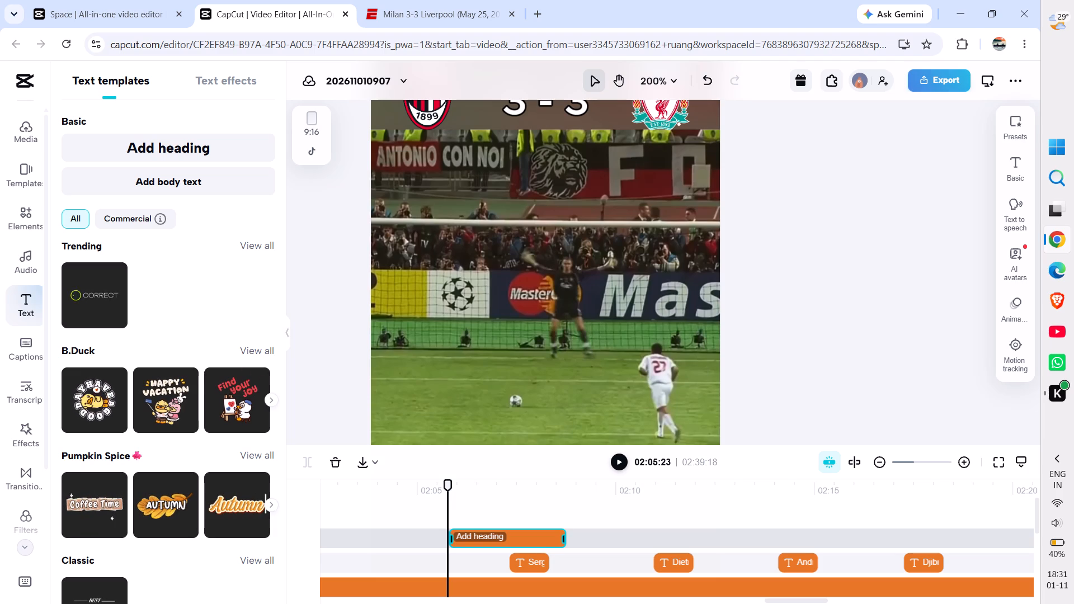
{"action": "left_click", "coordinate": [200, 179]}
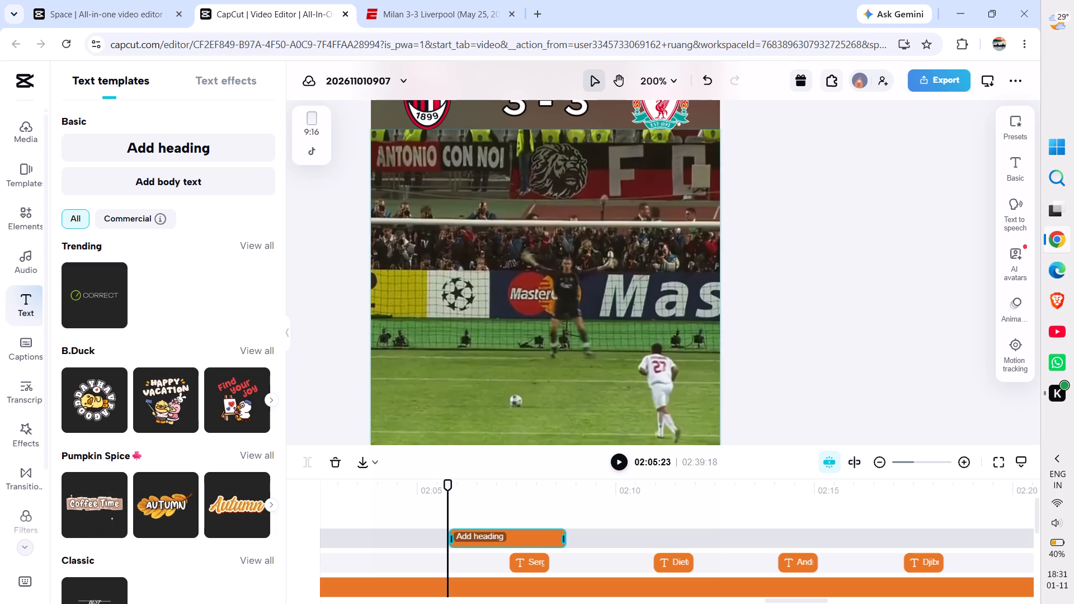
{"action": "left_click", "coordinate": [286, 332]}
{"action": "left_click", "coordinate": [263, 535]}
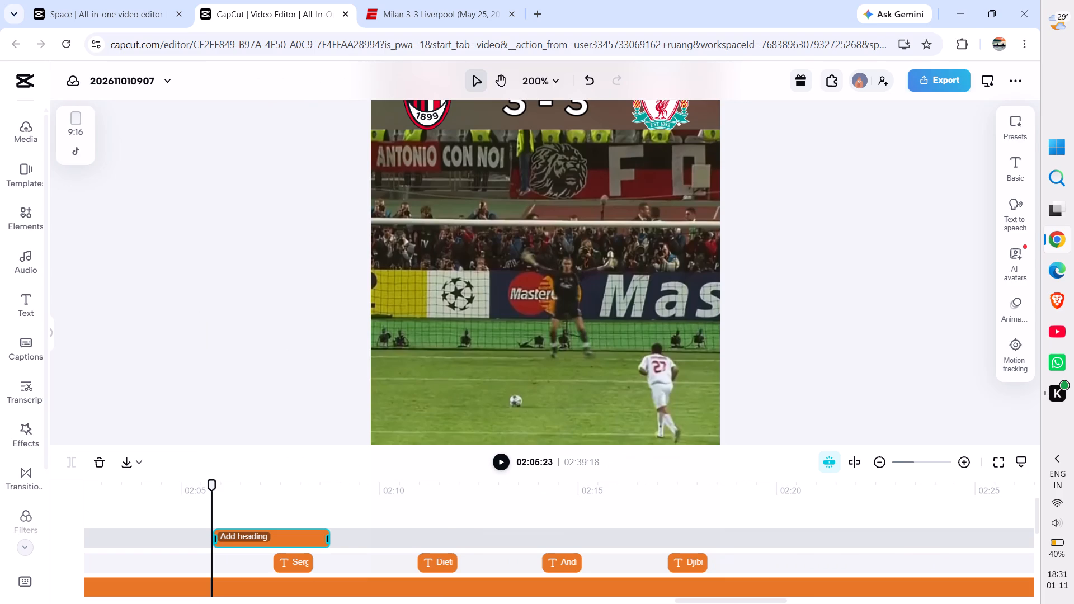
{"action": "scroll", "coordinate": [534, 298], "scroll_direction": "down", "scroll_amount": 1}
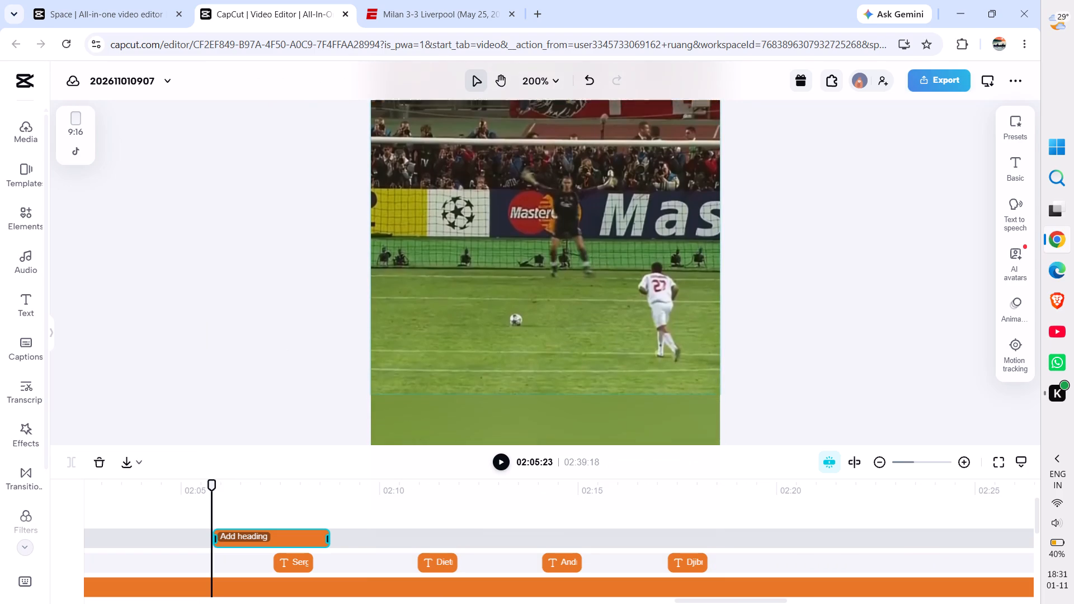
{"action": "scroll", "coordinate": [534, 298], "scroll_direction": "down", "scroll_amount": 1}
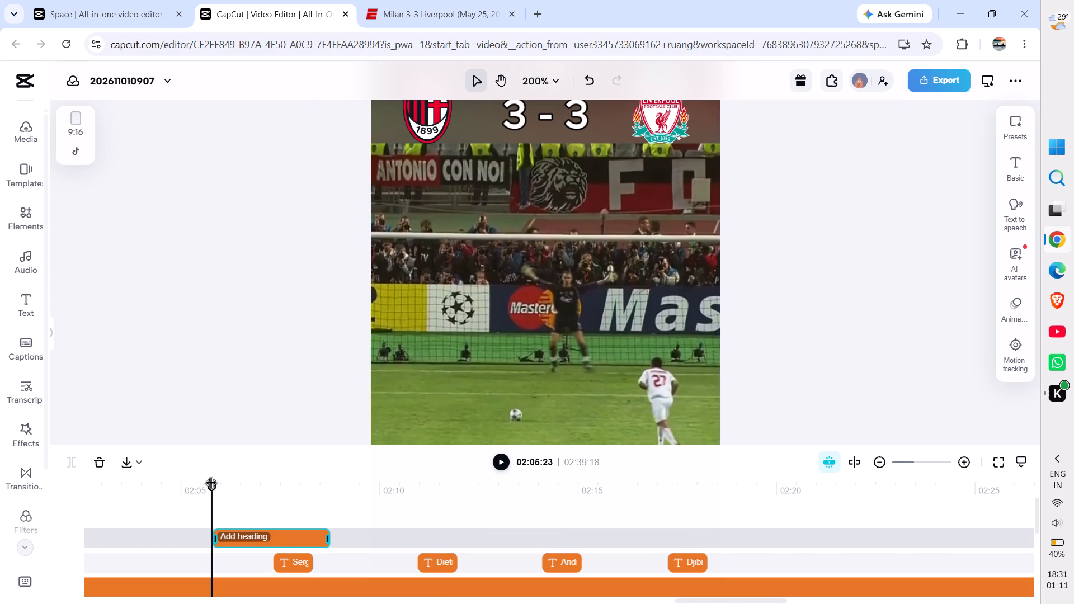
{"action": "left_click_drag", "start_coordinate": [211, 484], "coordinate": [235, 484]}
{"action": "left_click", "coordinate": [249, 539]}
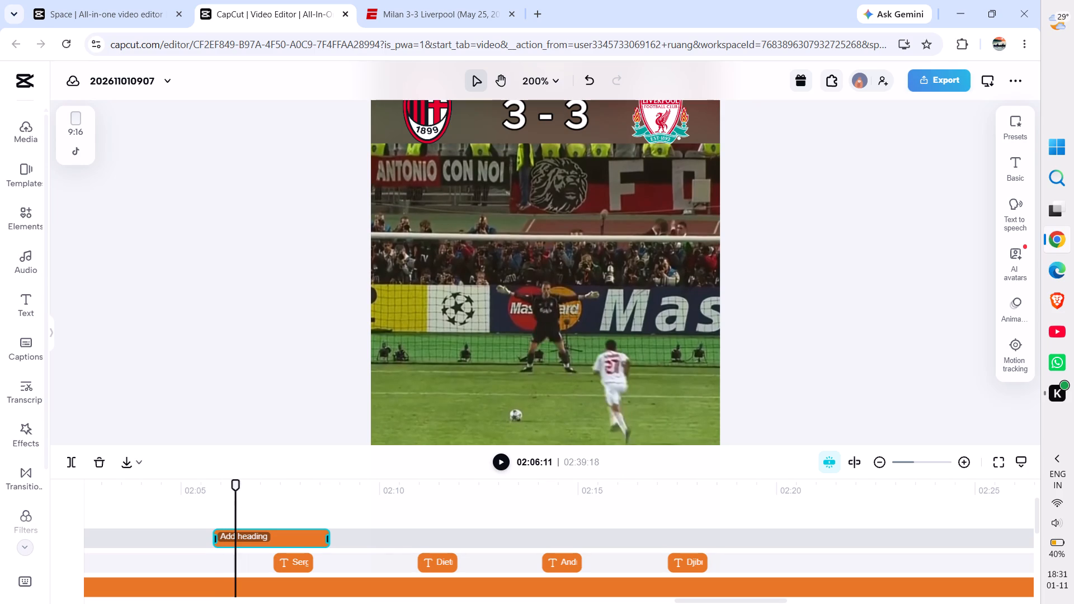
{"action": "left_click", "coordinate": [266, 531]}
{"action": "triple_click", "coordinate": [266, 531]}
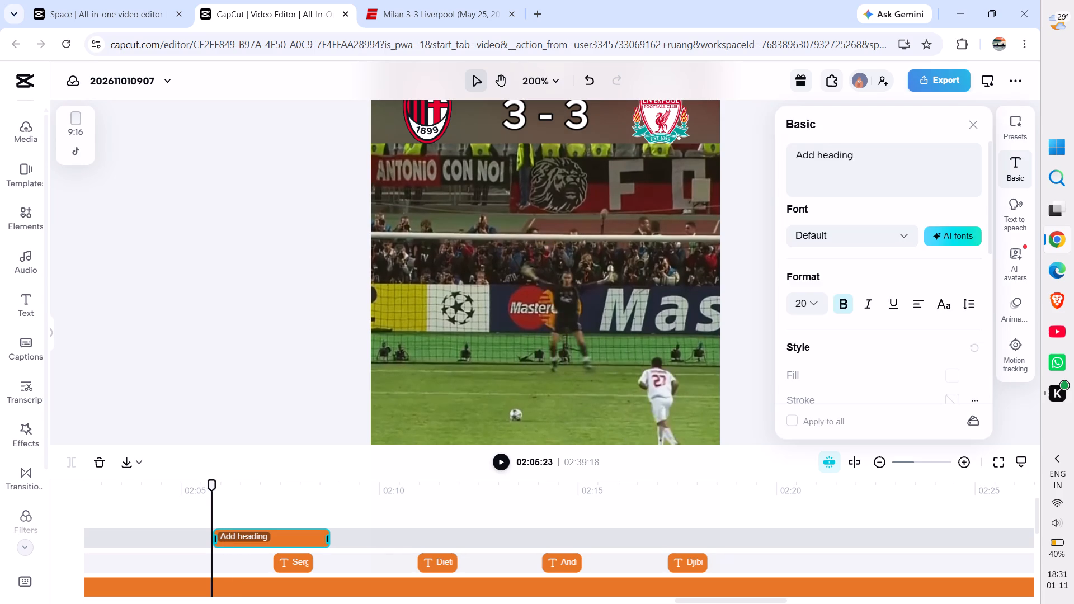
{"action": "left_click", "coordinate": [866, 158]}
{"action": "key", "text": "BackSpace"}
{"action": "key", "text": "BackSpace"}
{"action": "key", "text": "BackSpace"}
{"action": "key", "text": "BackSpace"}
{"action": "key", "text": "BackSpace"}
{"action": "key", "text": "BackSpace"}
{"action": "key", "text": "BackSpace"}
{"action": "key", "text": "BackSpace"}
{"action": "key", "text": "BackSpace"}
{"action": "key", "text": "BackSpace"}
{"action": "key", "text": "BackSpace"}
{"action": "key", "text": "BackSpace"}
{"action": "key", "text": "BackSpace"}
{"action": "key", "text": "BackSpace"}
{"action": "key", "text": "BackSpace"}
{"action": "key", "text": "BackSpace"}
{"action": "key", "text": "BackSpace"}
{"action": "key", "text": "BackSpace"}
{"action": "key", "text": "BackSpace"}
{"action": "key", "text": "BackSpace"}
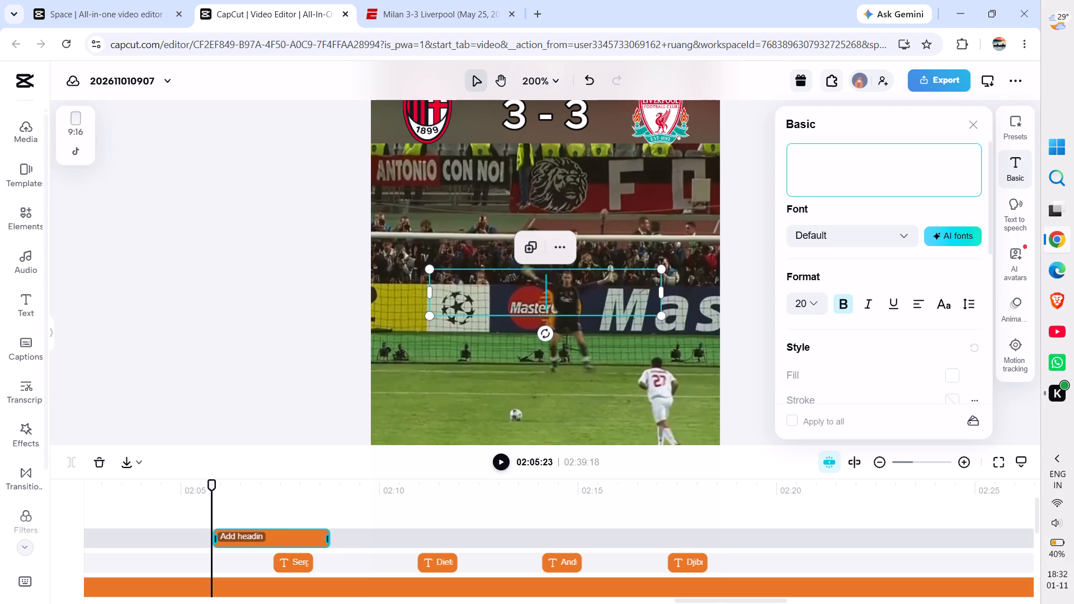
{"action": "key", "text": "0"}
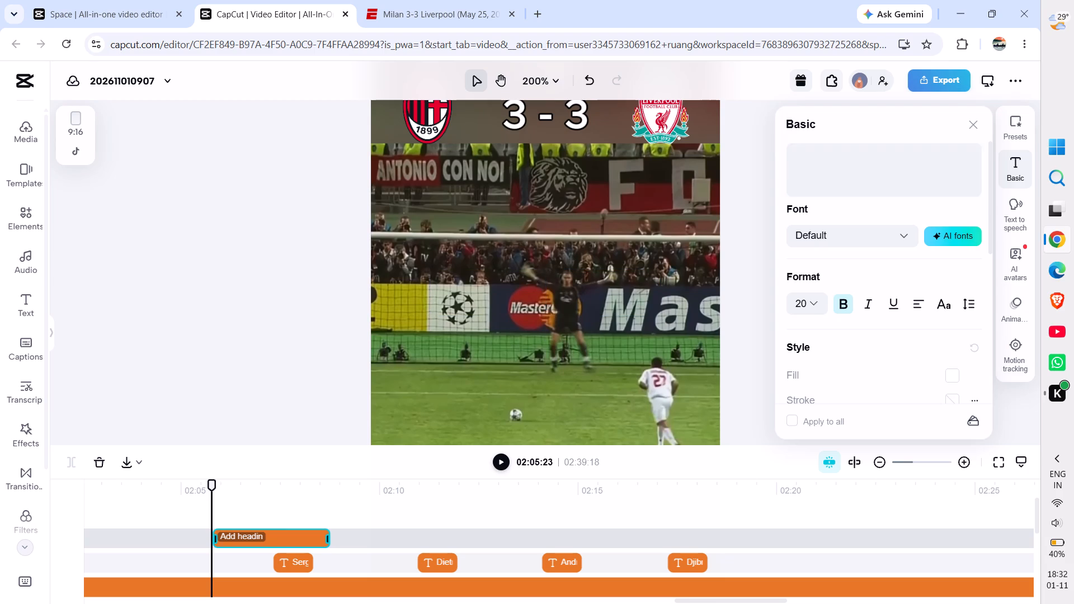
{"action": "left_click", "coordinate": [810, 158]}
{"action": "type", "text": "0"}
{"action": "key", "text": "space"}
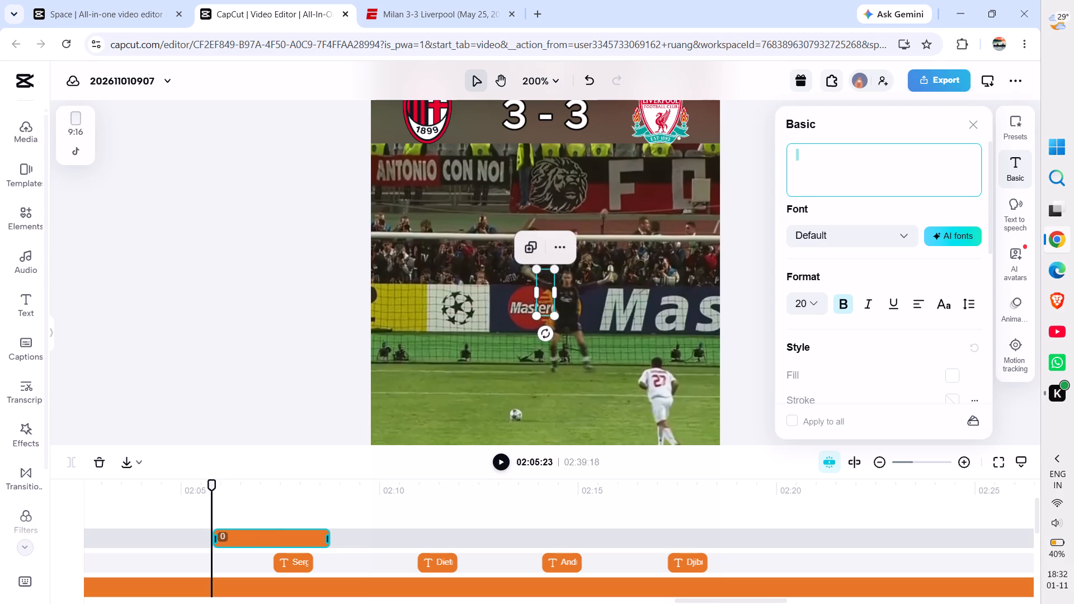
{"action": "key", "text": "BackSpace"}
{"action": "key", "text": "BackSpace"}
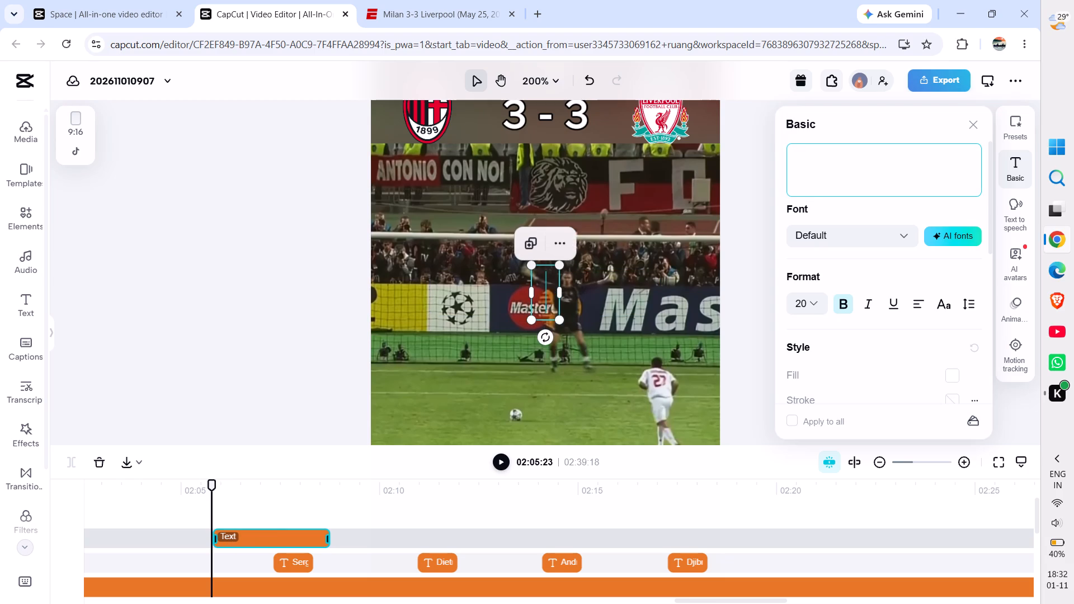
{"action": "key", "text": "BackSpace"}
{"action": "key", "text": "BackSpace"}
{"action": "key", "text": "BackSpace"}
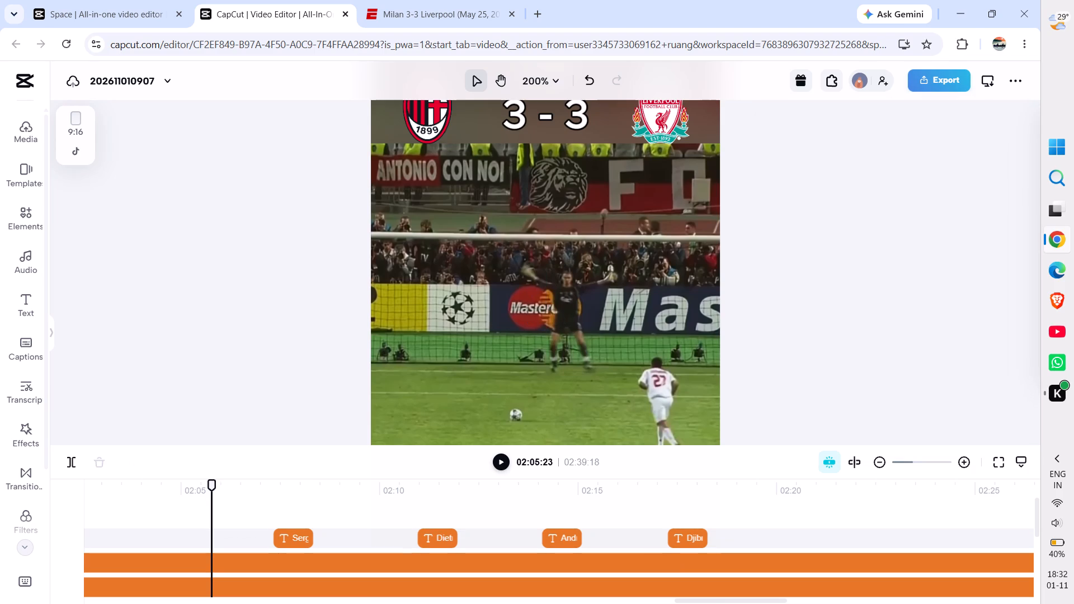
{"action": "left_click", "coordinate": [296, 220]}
Add a body text reading (0 - 0) to the timeline at 02:05:23 for the shootout score.
{"action": "left_click", "coordinate": [21, 302]}
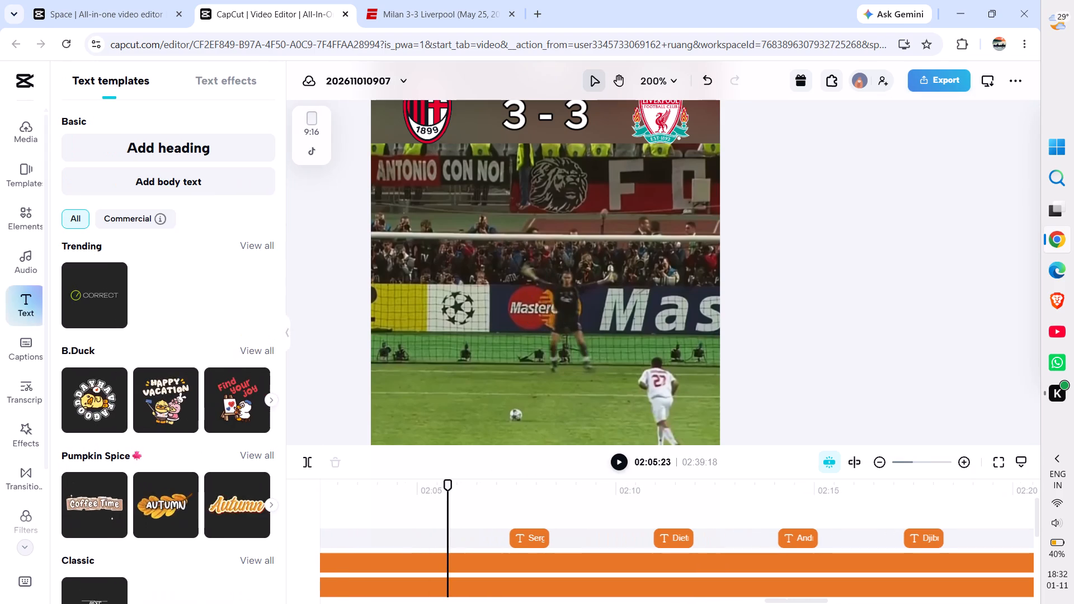
{"action": "left_click", "coordinate": [171, 182]}
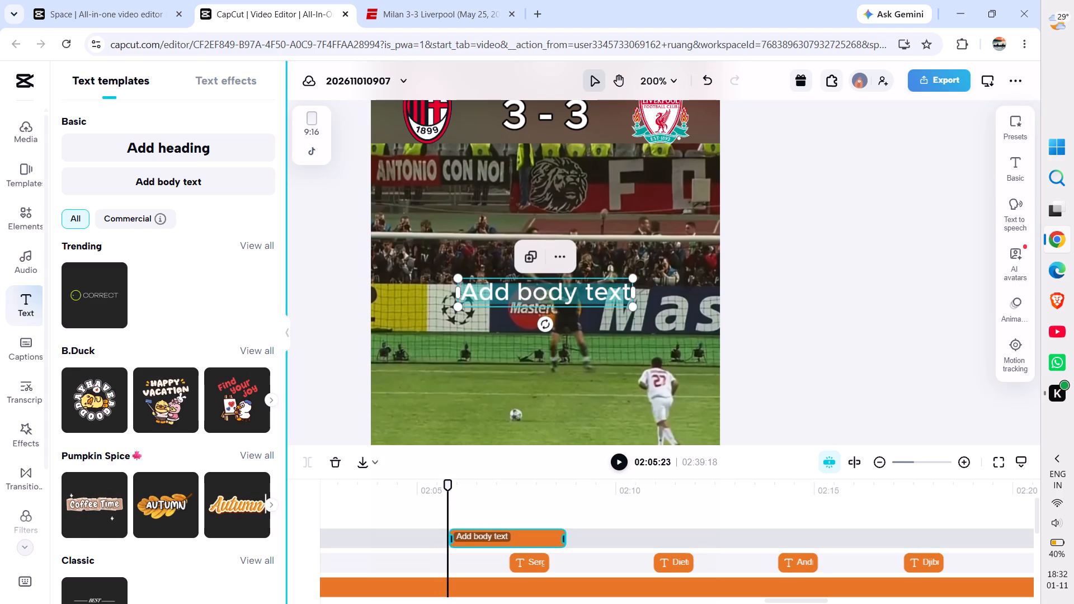
{"action": "left_click", "coordinate": [285, 329]}
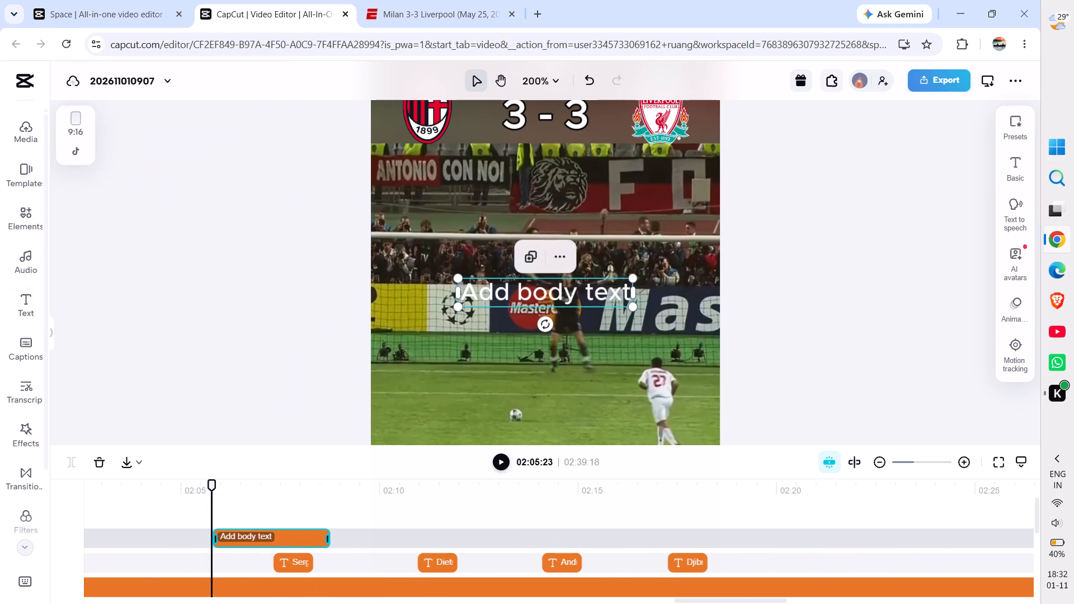
{"action": "left_click", "coordinate": [609, 285]}
{"action": "left_click", "coordinate": [1015, 167]}
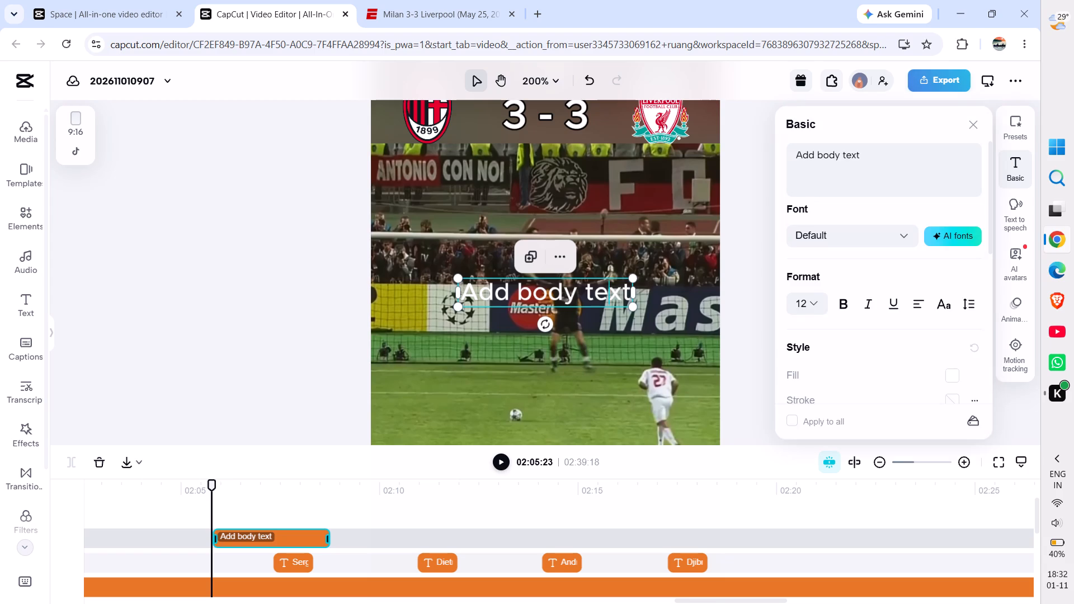
{"action": "left_click", "coordinate": [879, 158]}
{"action": "key", "text": "BackSpace"}
{"action": "key", "text": "BackSpace"}
{"action": "key", "text": "BackSpace"}
{"action": "key", "text": "BackSpace"}
{"action": "key", "text": "BackSpace"}
{"action": "key", "text": "BackSpace"}
{"action": "key", "text": "BackSpace"}
{"action": "key", "text": "BackSpace"}
{"action": "key", "text": "BackSpace"}
{"action": "key", "text": "BackSpace"}
{"action": "key", "text": "BackSpace"}
{"action": "key", "text": "BackSpace"}
{"action": "key", "text": "BackSpace"}
{"action": "key", "text": "BackSpace"}
{"action": "key", "text": "BackSpace"}
{"action": "key", "text": "BackSpace"}
{"action": "key", "text": "BackSpace"}
{"action": "key", "text": "BackSpace"}
{"action": "key", "text": "BackSpace"}
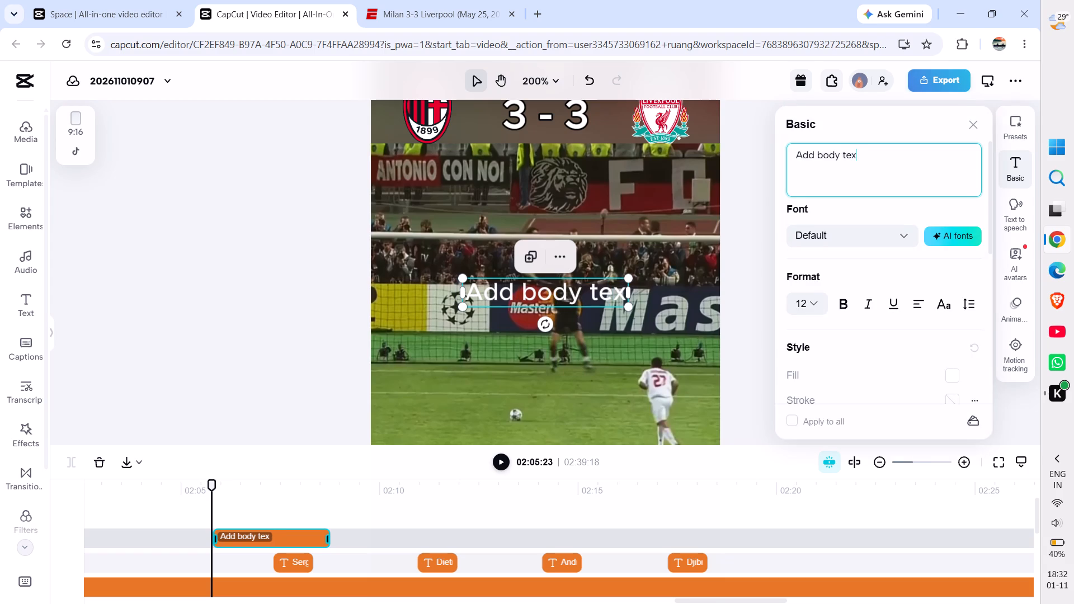
{"action": "key", "text": "0"}
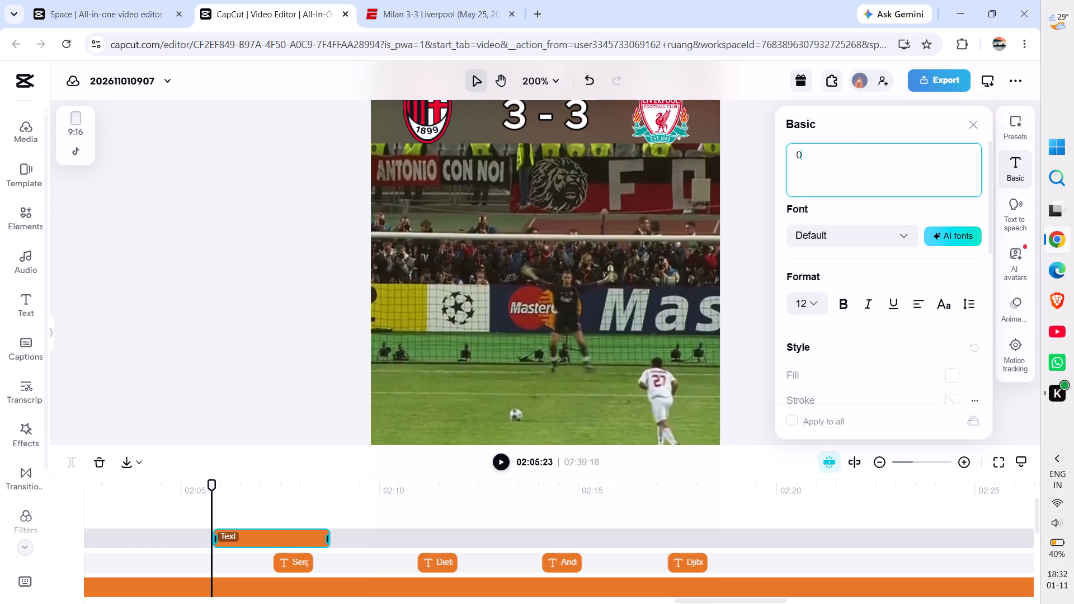
{"action": "key", "text": "space"}
{"action": "type", "text": "-"}
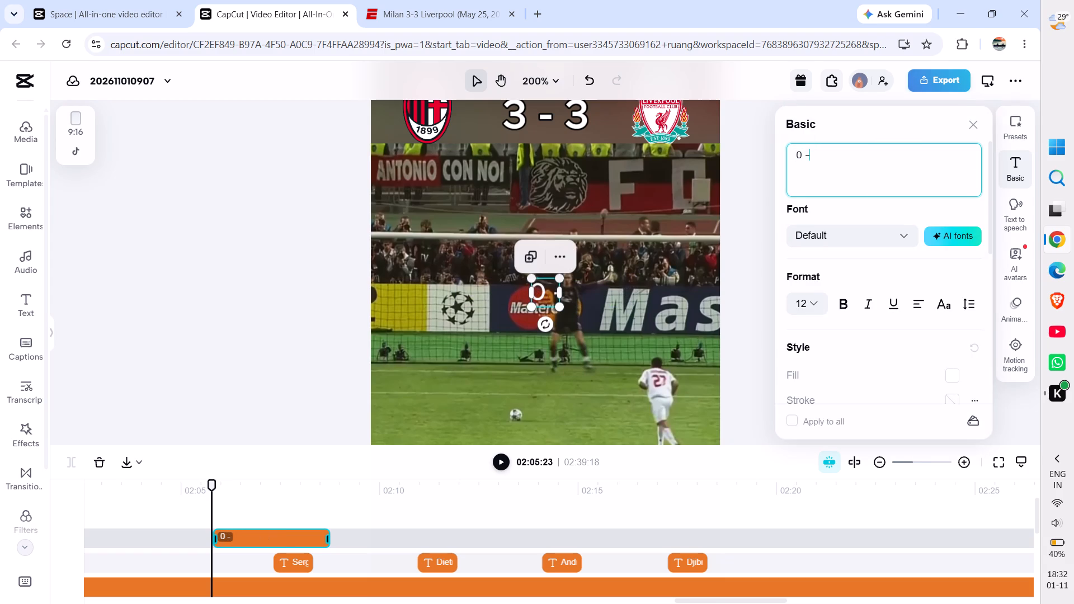
{"action": "key", "text": "space"}
{"action": "key", "text": "0"}
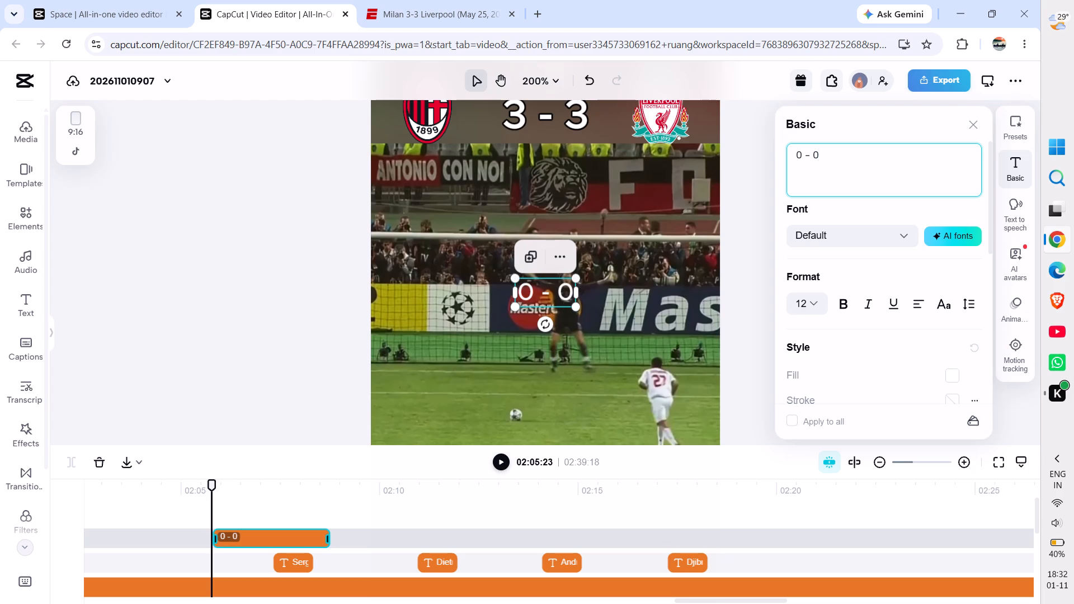
{"action": "key", "text": "shift+parenright"}
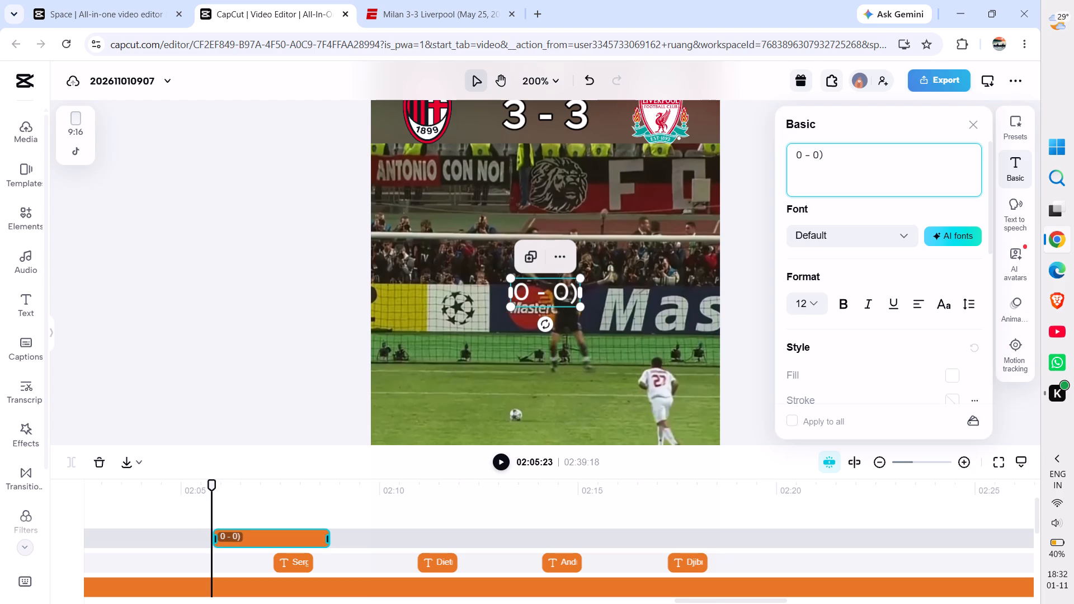
{"action": "left_click", "coordinate": [792, 161]}
{"action": "key", "text": "BackSpace"}
{"action": "key", "text": "shift+parenleft"}
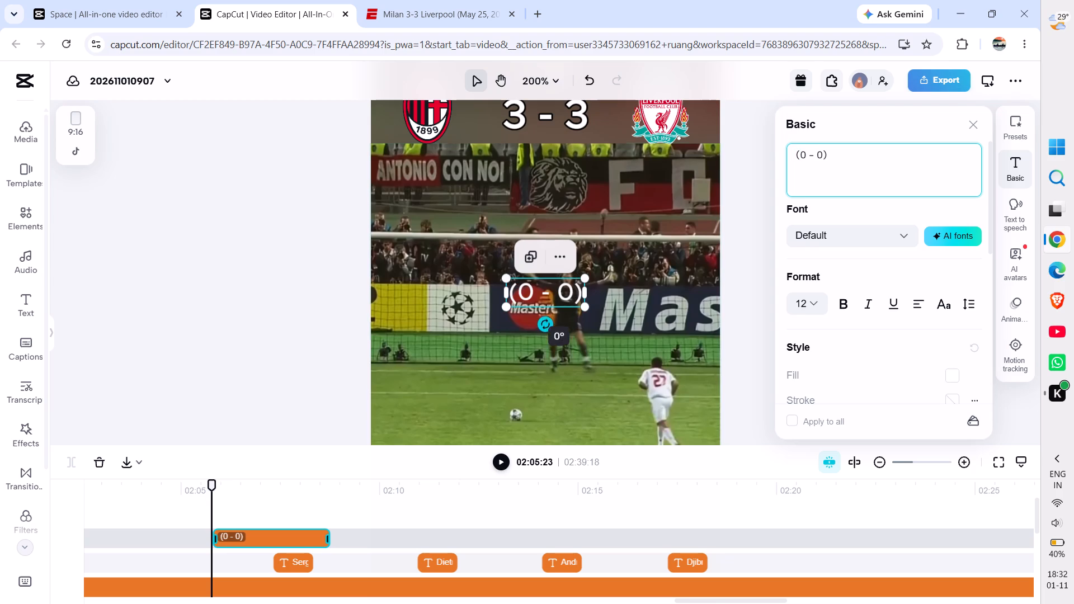
Move the (0 - 0) text to sit horizontally centred just beneath the 3 - 3 score.
{"action": "left_click_drag", "start_coordinate": [543, 296], "coordinate": [541, 167]}
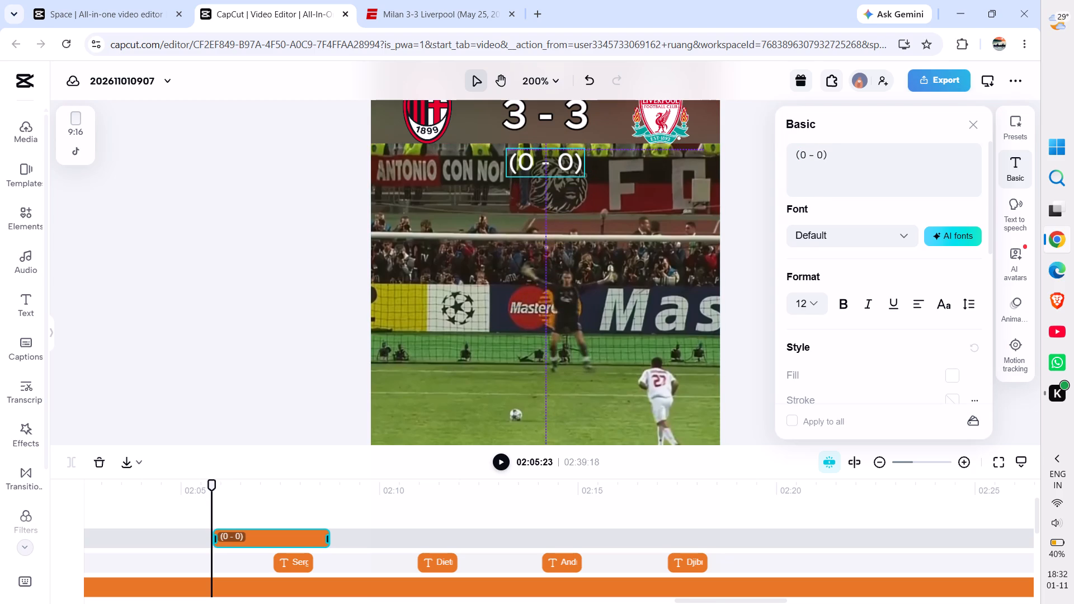
{"action": "left_click_drag", "start_coordinate": [541, 167], "coordinate": [543, 174]}
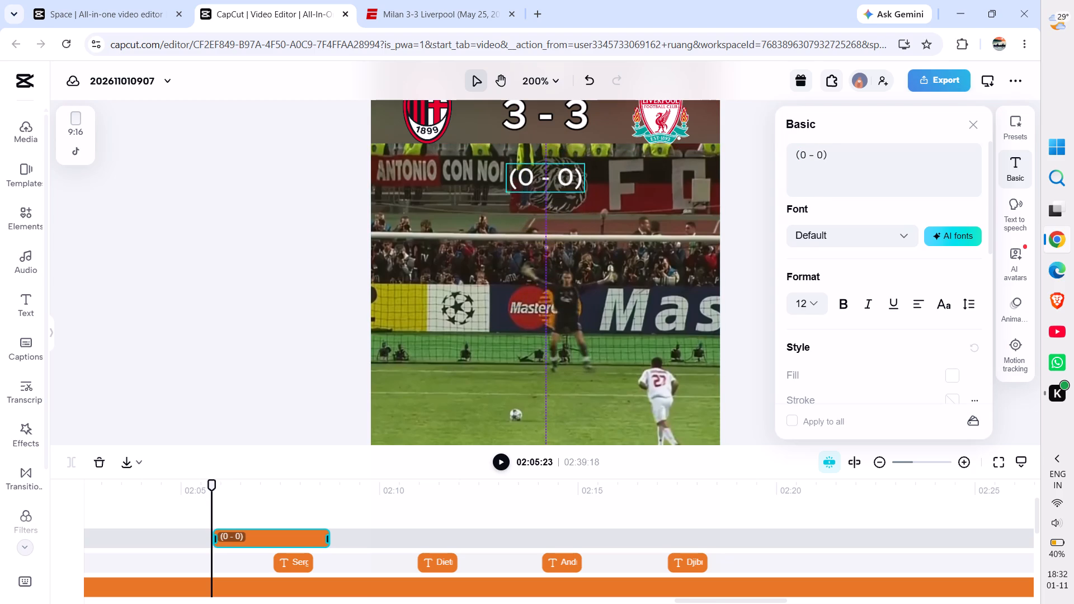
{"action": "left_click_drag", "start_coordinate": [543, 174], "coordinate": [544, 150]}
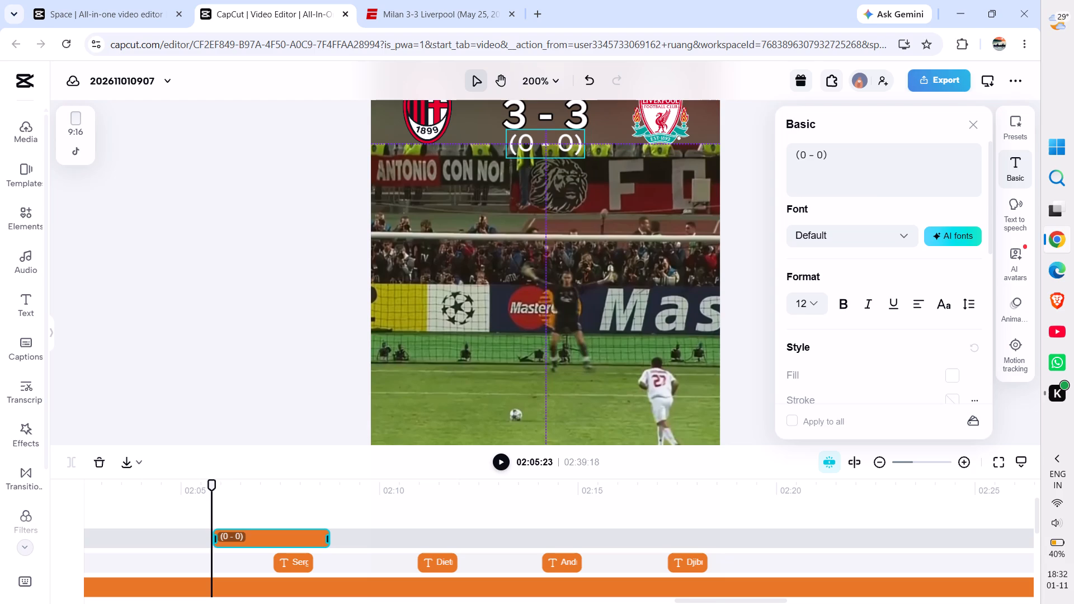
{"action": "left_click_drag", "start_coordinate": [544, 150], "coordinate": [544, 150]}
{"action": "left_click_drag", "start_coordinate": [544, 150], "coordinate": [546, 165]}
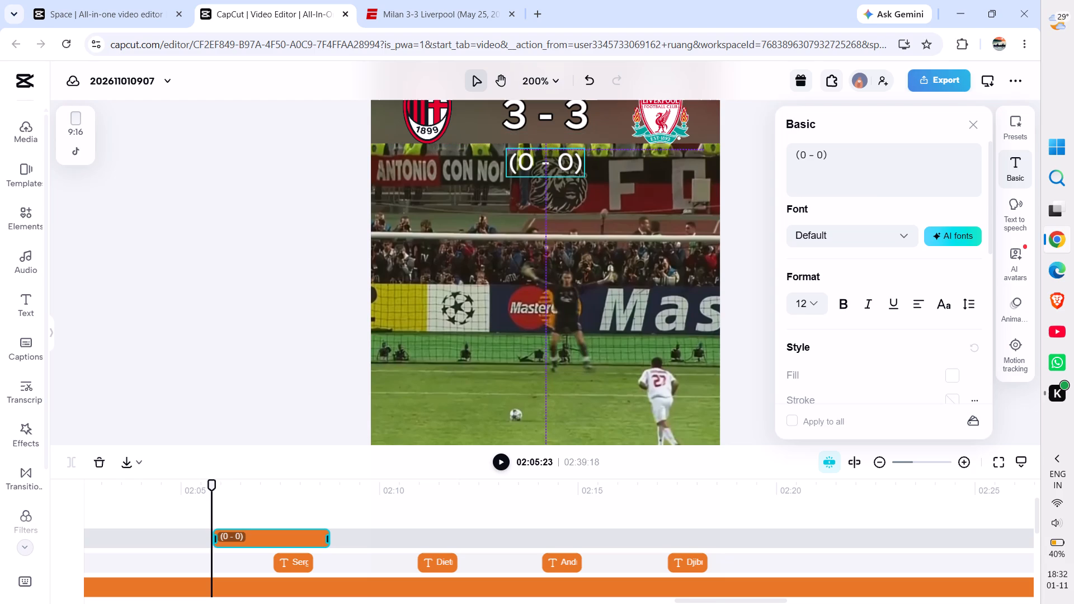
{"action": "left_click_drag", "start_coordinate": [546, 165], "coordinate": [546, 162]}
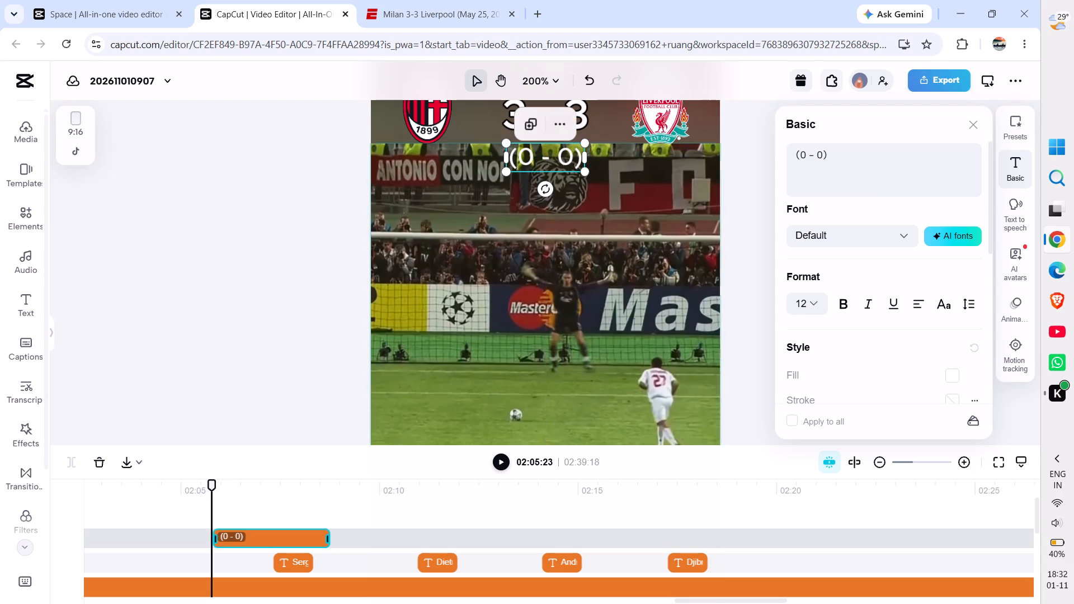
Apply the preset with white lettering and a black outline to the (0 - 0) text.
{"action": "left_click", "coordinate": [1018, 121]}
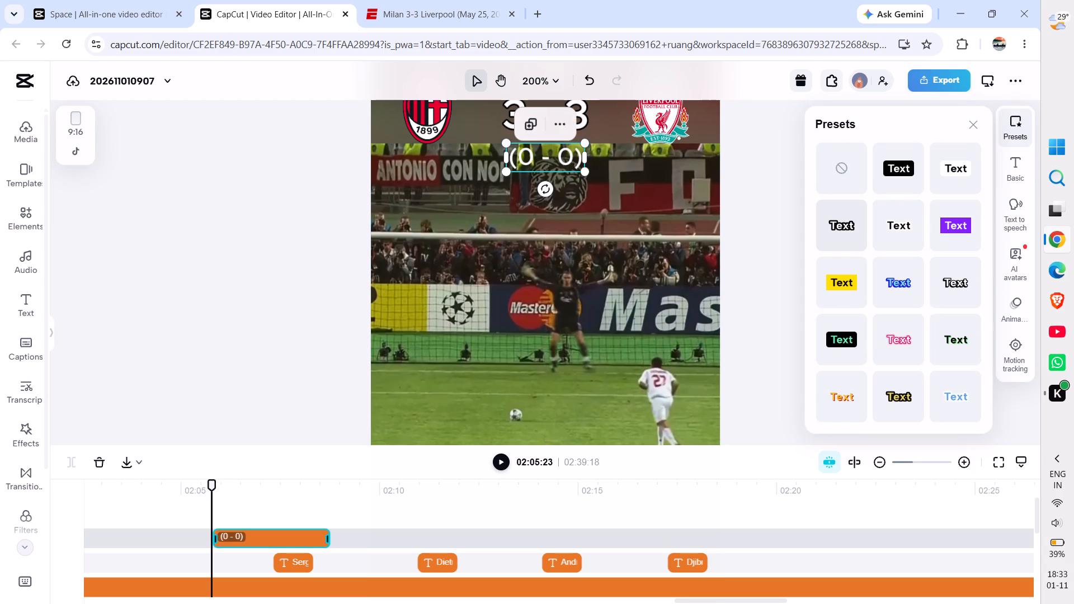
{"action": "left_click", "coordinate": [827, 238]}
{"action": "left_click", "coordinate": [762, 213]}
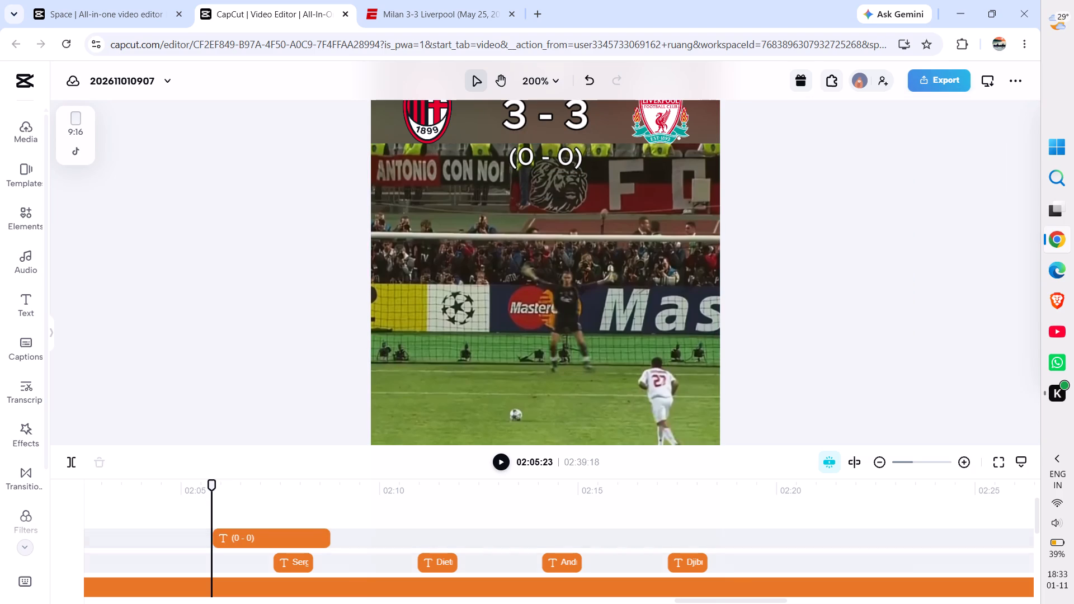
Extend the end of the (0 - 0) text clip to about 02:27 on the timeline.
{"action": "left_click", "coordinate": [256, 539]}
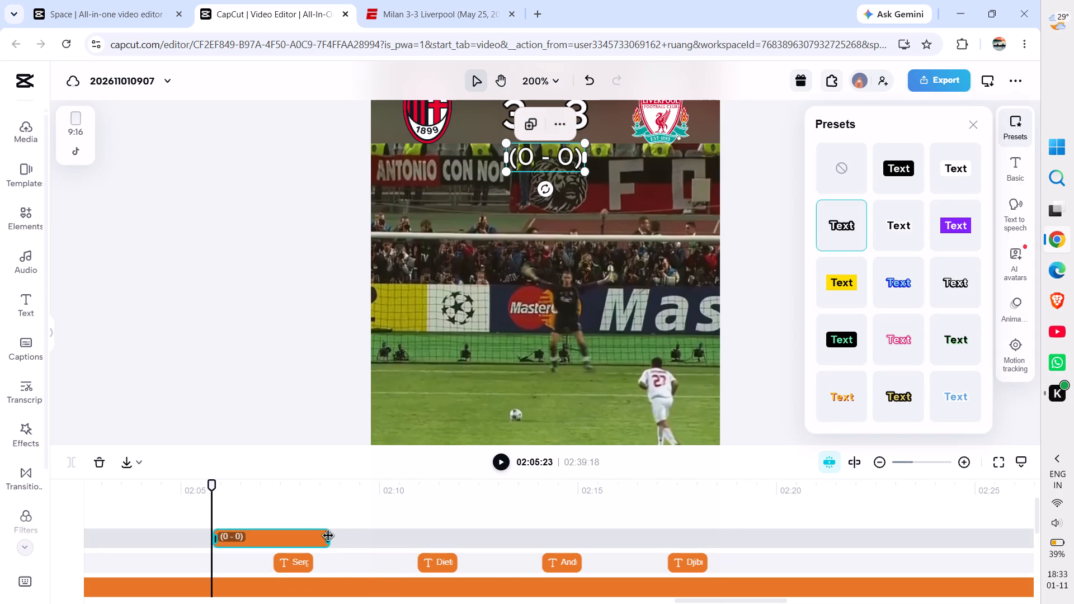
{"action": "left_click_drag", "start_coordinate": [329, 537], "coordinate": [963, 538]}
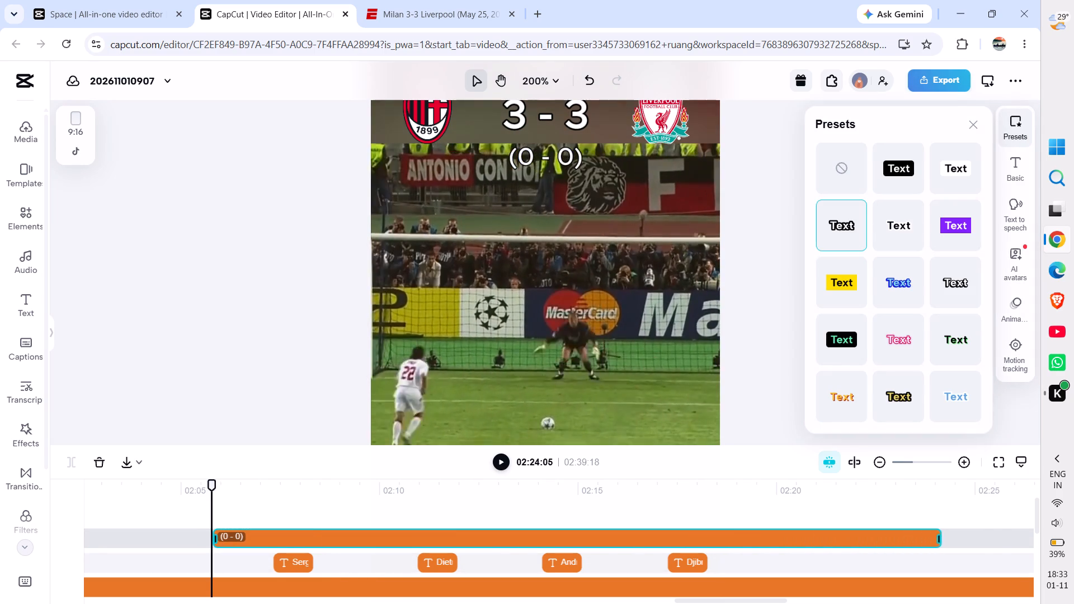
{"action": "left_click_drag", "start_coordinate": [963, 538], "coordinate": [1073, 541]}
{"action": "scroll", "coordinate": [847, 550], "scroll_direction": "left", "scroll_amount": 3}
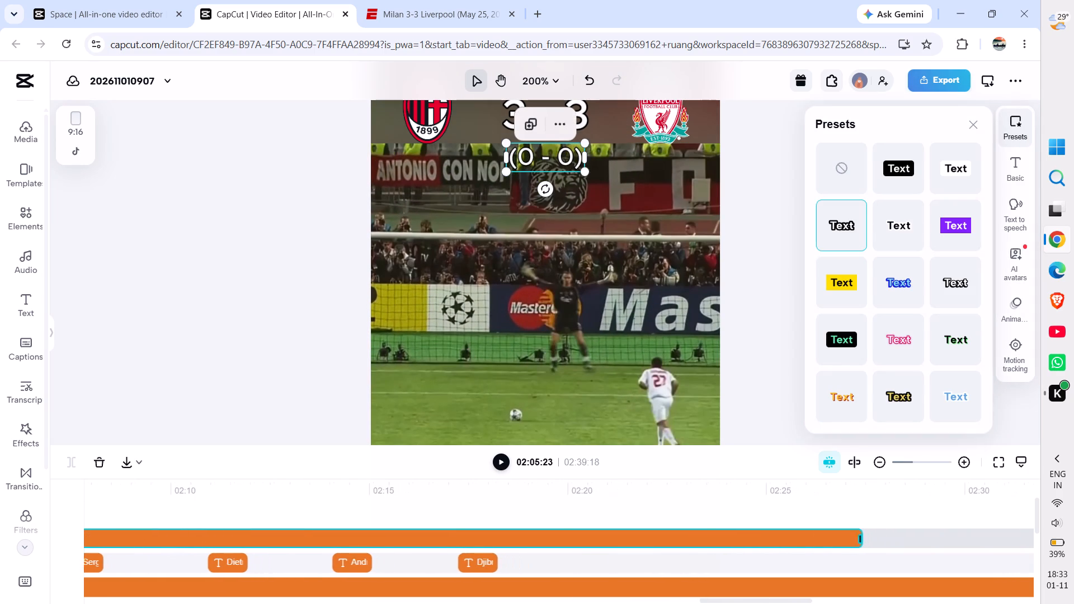
{"action": "scroll", "coordinate": [847, 550], "scroll_direction": "left", "scroll_amount": 2}
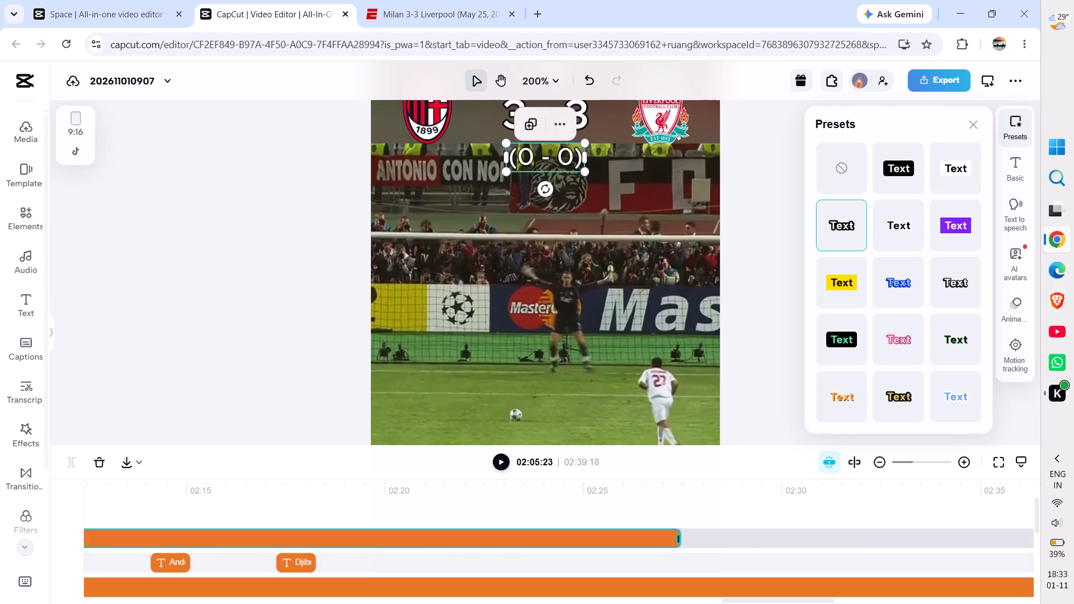
{"action": "left_click", "coordinate": [662, 495]}
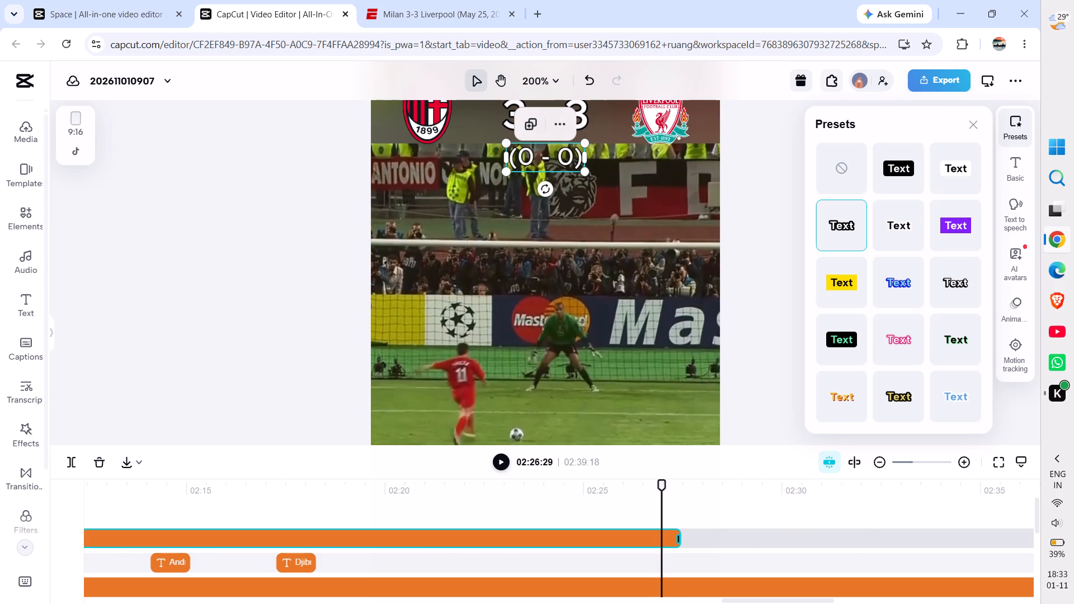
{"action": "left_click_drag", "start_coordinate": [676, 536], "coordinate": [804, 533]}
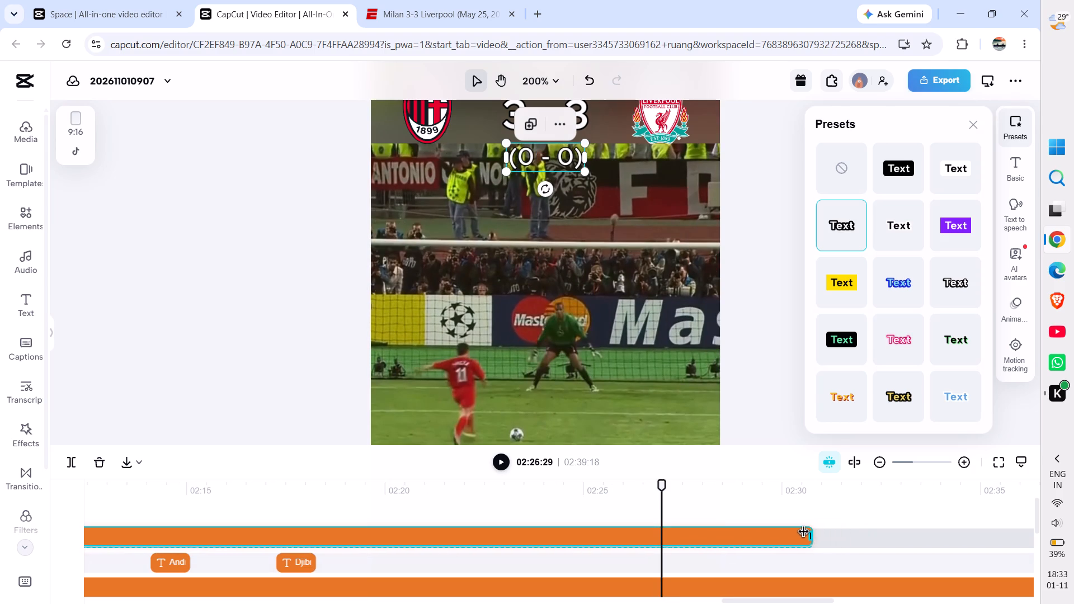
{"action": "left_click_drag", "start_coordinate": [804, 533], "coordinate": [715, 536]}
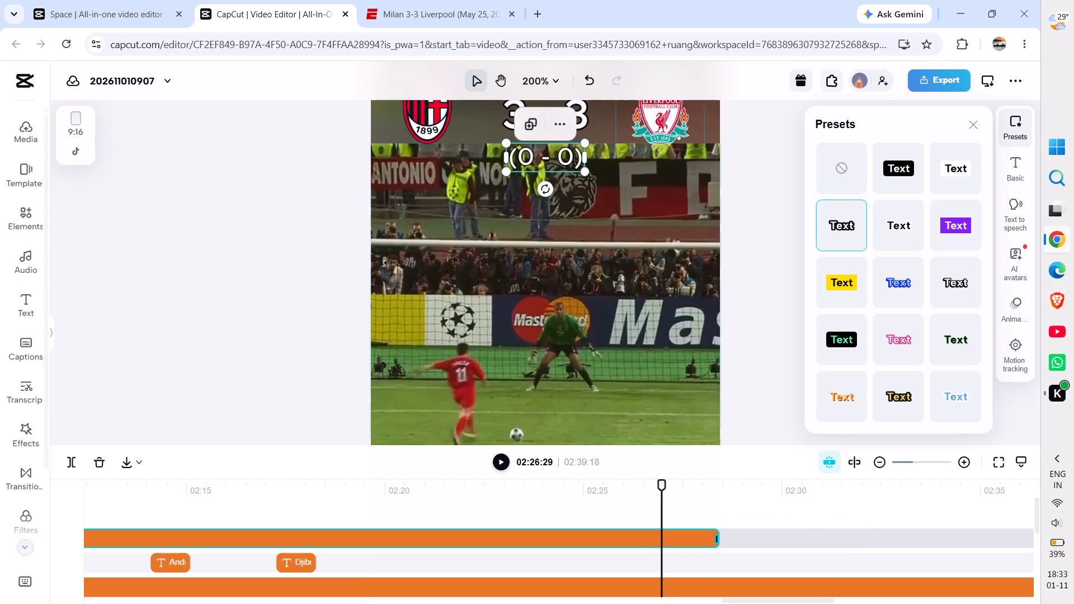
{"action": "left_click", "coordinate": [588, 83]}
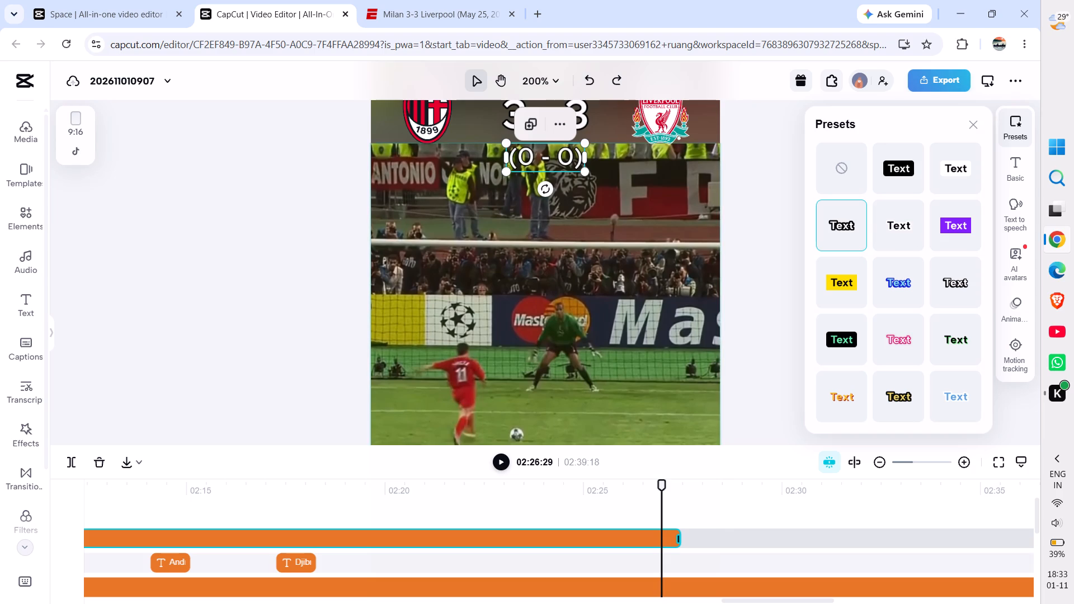
Extend the end of the (0 - 0) text clip to about 02:33.
{"action": "left_click_drag", "start_coordinate": [679, 537], "coordinate": [752, 537]}
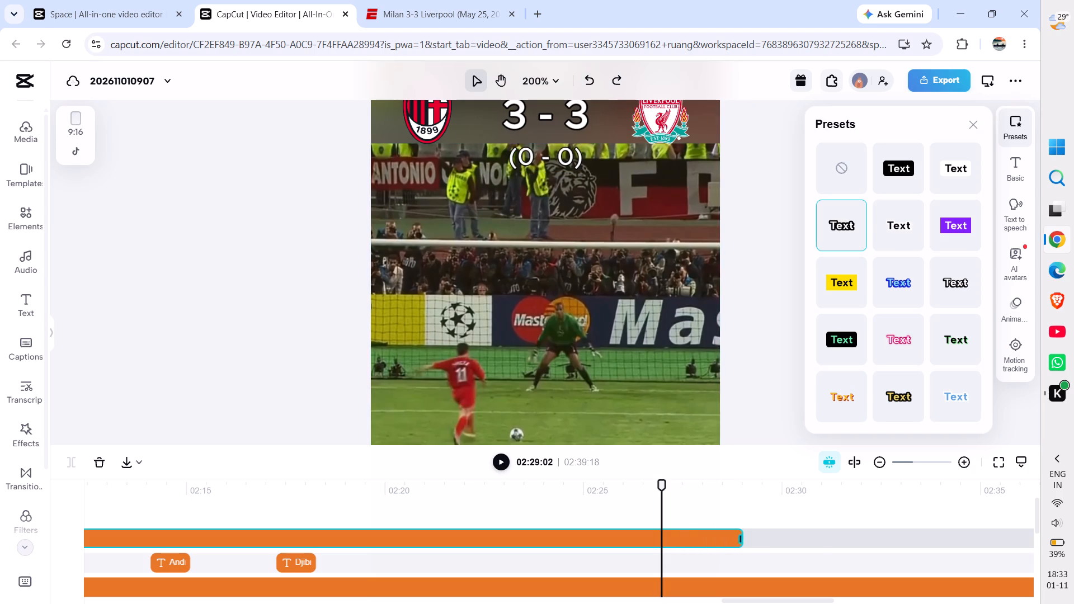
{"action": "left_click_drag", "start_coordinate": [752, 537], "coordinate": [894, 522]}
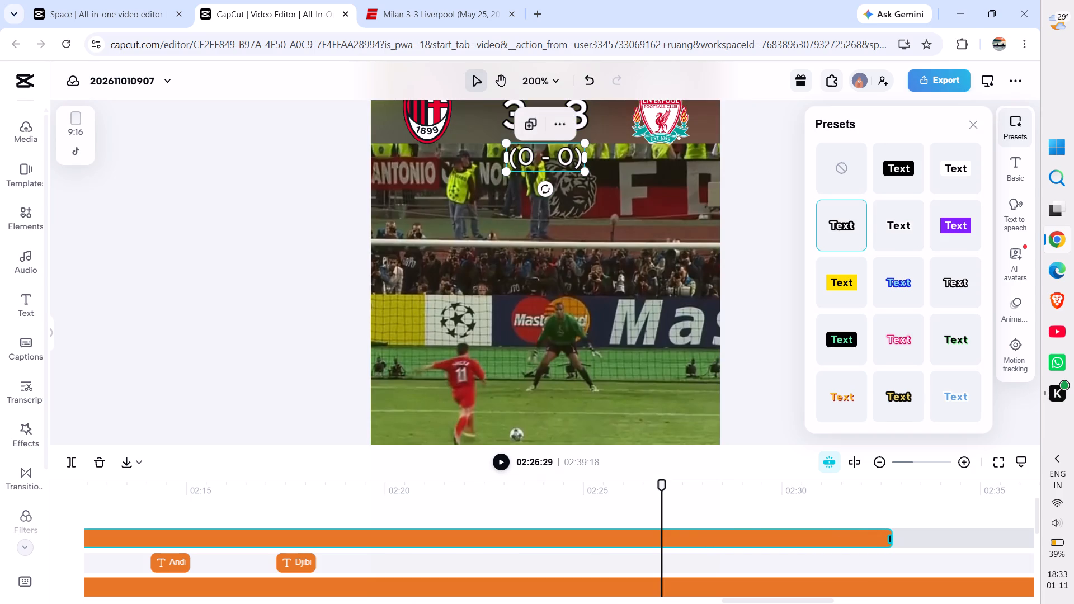
Extend the end of the (0 - 0) text clip to about 02:34:18, during the Liverpool players' celebration run.
{"action": "left_click_drag", "start_coordinate": [658, 484], "coordinate": [805, 493]}
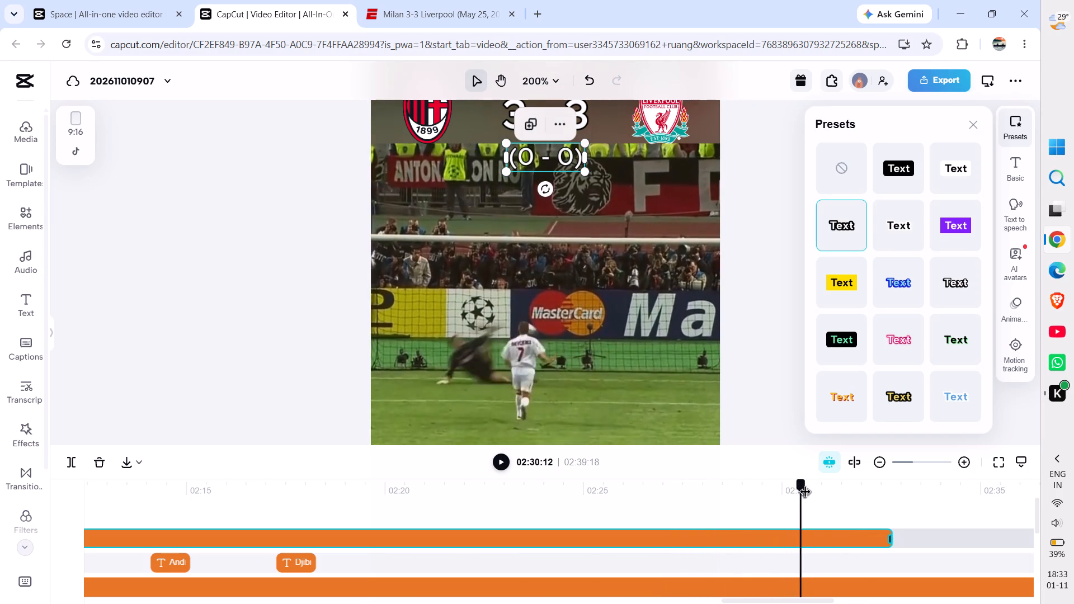
{"action": "left_click_drag", "start_coordinate": [805, 493], "coordinate": [873, 498]}
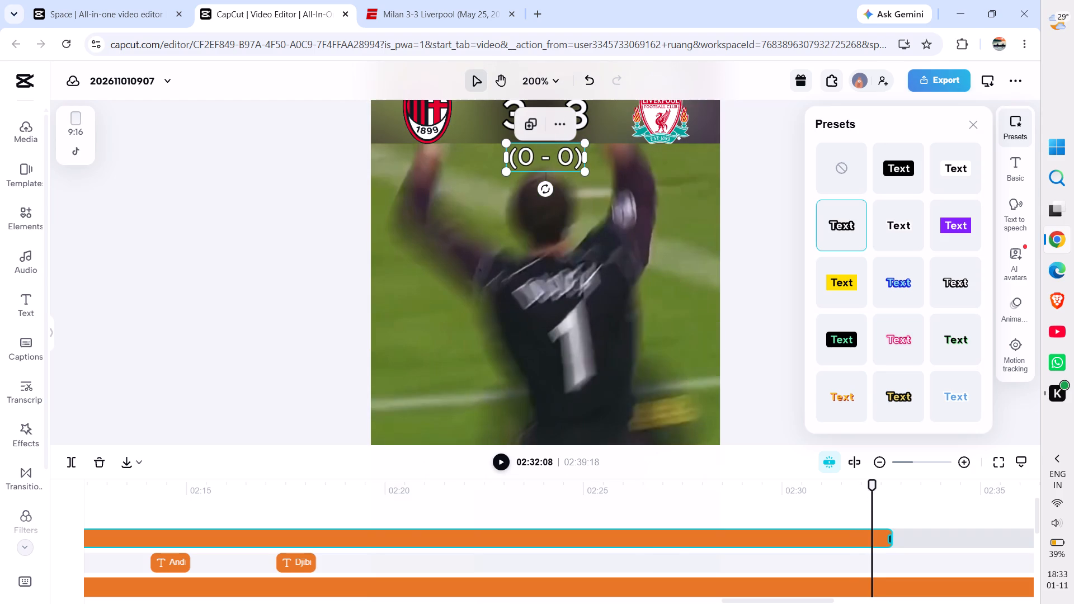
{"action": "left_click", "coordinate": [752, 325]}
{"action": "scroll", "coordinate": [976, 523], "scroll_direction": "left", "scroll_amount": 3}
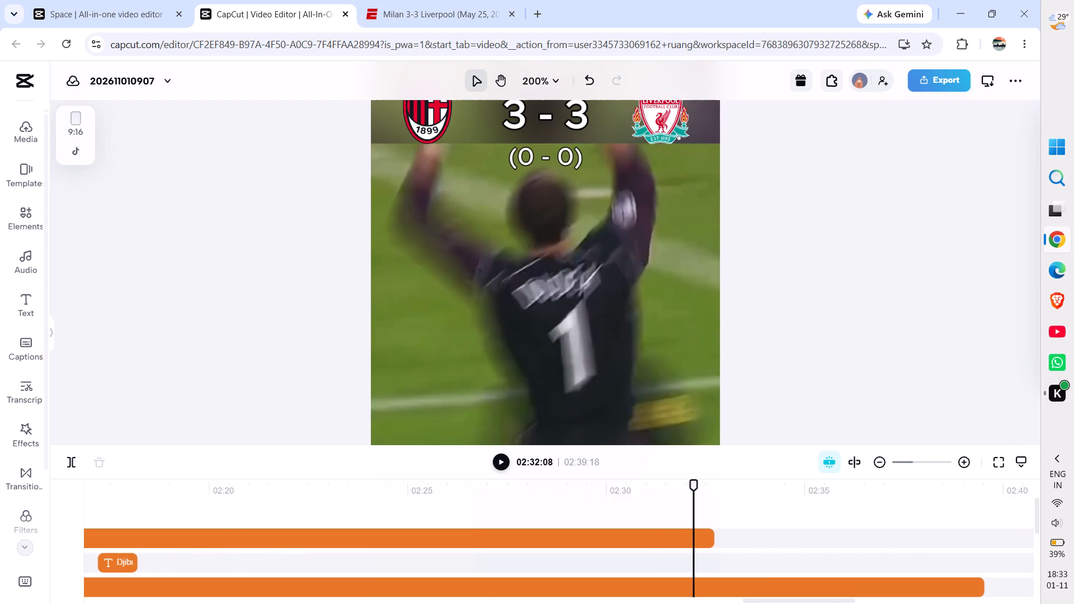
{"action": "scroll", "coordinate": [976, 523], "scroll_direction": "left", "scroll_amount": 1}
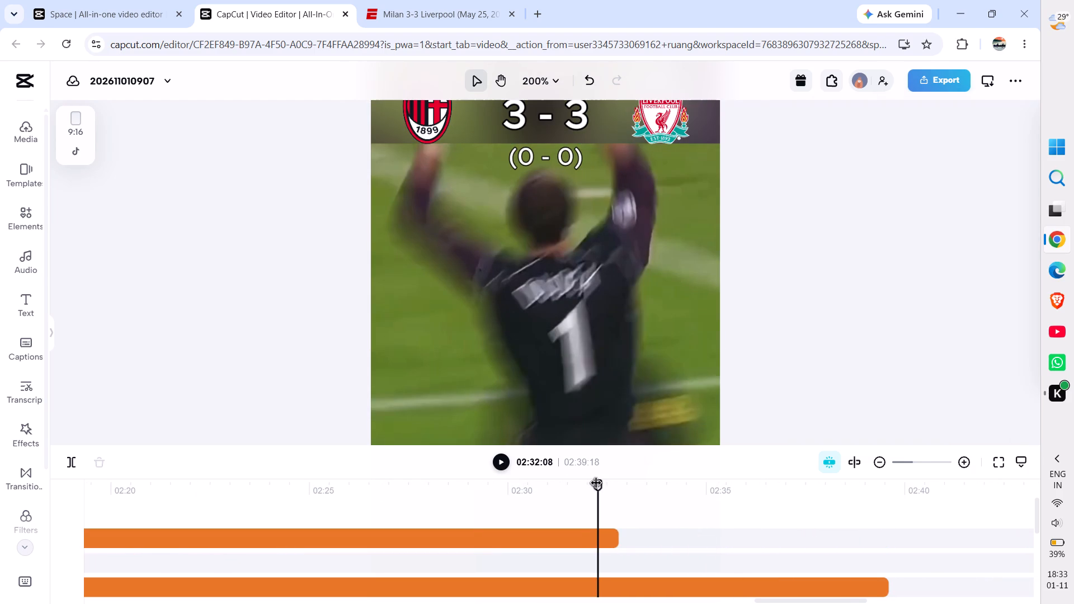
{"action": "left_click_drag", "start_coordinate": [596, 484], "coordinate": [663, 493]}
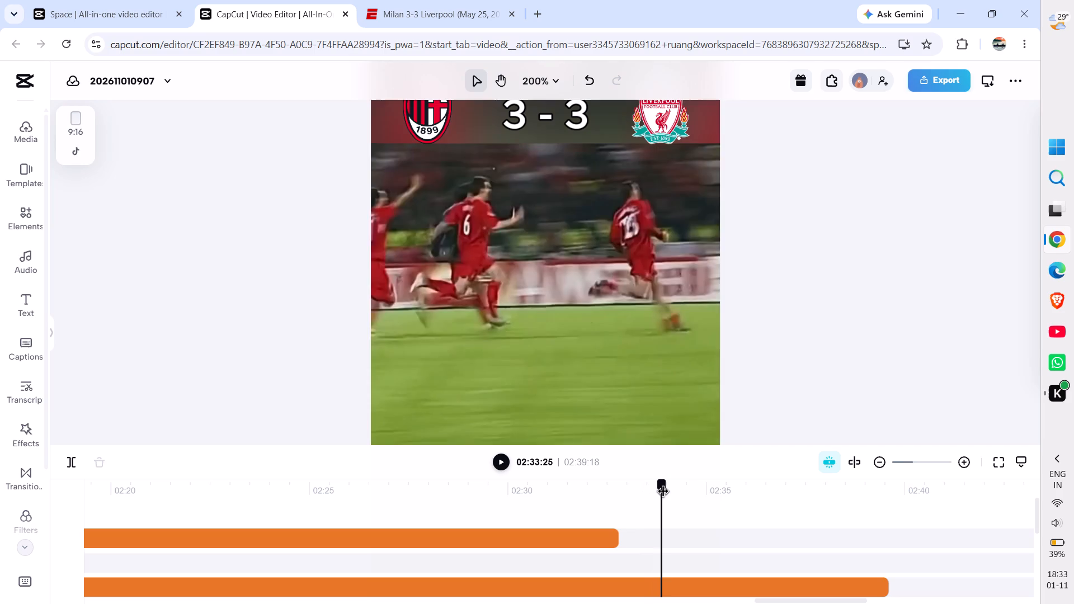
{"action": "left_click_drag", "start_coordinate": [663, 493], "coordinate": [679, 494]}
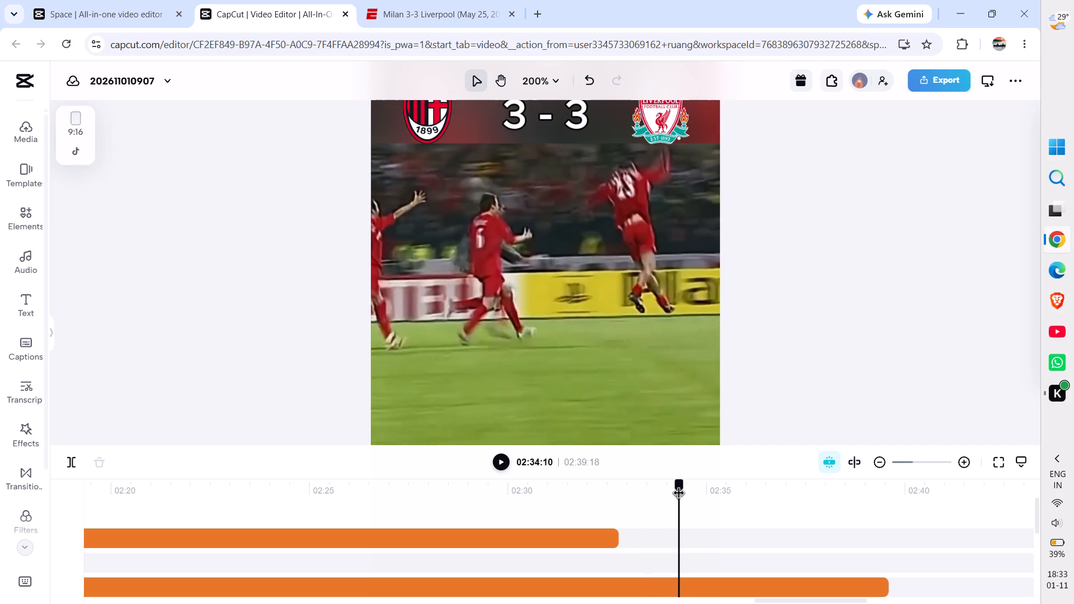
{"action": "left_click_drag", "start_coordinate": [679, 494], "coordinate": [701, 506]}
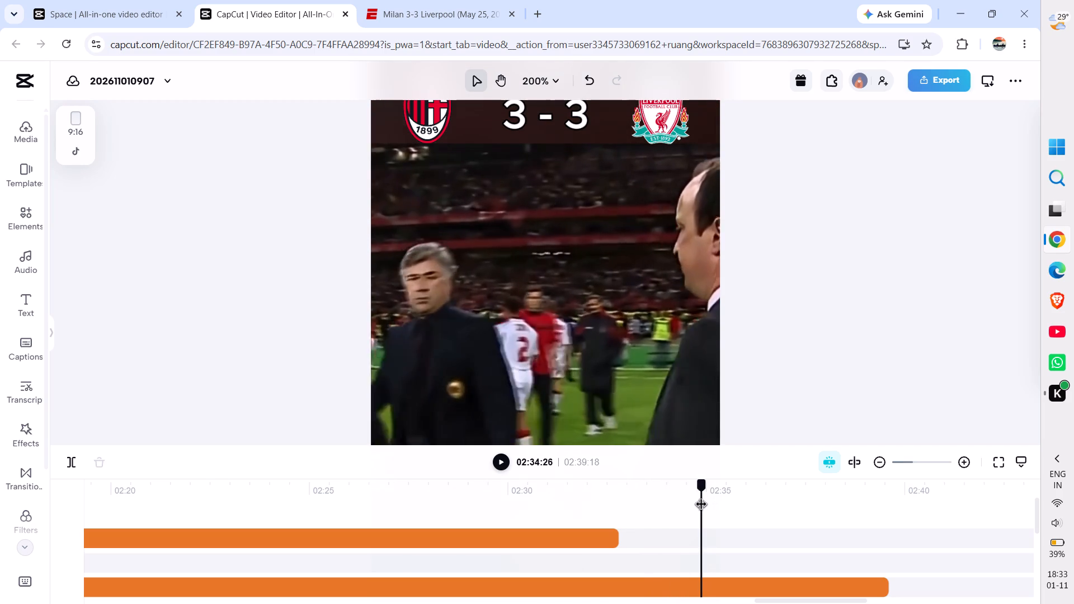
{"action": "left_click_drag", "start_coordinate": [701, 506], "coordinate": [679, 502]}
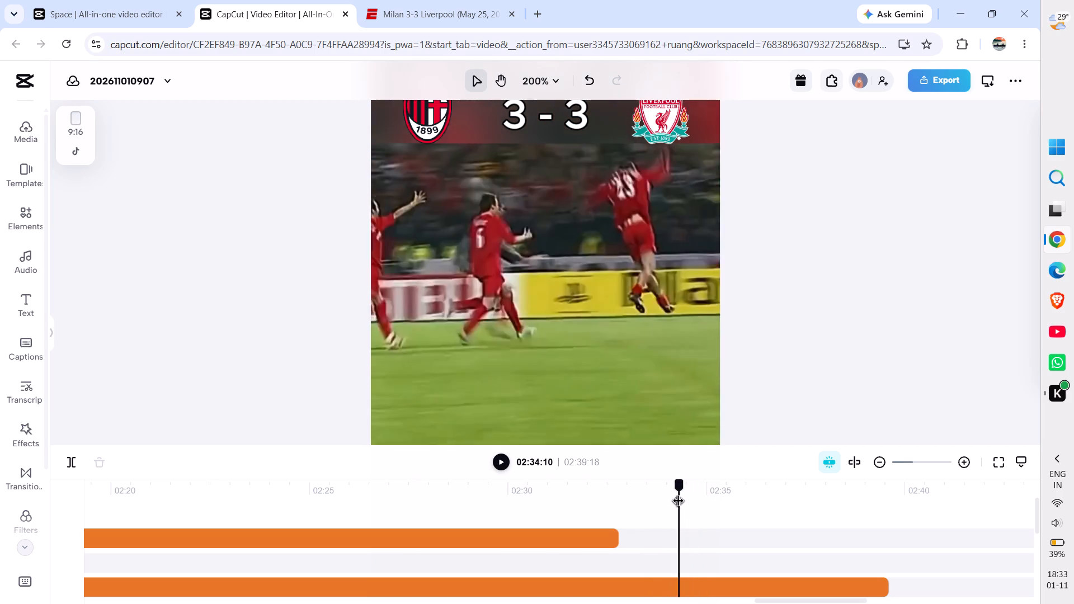
{"action": "left_click_drag", "start_coordinate": [679, 502], "coordinate": [813, 517]}
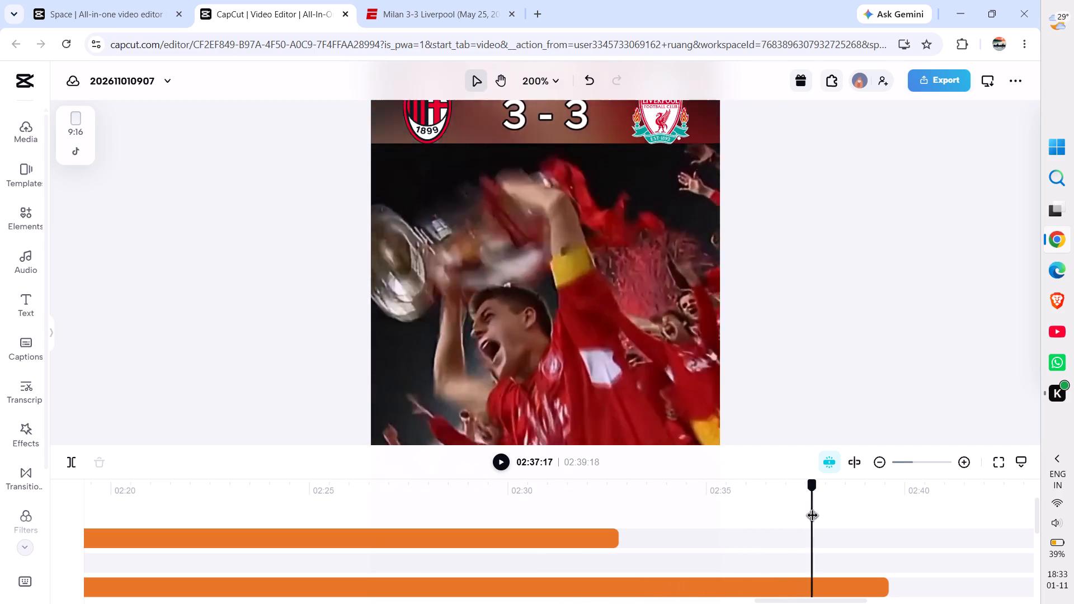
{"action": "left_click_drag", "start_coordinate": [813, 517], "coordinate": [737, 511]}
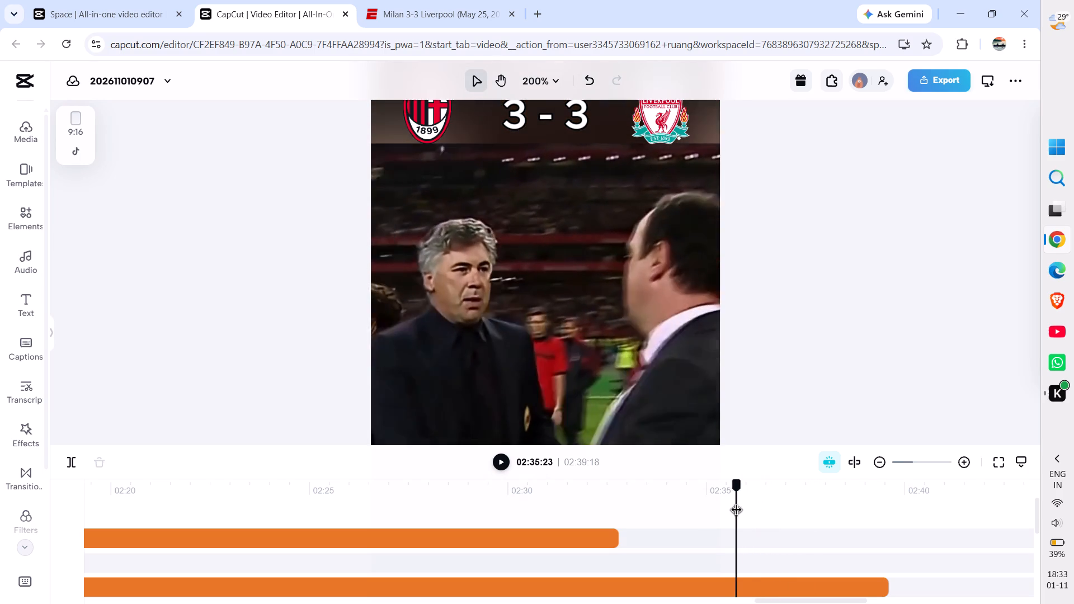
{"action": "left_click_drag", "start_coordinate": [737, 511], "coordinate": [713, 509]}
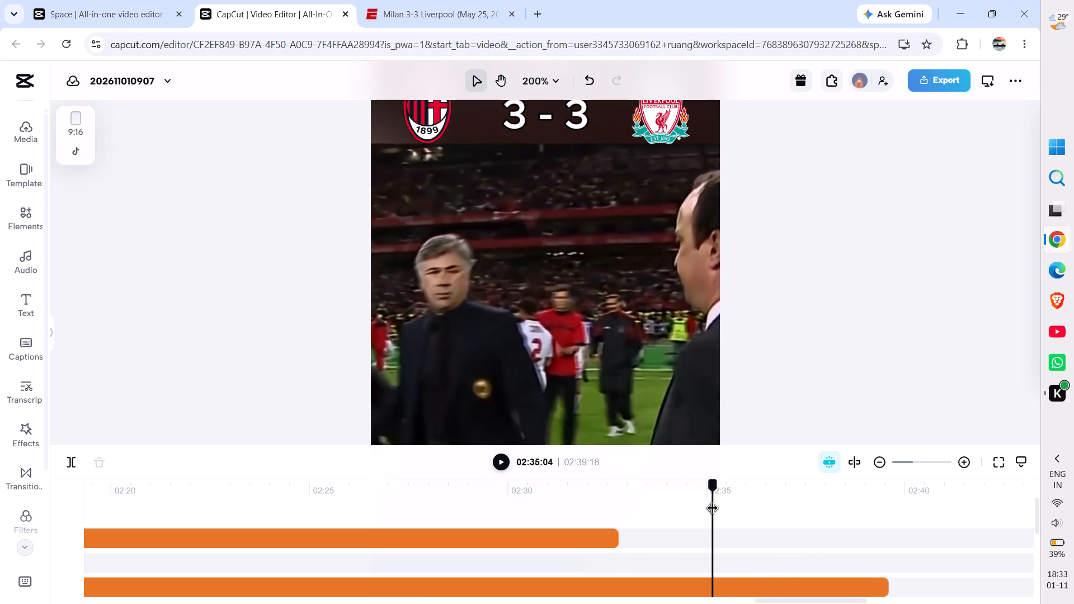
{"action": "left_click_drag", "start_coordinate": [713, 509], "coordinate": [691, 506]}
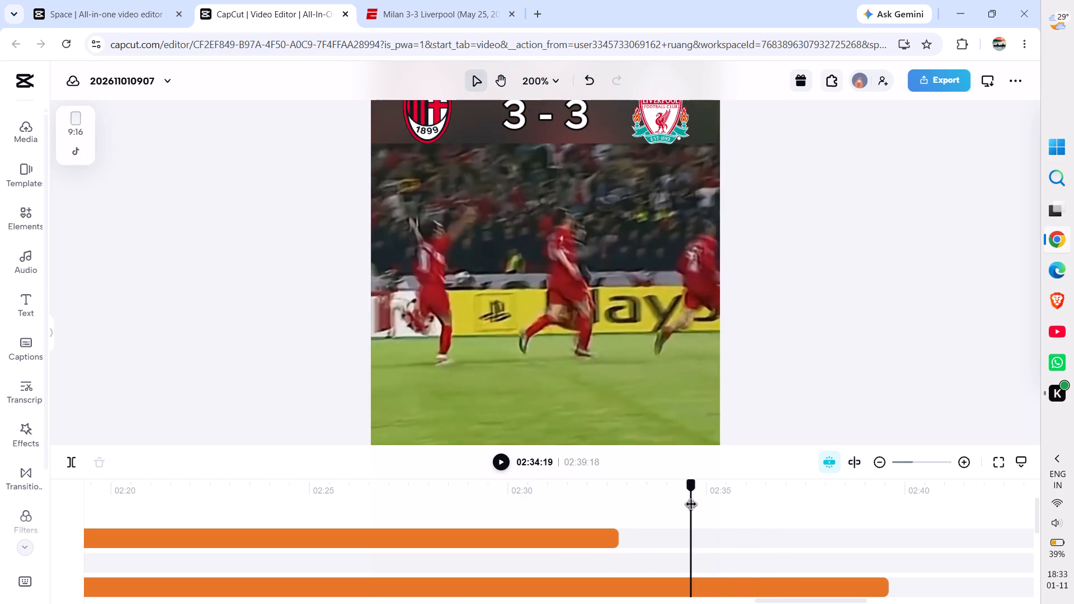
{"action": "left_click_drag", "start_coordinate": [691, 506], "coordinate": [690, 506]}
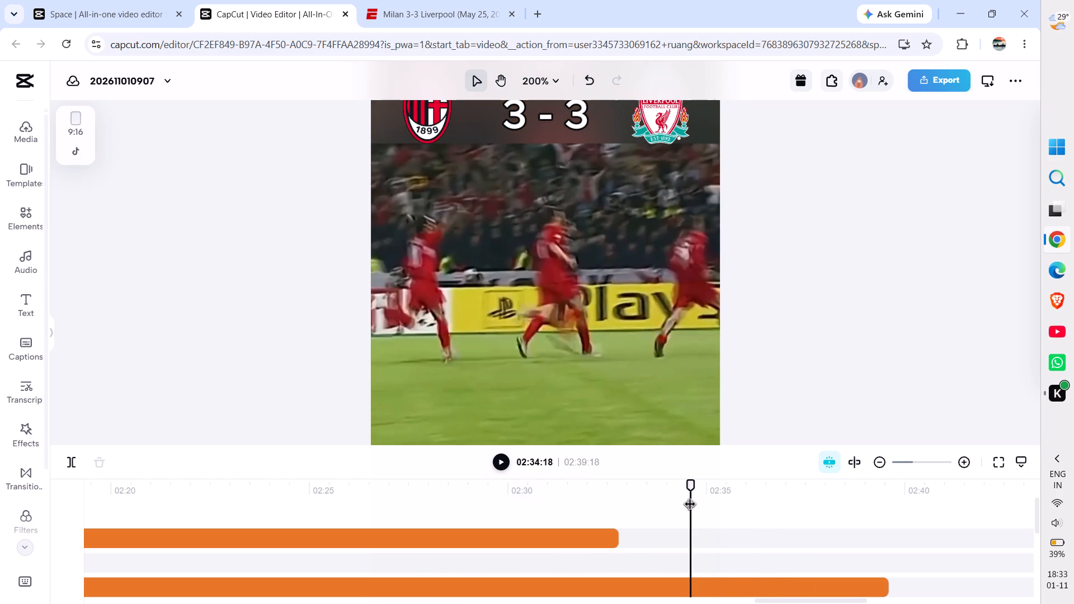
{"action": "left_click", "coordinate": [592, 544]}
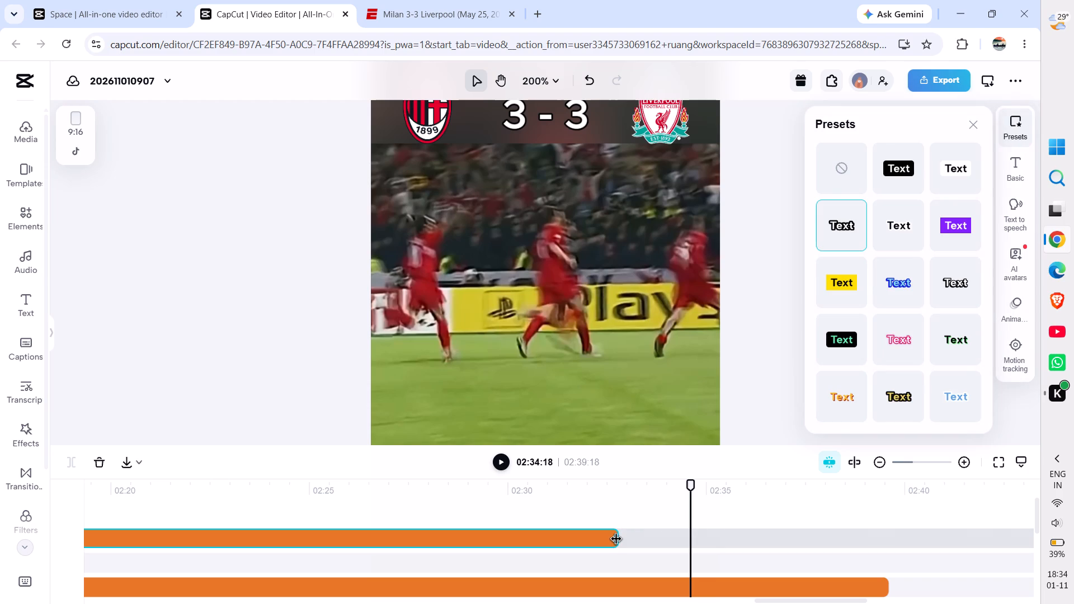
{"action": "left_click_drag", "start_coordinate": [616, 540], "coordinate": [687, 542]}
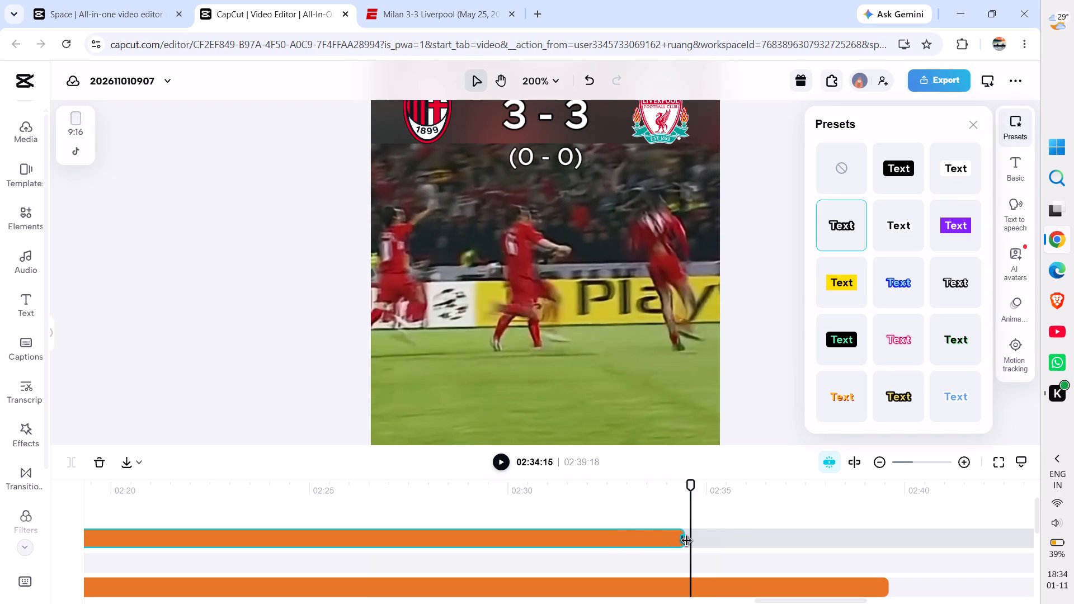
{"action": "left_click_drag", "start_coordinate": [687, 542], "coordinate": [693, 545]}
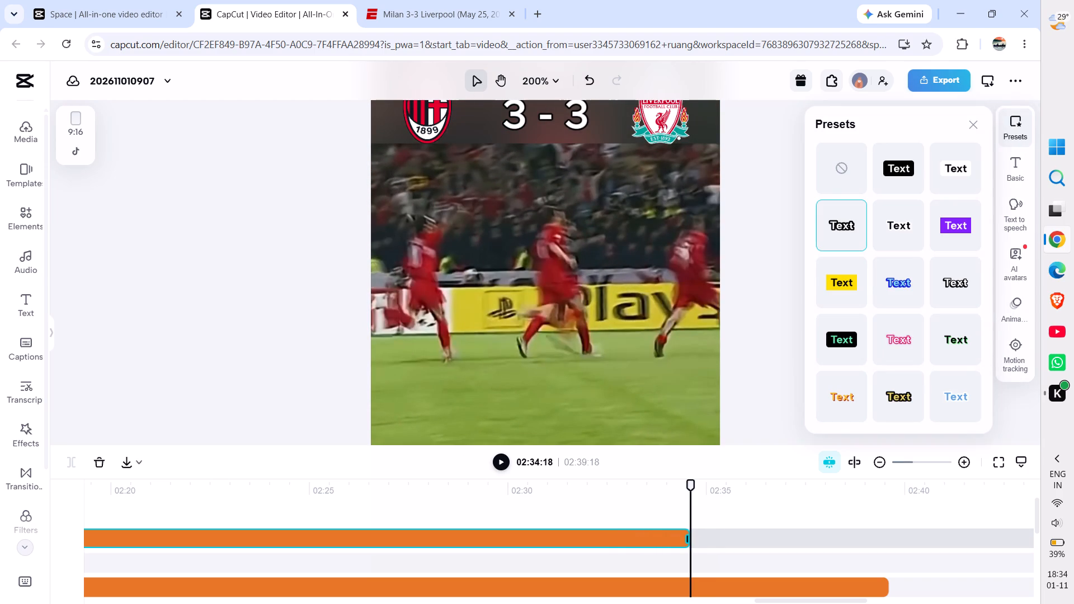
{"action": "left_click", "coordinate": [346, 351]}
Move the (0 - 0) text clip down onto the track that holds the penalty takers' captions.
{"action": "left_click_drag", "start_coordinate": [312, 536], "coordinate": [310, 570]}
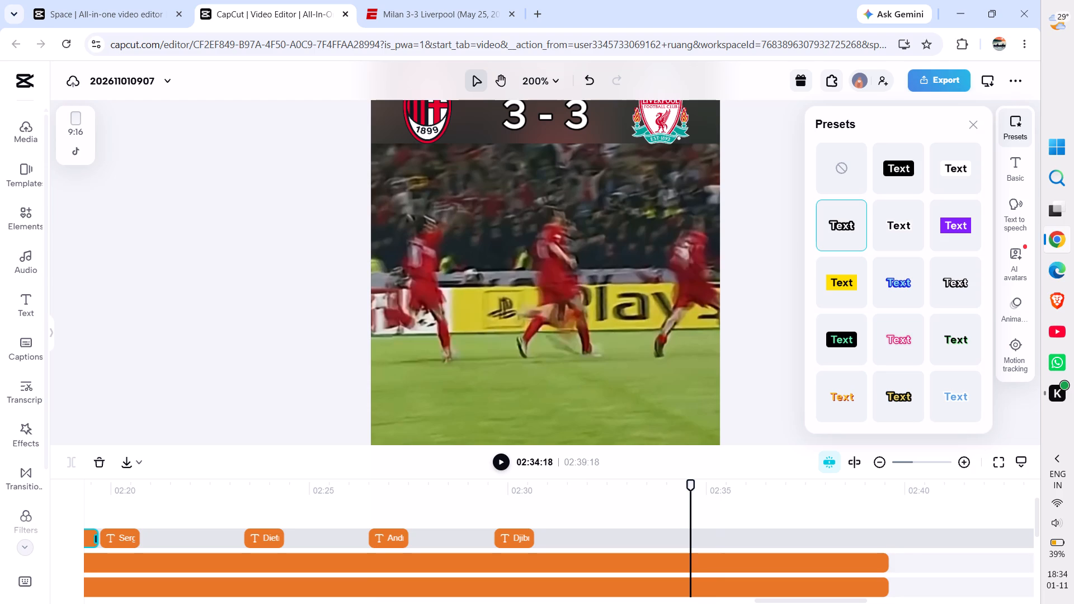
{"action": "left_click", "coordinate": [220, 360]}
Split the (0 - 0) clip at 02:05:26, as the first penalty taker starts his run-up, and delete the part before it.
{"action": "scroll", "coordinate": [284, 489], "scroll_direction": "right", "scroll_amount": 3}
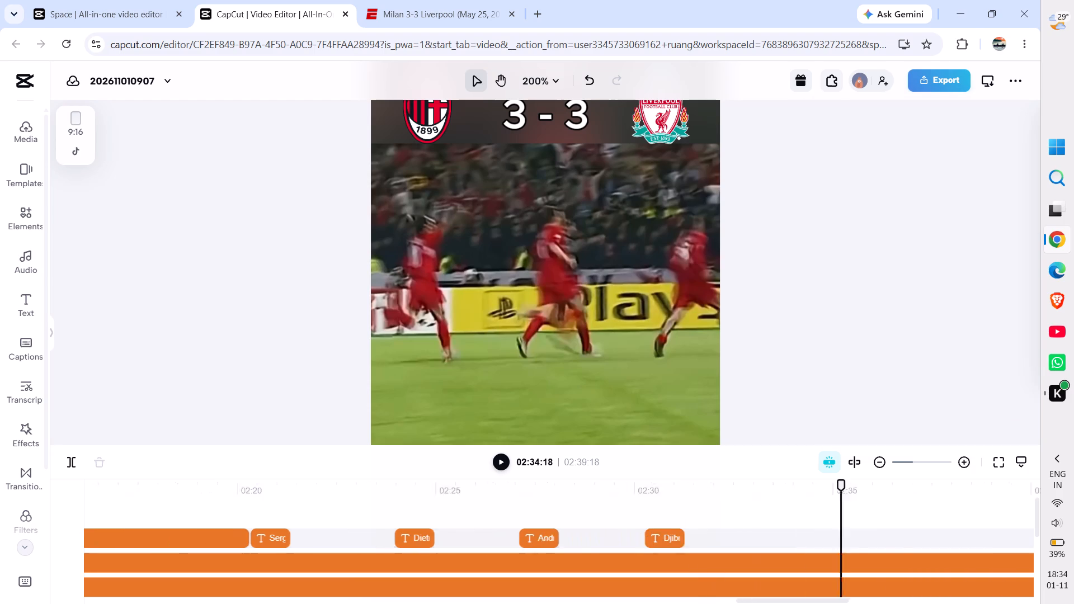
{"action": "scroll", "coordinate": [284, 489], "scroll_direction": "right", "scroll_amount": 9}
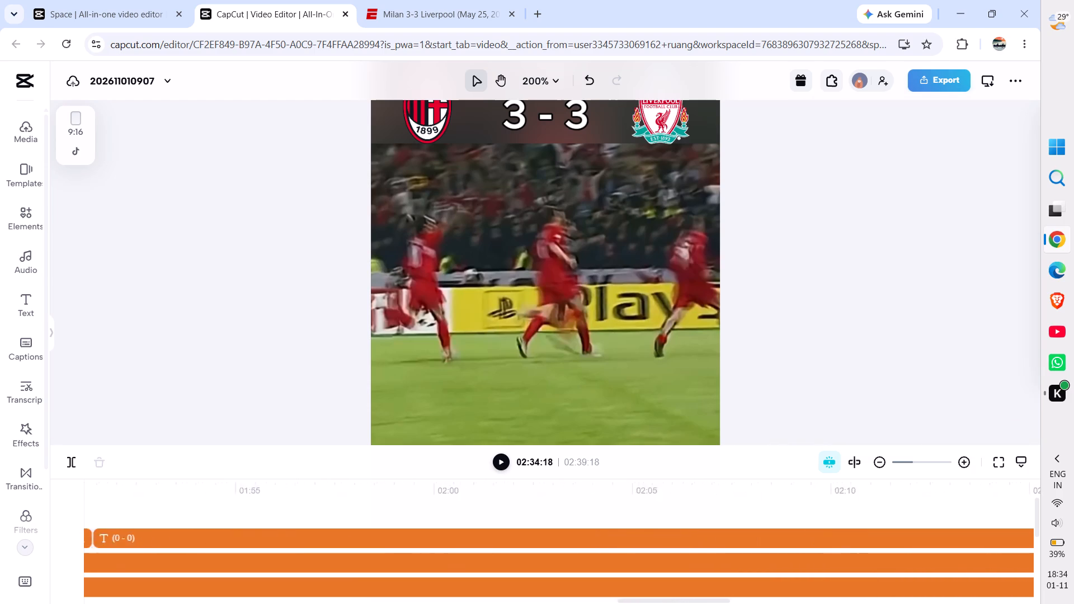
{"action": "scroll", "coordinate": [284, 489], "scroll_direction": "right", "scroll_amount": 2}
{"action": "scroll", "coordinate": [284, 489], "scroll_direction": "left", "scroll_amount": 3}
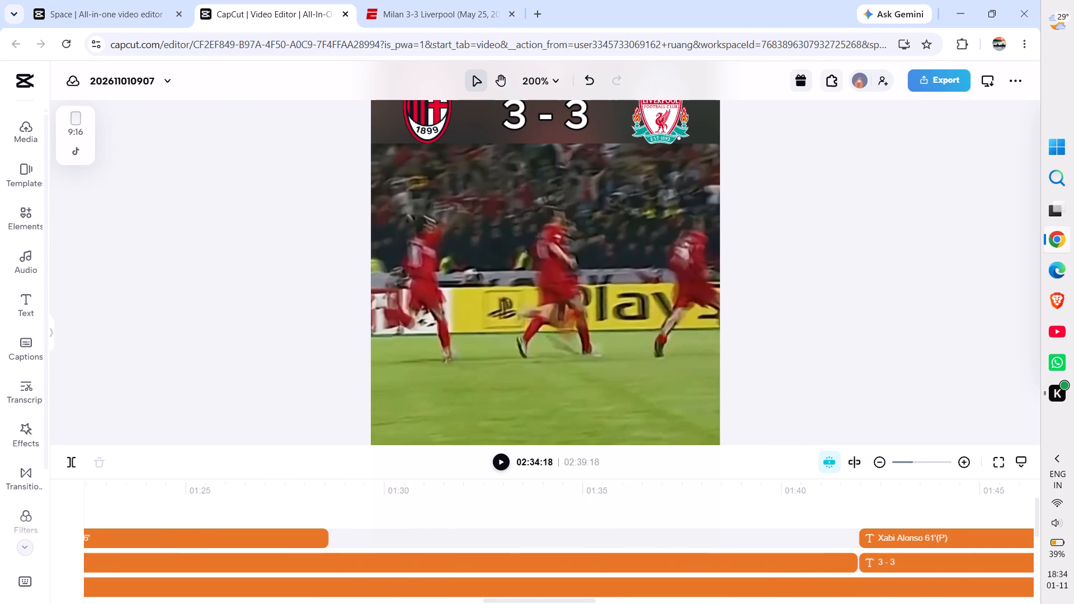
{"action": "scroll", "coordinate": [284, 489], "scroll_direction": "left", "scroll_amount": 4}
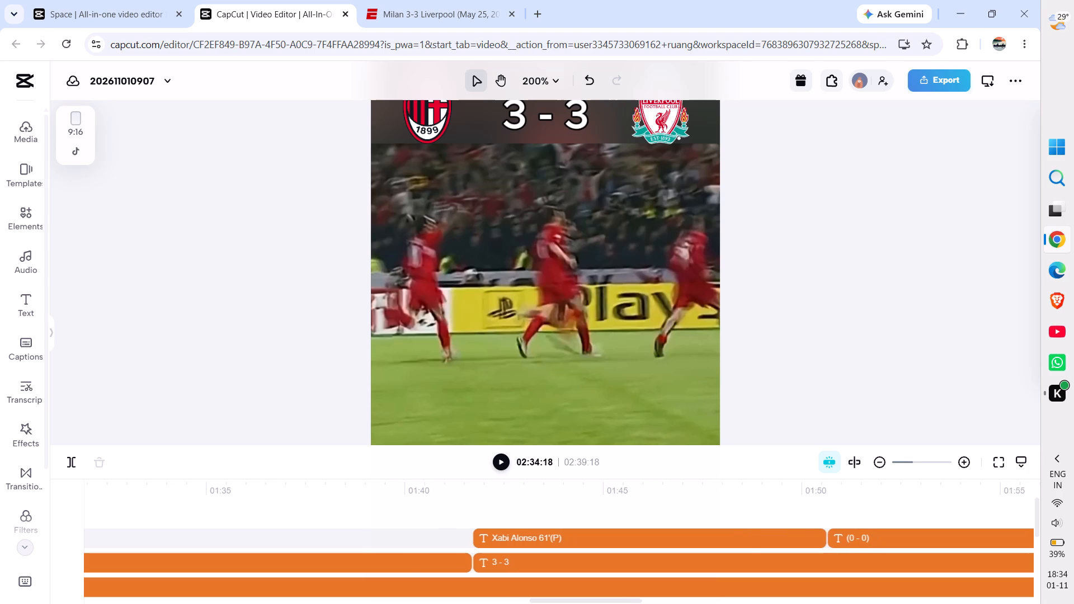
{"action": "scroll", "coordinate": [284, 489], "scroll_direction": "left", "scroll_amount": 3}
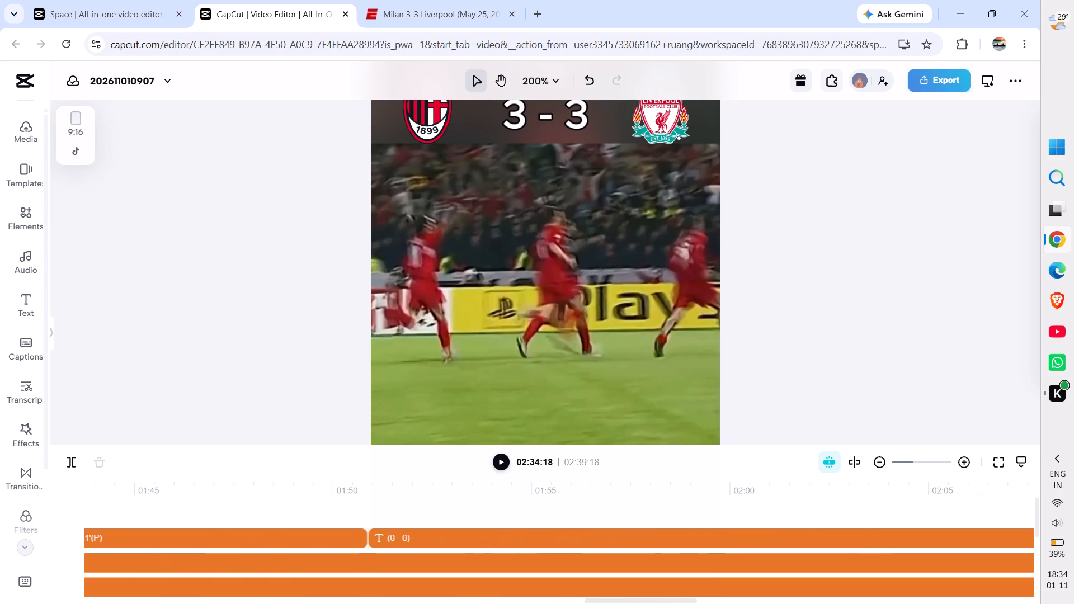
{"action": "left_click", "coordinate": [369, 502]}
{"action": "left_click_drag", "start_coordinate": [372, 479], "coordinate": [343, 477]}
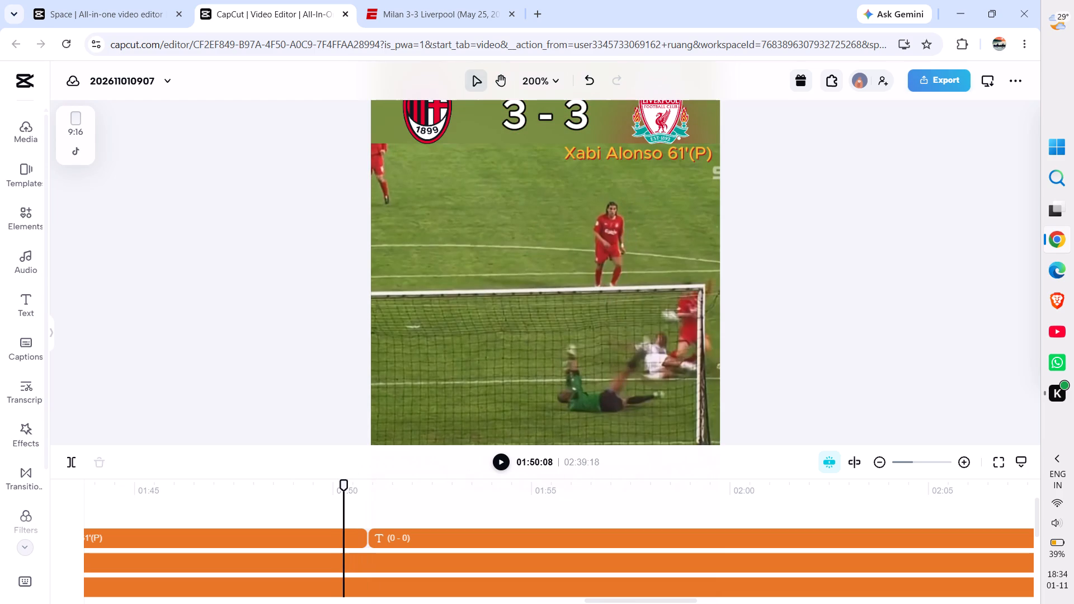
{"action": "key", "text": "space"}
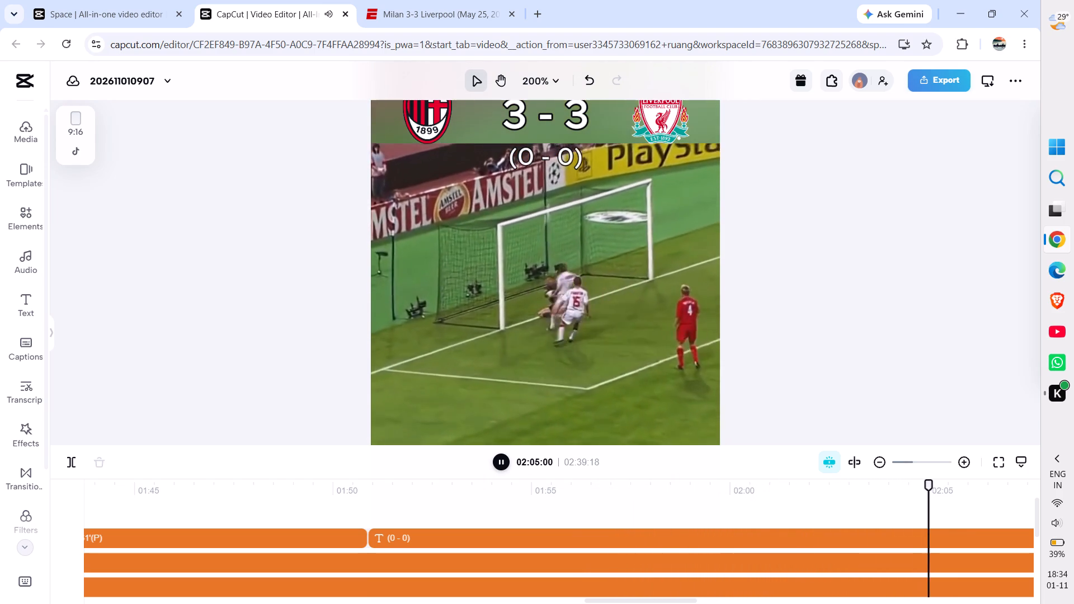
{"action": "key", "text": "space"}
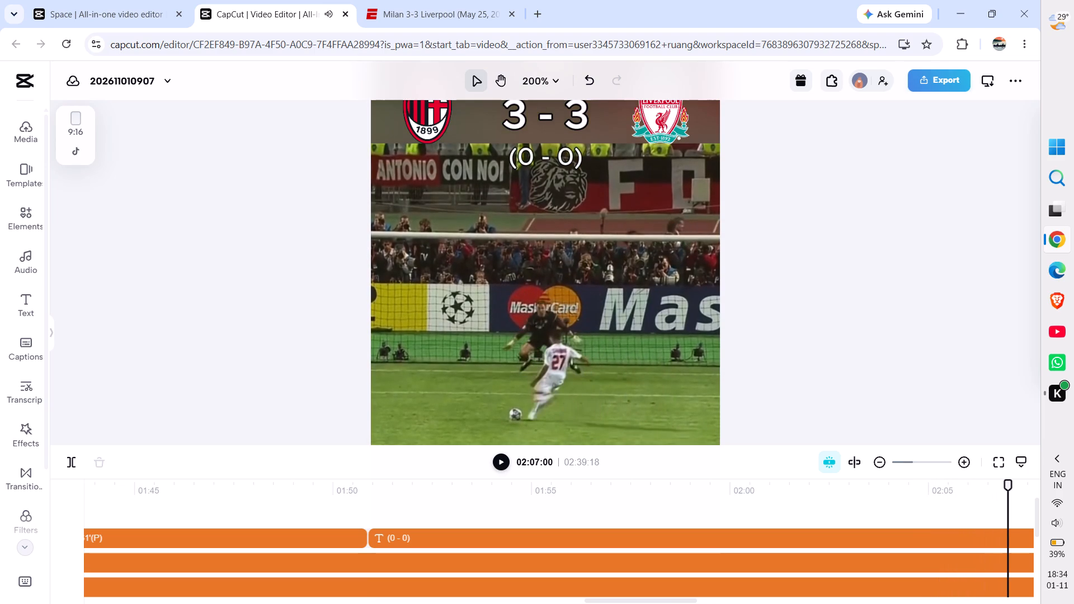
{"action": "left_click", "coordinate": [1014, 488]}
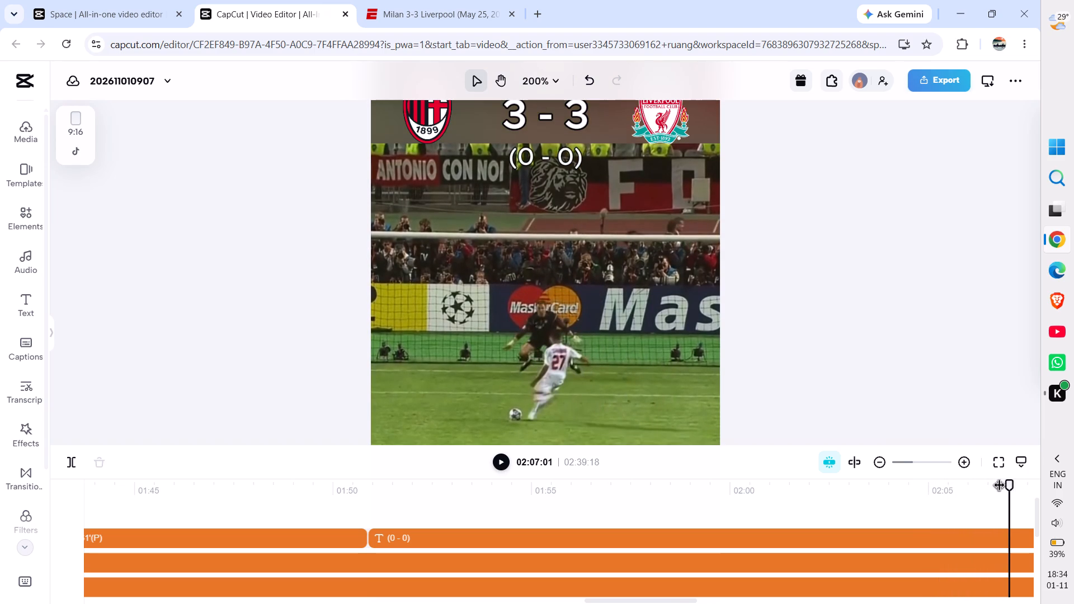
{"action": "left_click_drag", "start_coordinate": [1013, 488], "coordinate": [941, 496]}
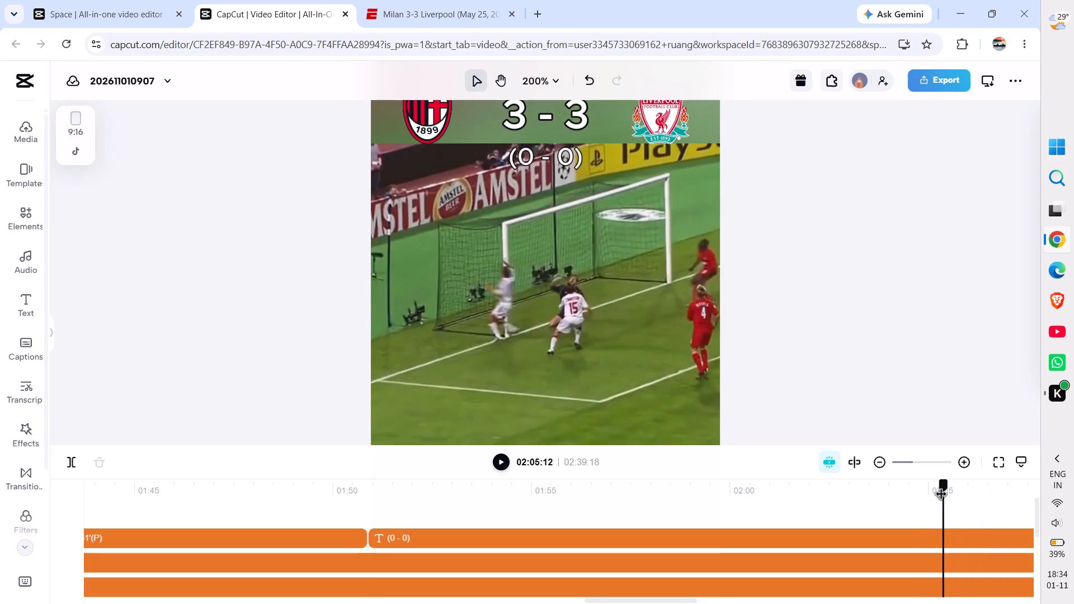
{"action": "left_click_drag", "start_coordinate": [941, 496], "coordinate": [967, 496]}
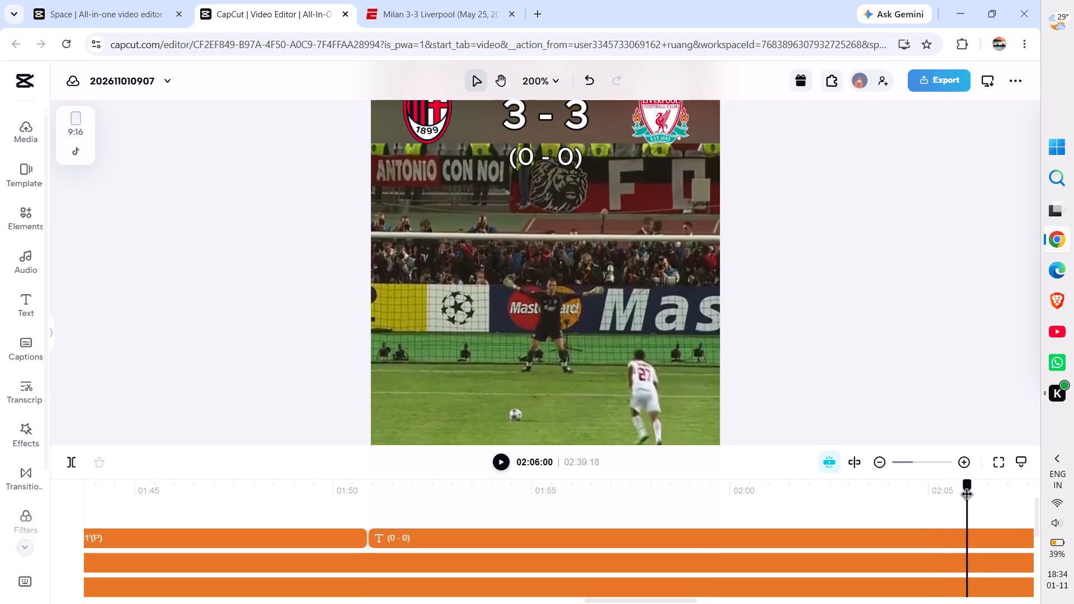
{"action": "left_click_drag", "start_coordinate": [967, 496], "coordinate": [964, 497]}
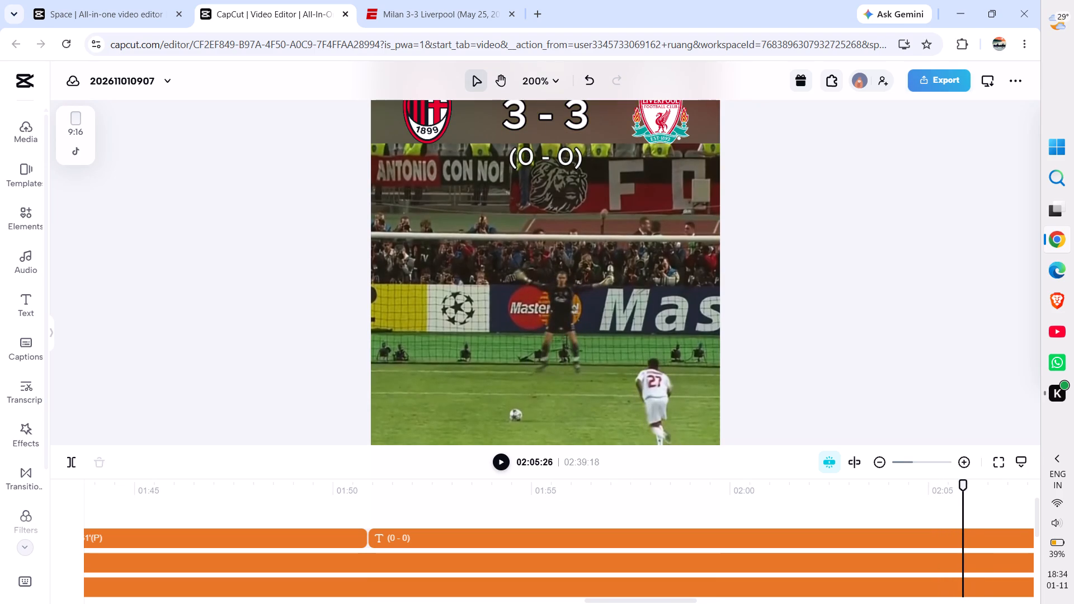
{"action": "left_click", "coordinate": [960, 544]}
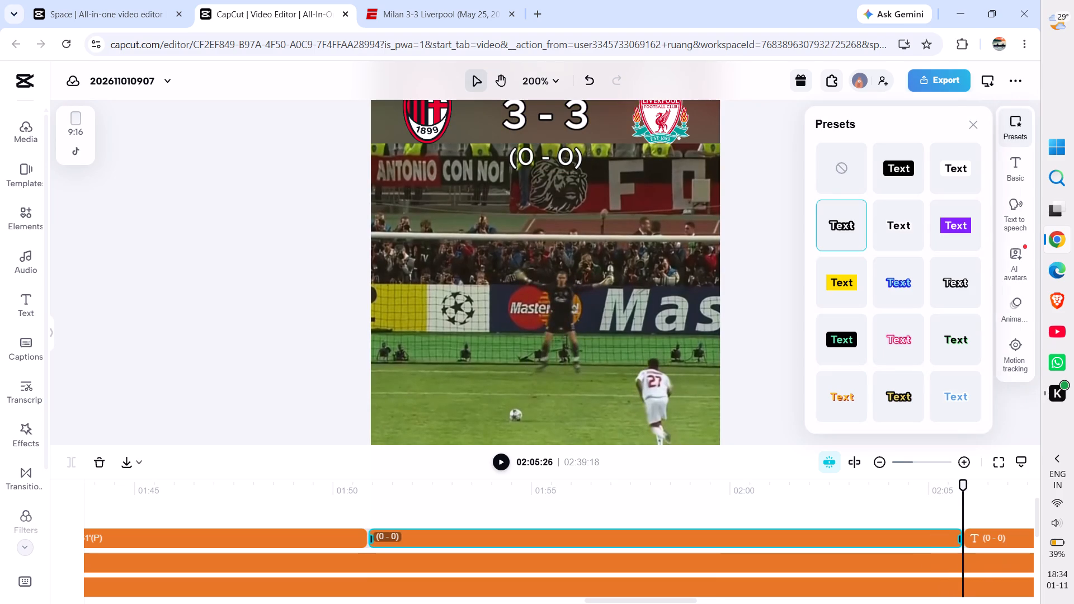
{"action": "key", "text": "Delete"}
Move the (0 - 0) text clip up onto its own track above the penalty takers' captions, still starting at 02:05:26.
{"action": "scroll", "coordinate": [882, 528], "scroll_direction": "left", "scroll_amount": 3}
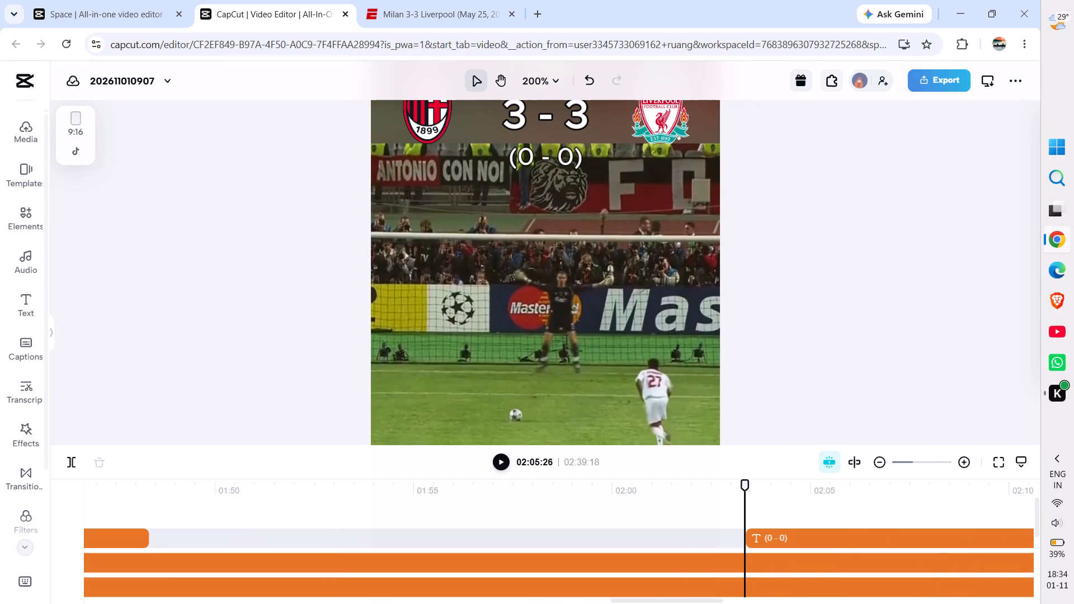
{"action": "scroll", "coordinate": [882, 528], "scroll_direction": "left", "scroll_amount": 3}
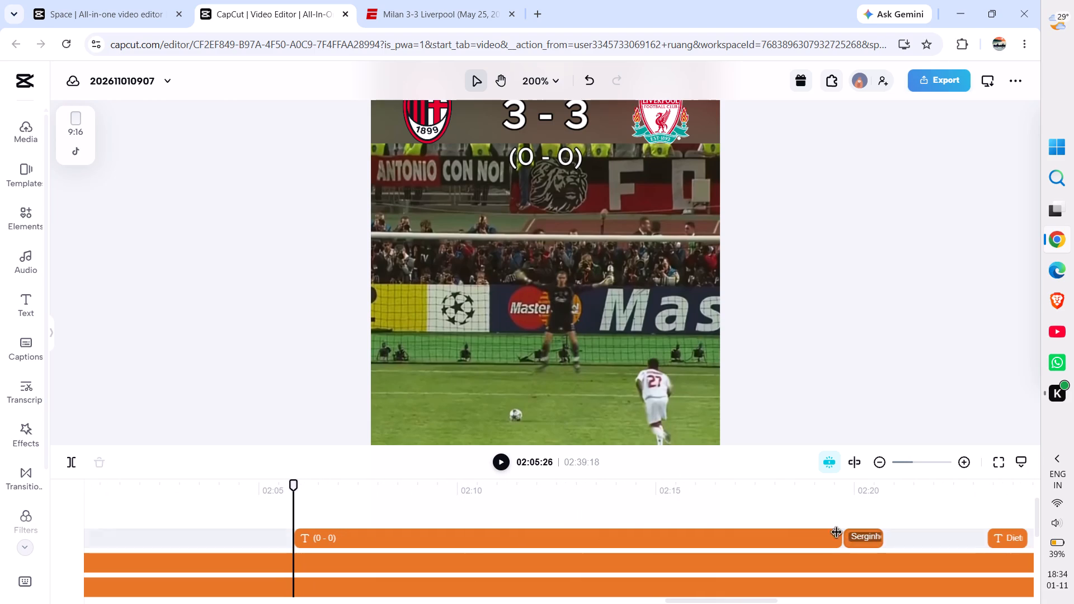
{"action": "scroll", "coordinate": [792, 533], "scroll_direction": "left", "scroll_amount": 1}
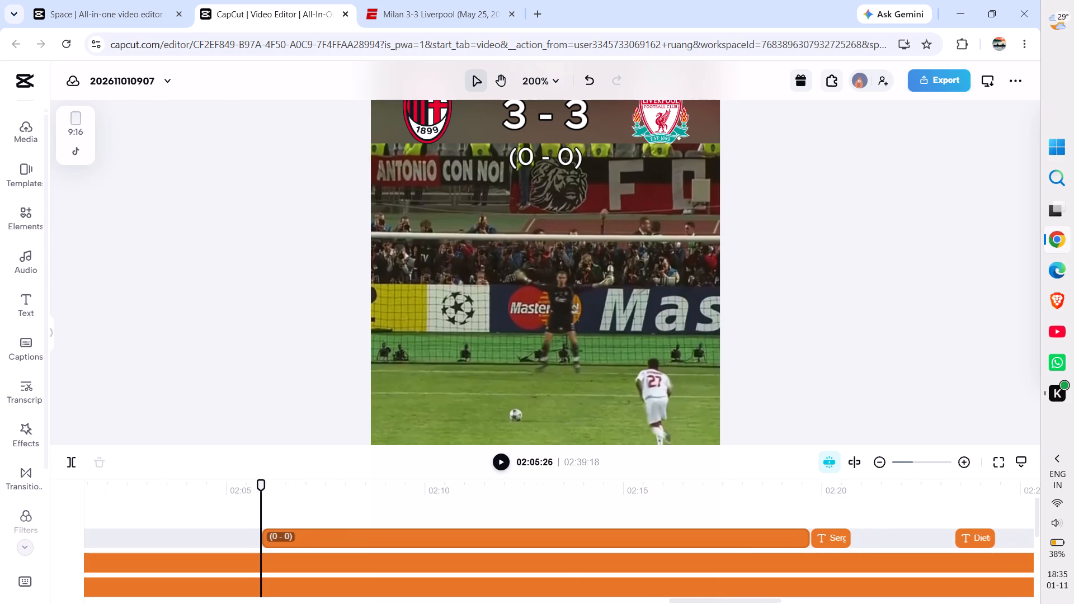
{"action": "key", "text": "ctrl+minus"}
{"action": "key", "text": "ctrl+minus"}
{"action": "key", "text": "ctrl+minus"}
{"action": "key", "text": "ctrl+minus"}
{"action": "key", "text": "ctrl+minus"}
{"action": "key", "text": "ctrl+minus"}
{"action": "key", "text": "ctrl+minus"}
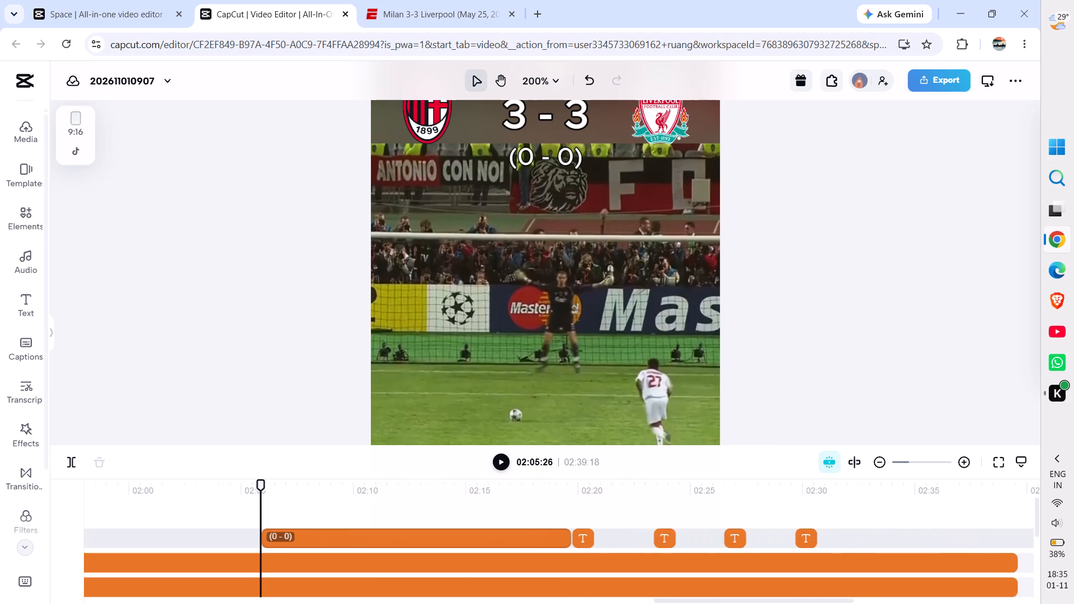
{"action": "key", "text": "ctrl+minus"}
{"action": "key", "text": "ctrl+minus"}
{"action": "key", "text": "ctrl+minus"}
{"action": "key", "text": "ctrl+minus"}
{"action": "key", "text": "ctrl+minus"}
{"action": "key", "text": "ctrl+minus"}
{"action": "key", "text": "ctrl+minus"}
{"action": "key", "text": "ctrl+minus"}
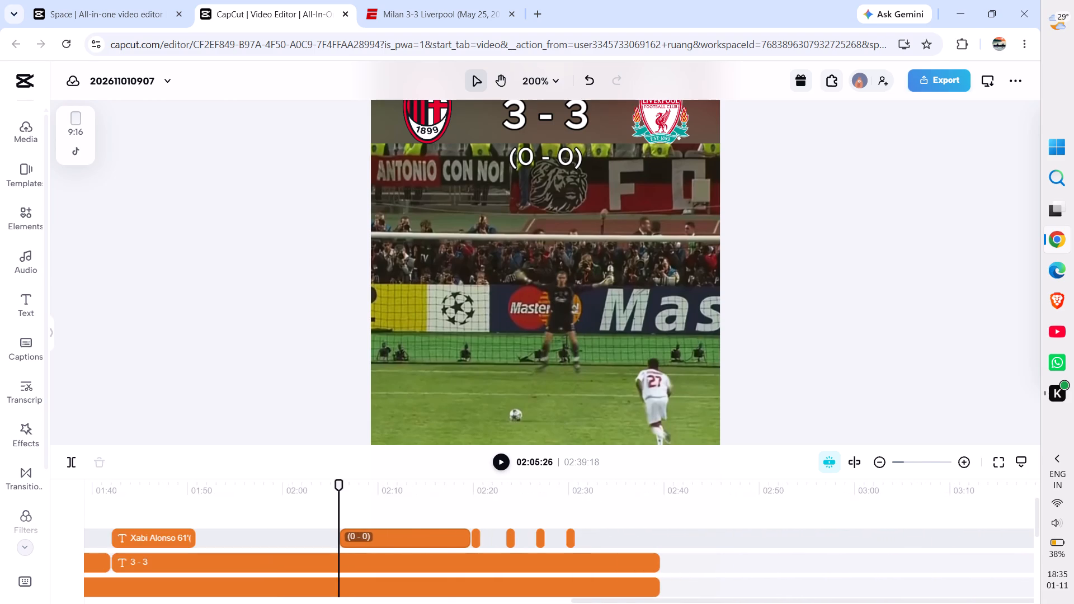
{"action": "key", "text": "ctrl+minus"}
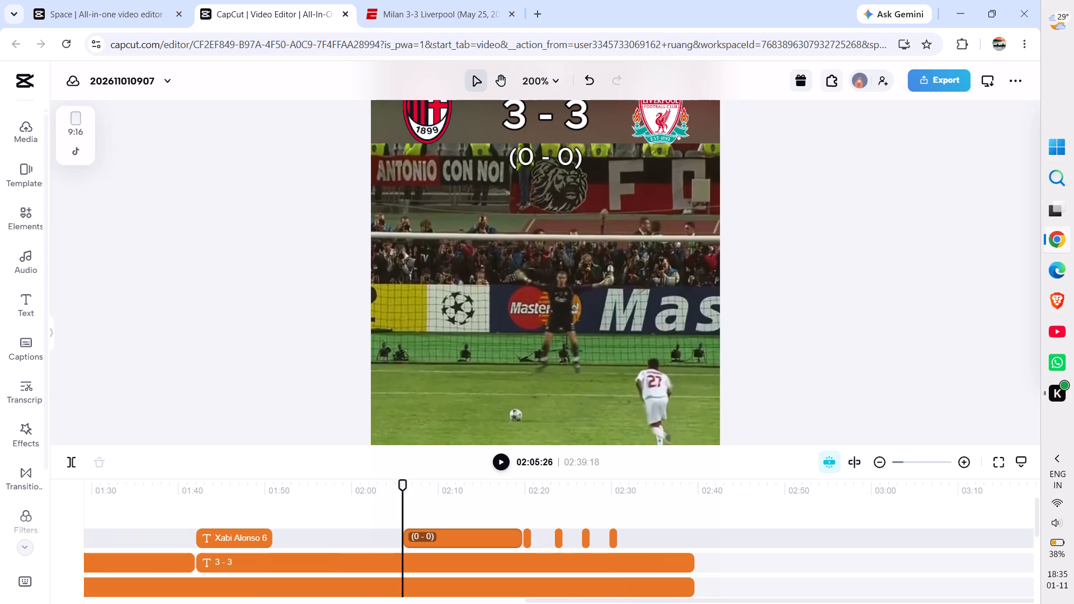
{"action": "key", "text": "ctrl+equal"}
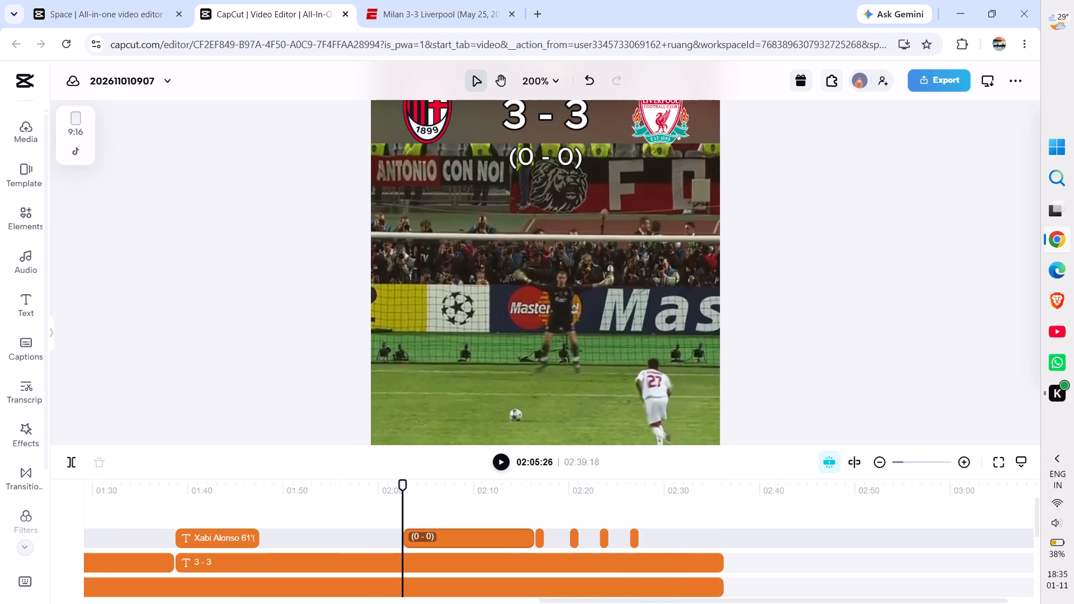
{"action": "key", "text": "ctrl+equal"}
{"action": "key", "text": "ctrl+equal"}
{"action": "key", "text": "ctrl+equal"}
{"action": "key", "text": "ctrl+equal"}
{"action": "key", "text": "ctrl+equal"}
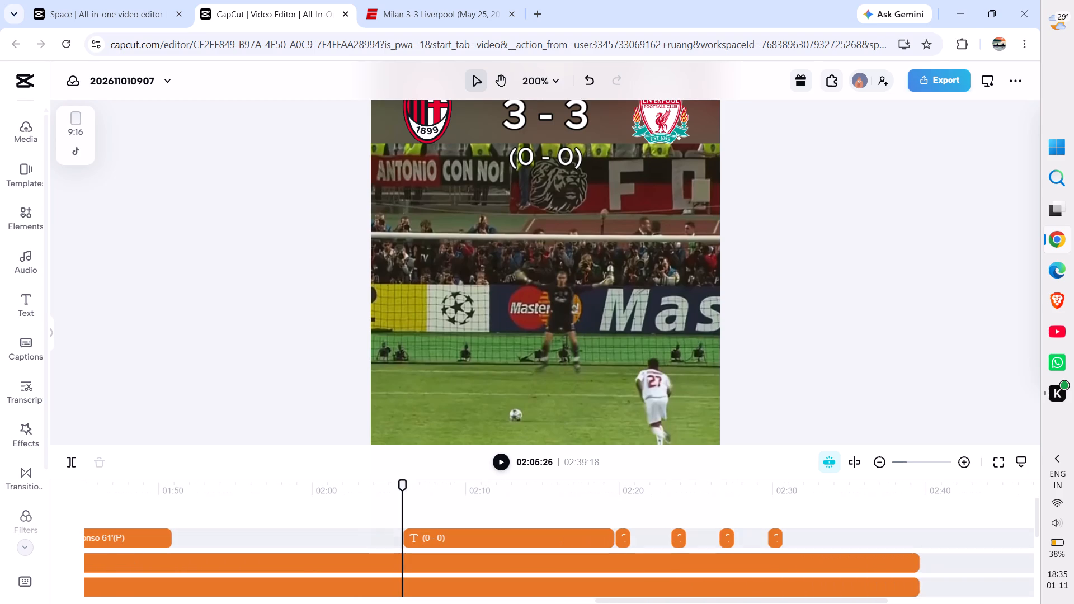
{"action": "left_click_drag", "start_coordinate": [516, 537], "coordinate": [518, 518]}
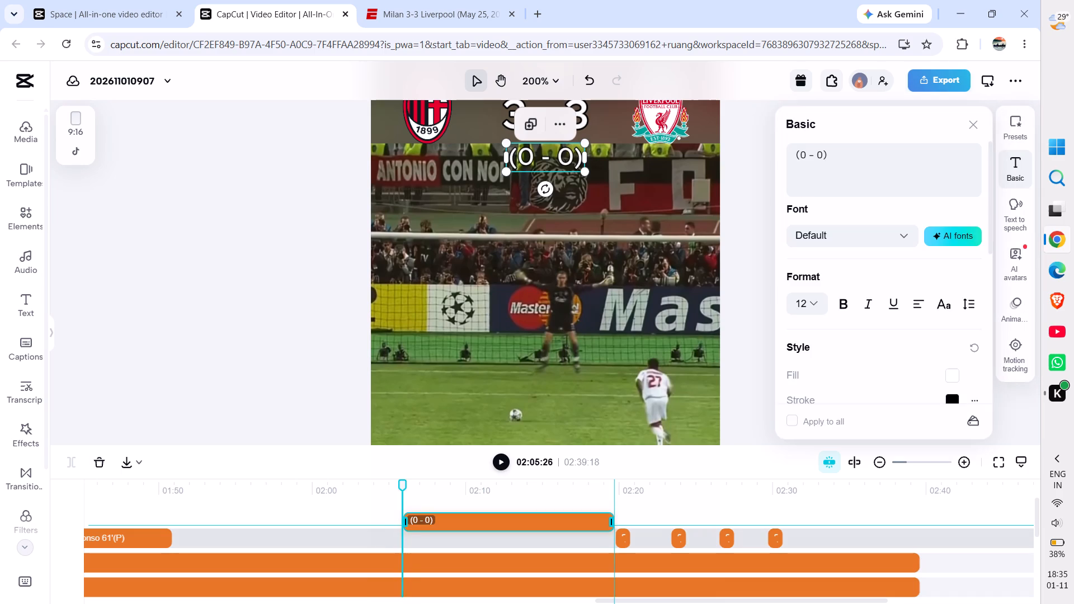
{"action": "left_click_drag", "start_coordinate": [518, 518], "coordinate": [518, 513]}
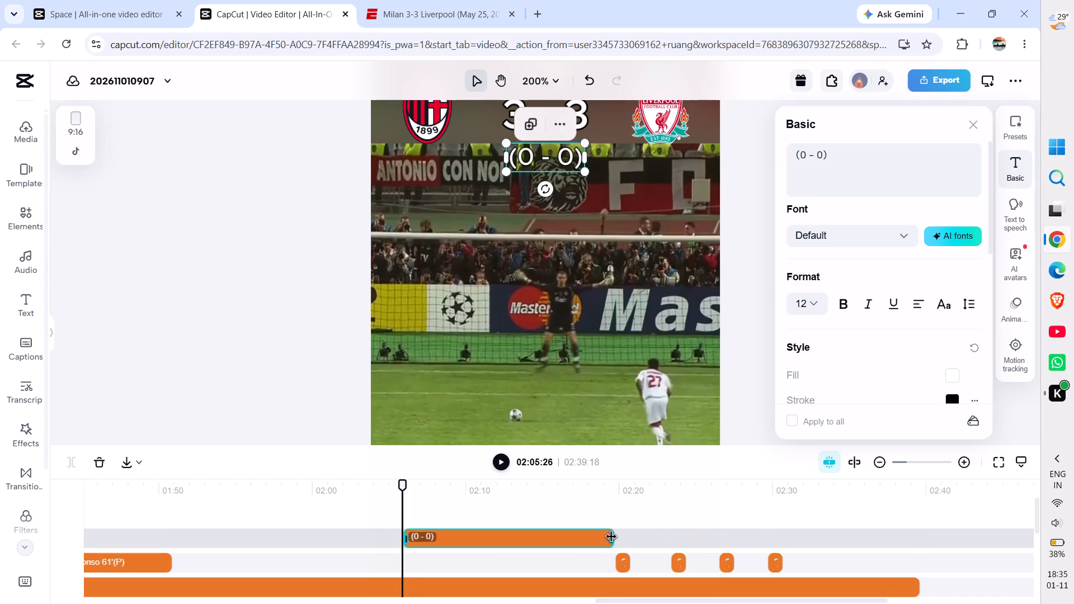
Extend the end of the (0 - 0) text clip to about 02:34:21, during the Liverpool players' celebration run.
{"action": "left_click_drag", "start_coordinate": [611, 538], "coordinate": [877, 533]}
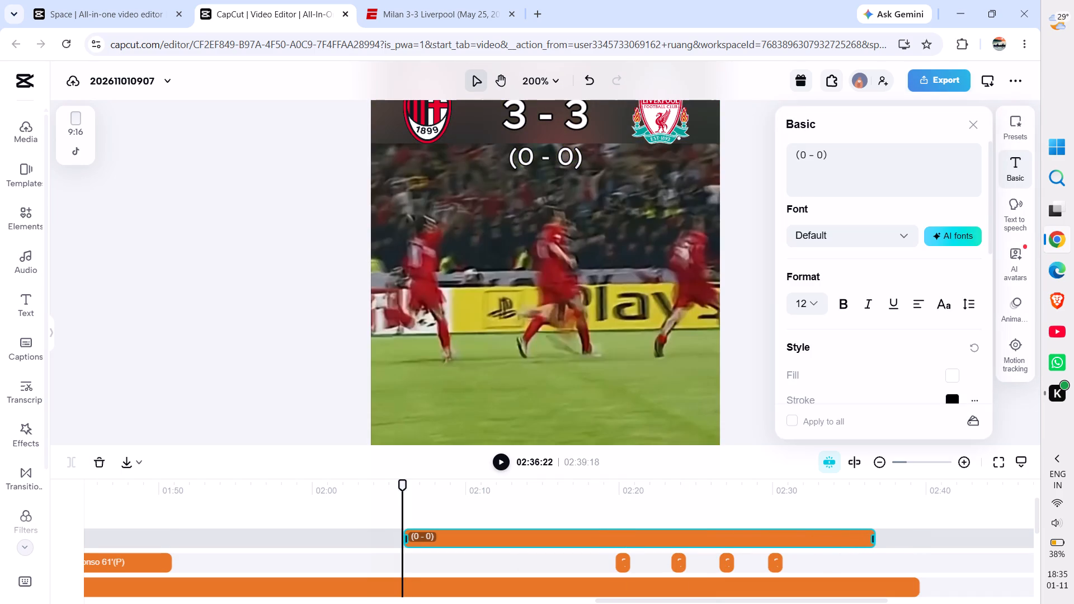
{"action": "left_click_drag", "start_coordinate": [877, 533], "coordinate": [868, 535]}
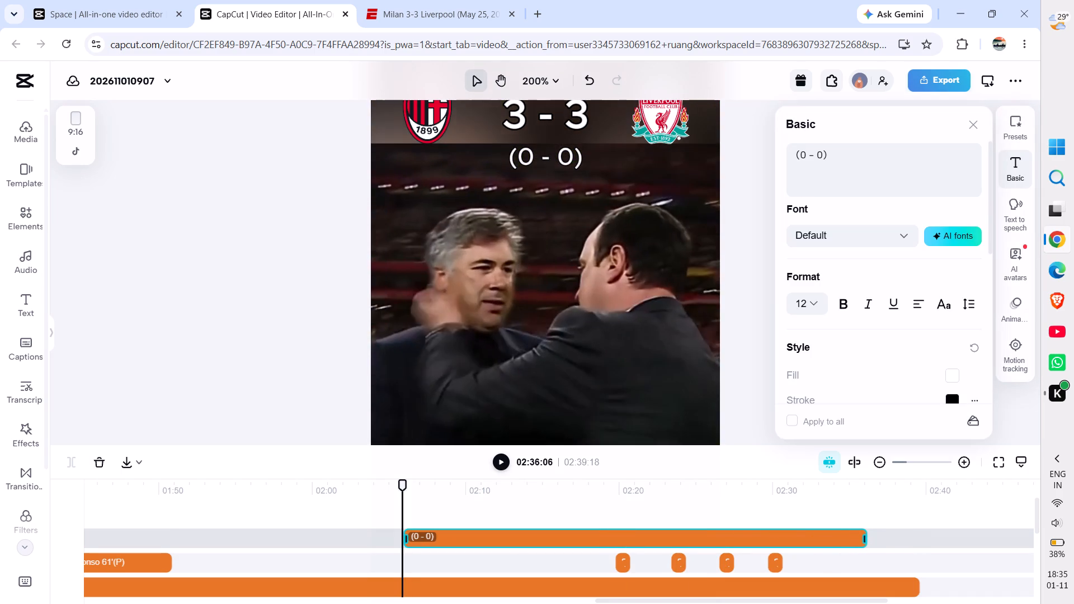
{"action": "left_click_drag", "start_coordinate": [868, 535], "coordinate": [852, 537]}
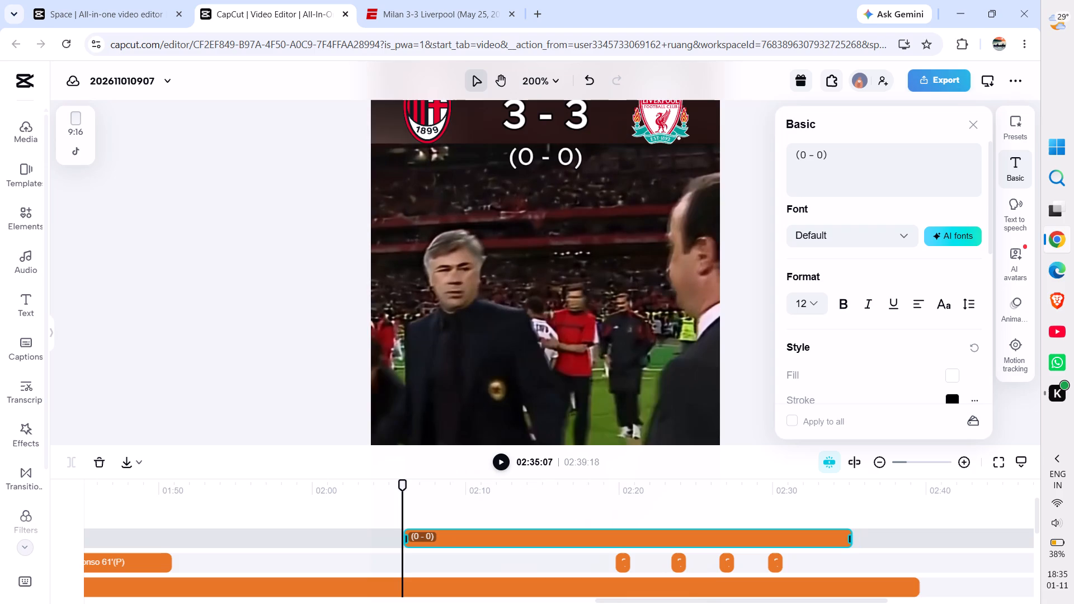
{"action": "left_click_drag", "start_coordinate": [852, 537], "coordinate": [845, 537]}
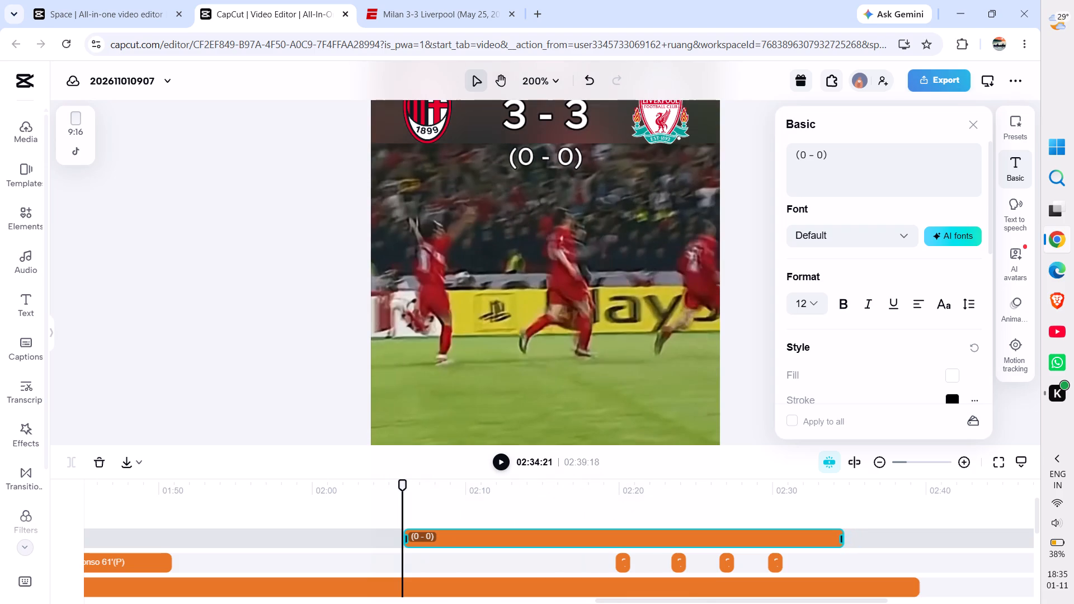
{"action": "left_click_drag", "start_coordinate": [845, 537], "coordinate": [846, 537]}
Move the extended (0 - 0) text clip down onto the track that holds the penalty takers' captions.
{"action": "left_click_drag", "start_coordinate": [667, 536], "coordinate": [667, 537]}
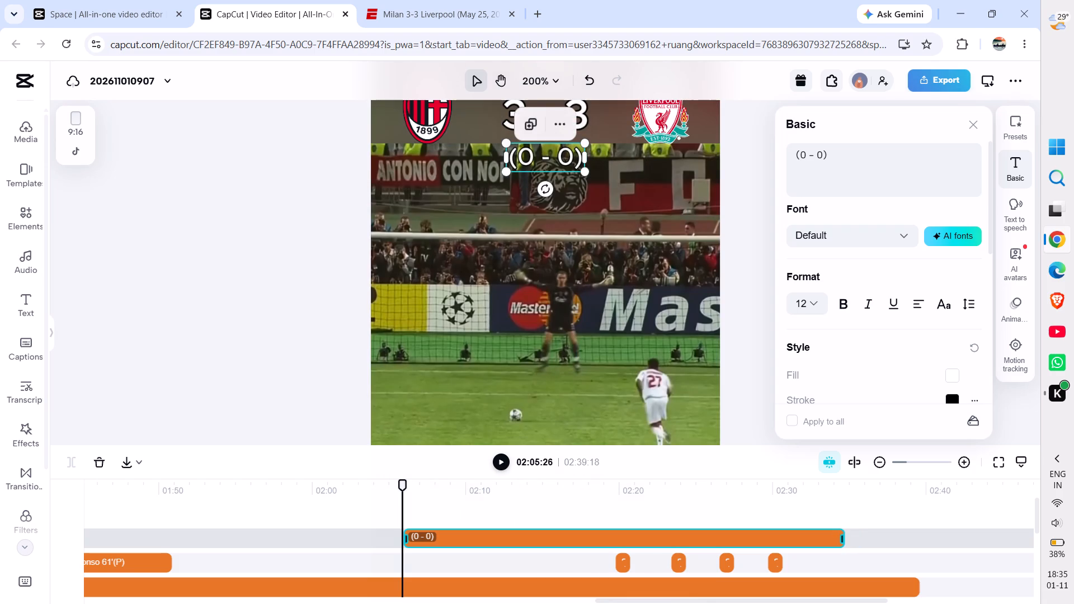
{"action": "left_click_drag", "start_coordinate": [667, 537], "coordinate": [679, 559]}
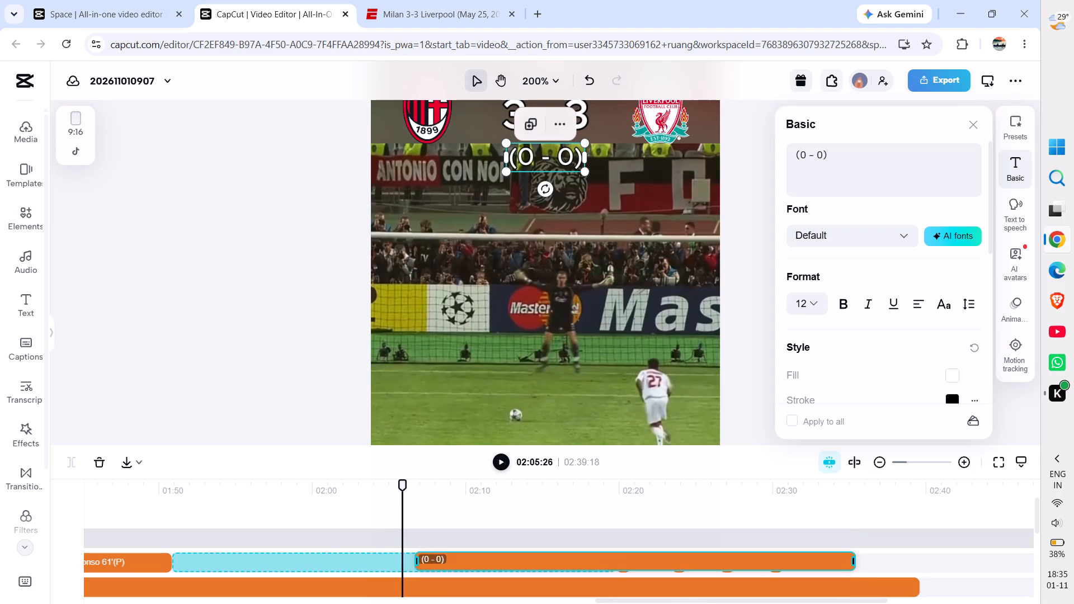
{"action": "left_click_drag", "start_coordinate": [679, 559], "coordinate": [690, 566]}
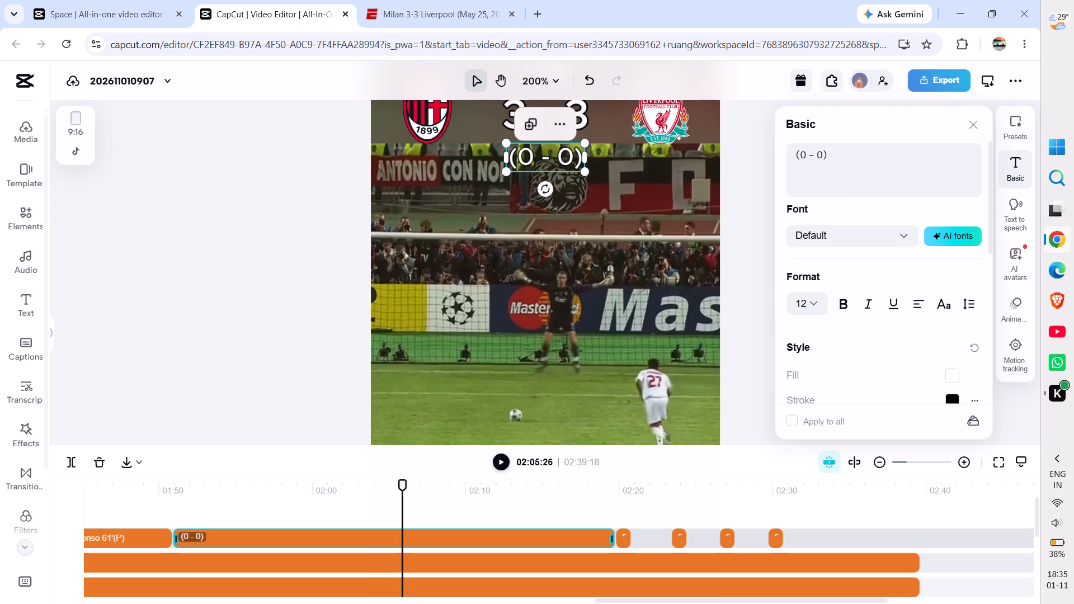
Move the four penalty takers' captions, from Serginho ❌ to Djibril Cissé ✅, up onto a separate track above the (0 - 0) clip.
{"action": "left_click_drag", "start_coordinate": [620, 533], "coordinate": [613, 501]}
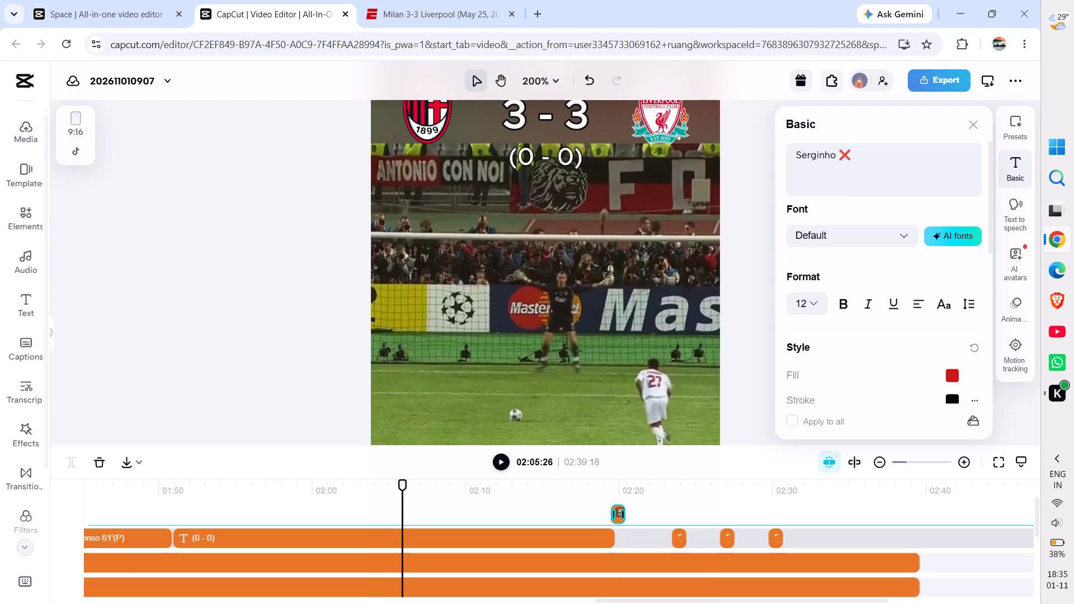
{"action": "left_click_drag", "start_coordinate": [613, 501], "coordinate": [611, 496]}
{"action": "left_click_drag", "start_coordinate": [679, 561], "coordinate": [677, 547]}
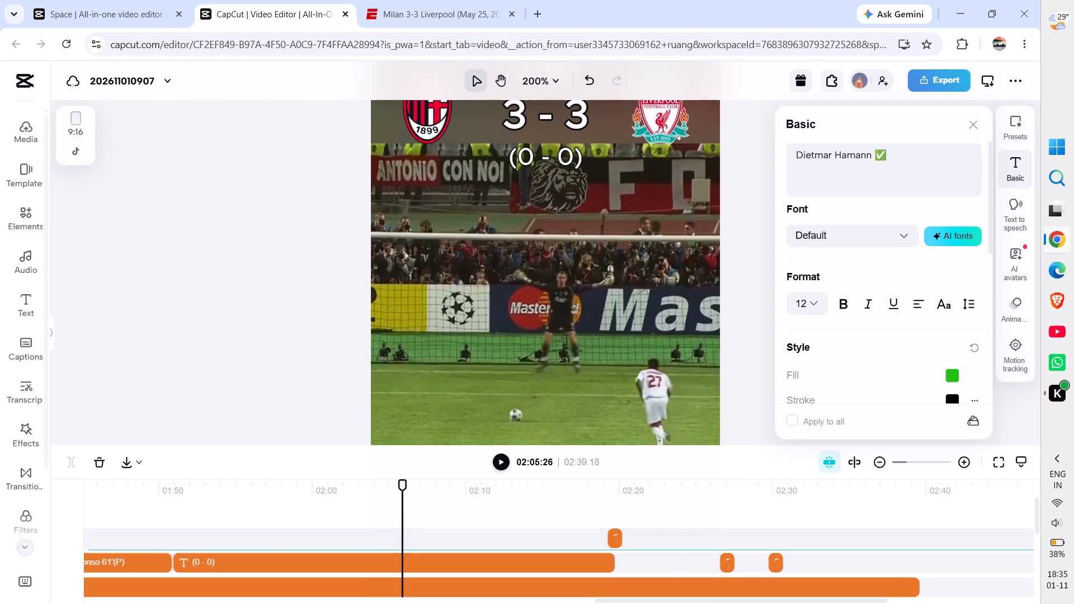
{"action": "left_click_drag", "start_coordinate": [677, 547], "coordinate": [673, 528]}
{"action": "left_click_drag", "start_coordinate": [727, 560], "coordinate": [723, 540]}
{"action": "left_click_drag", "start_coordinate": [774, 558], "coordinate": [764, 535]}
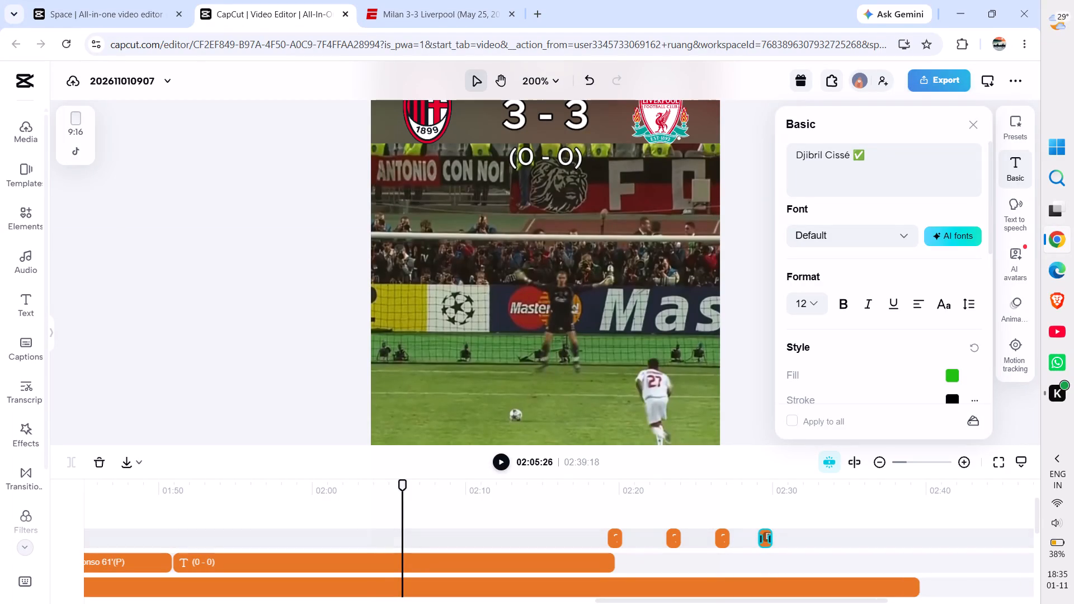
Shift the (0 - 0) text clip along its track so that it starts at the playhead, at 02:05:26.
{"action": "left_click_drag", "start_coordinate": [437, 563], "coordinate": [721, 559]}
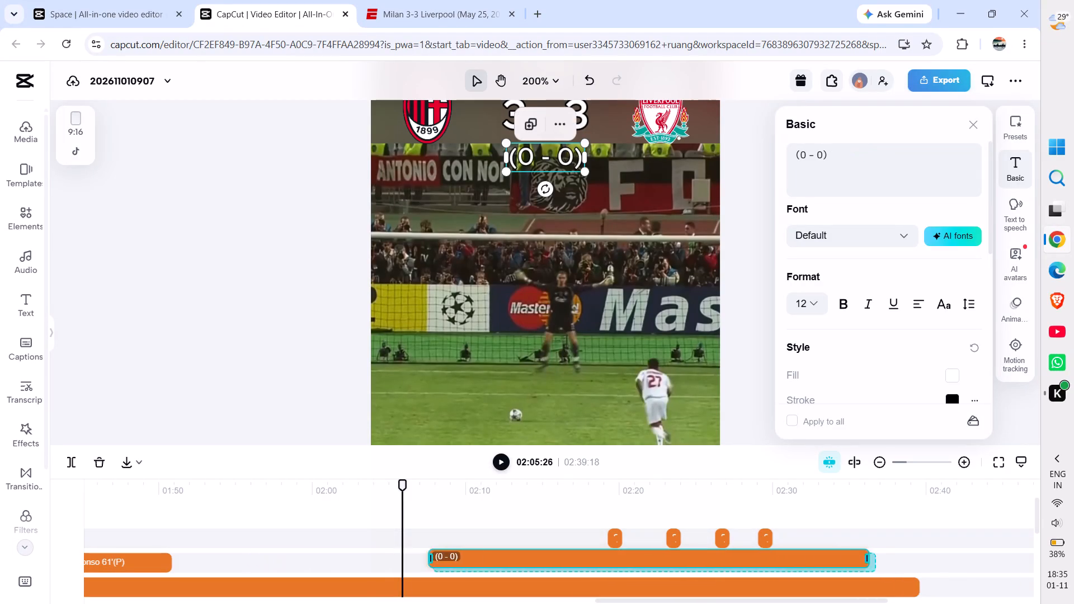
{"action": "left_click_drag", "start_coordinate": [721, 559], "coordinate": [675, 570]}
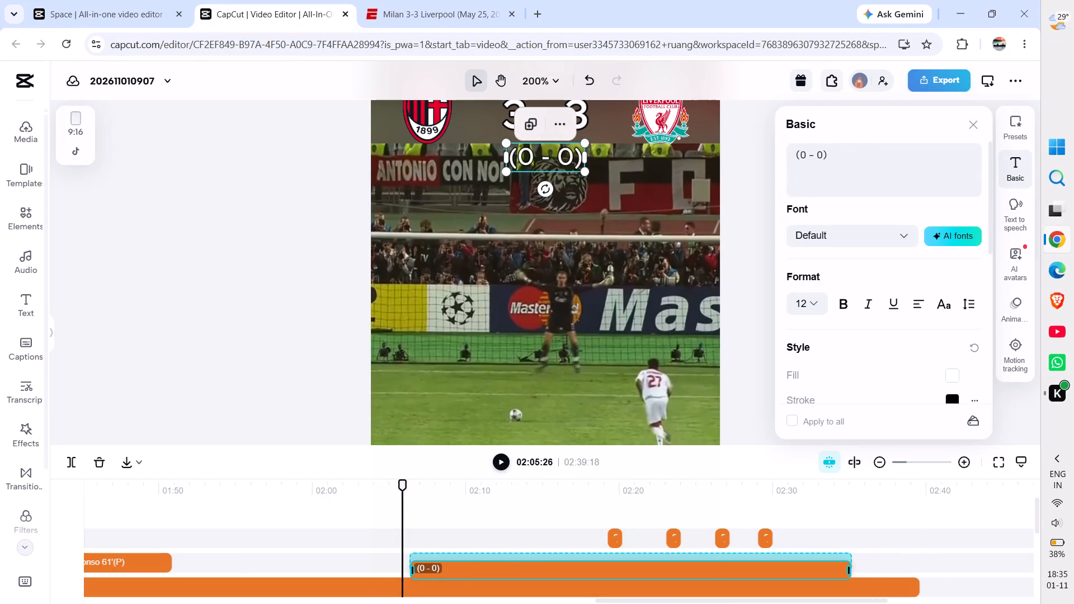
{"action": "left_click_drag", "start_coordinate": [675, 570], "coordinate": [667, 567]}
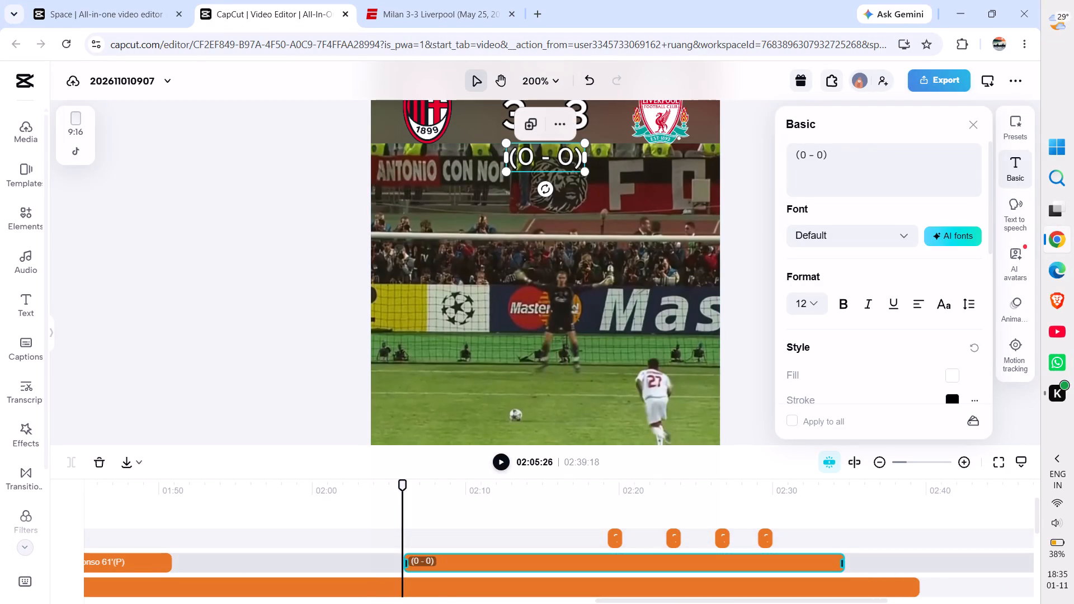
Play the first shootout penalty from 02:05:26 to about 02:08.
{"action": "left_click", "coordinate": [253, 285]}
{"action": "key", "text": "space"}
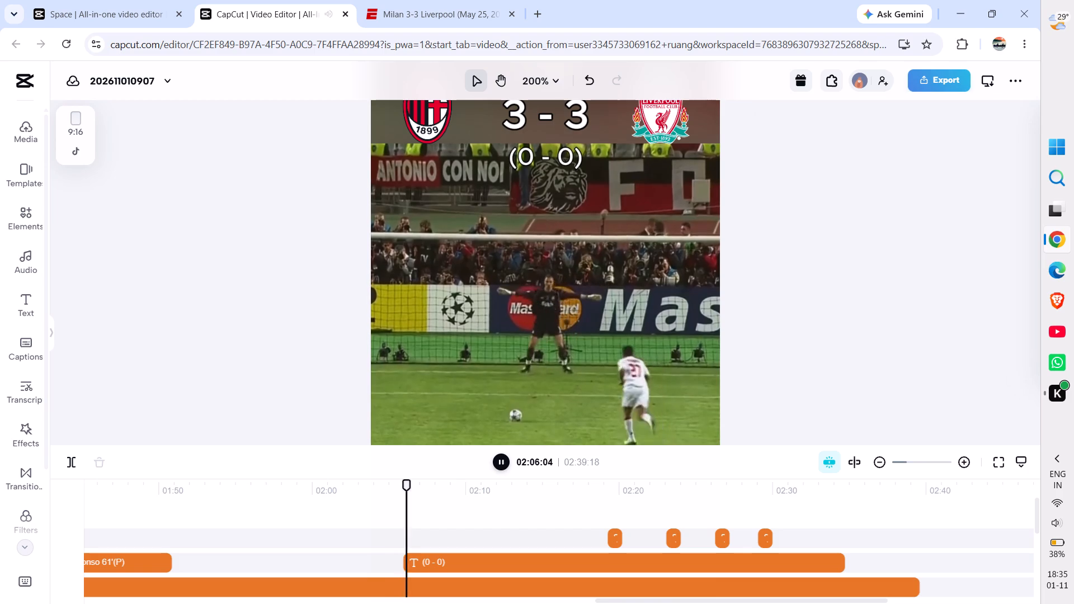
{"action": "key", "text": "space"}
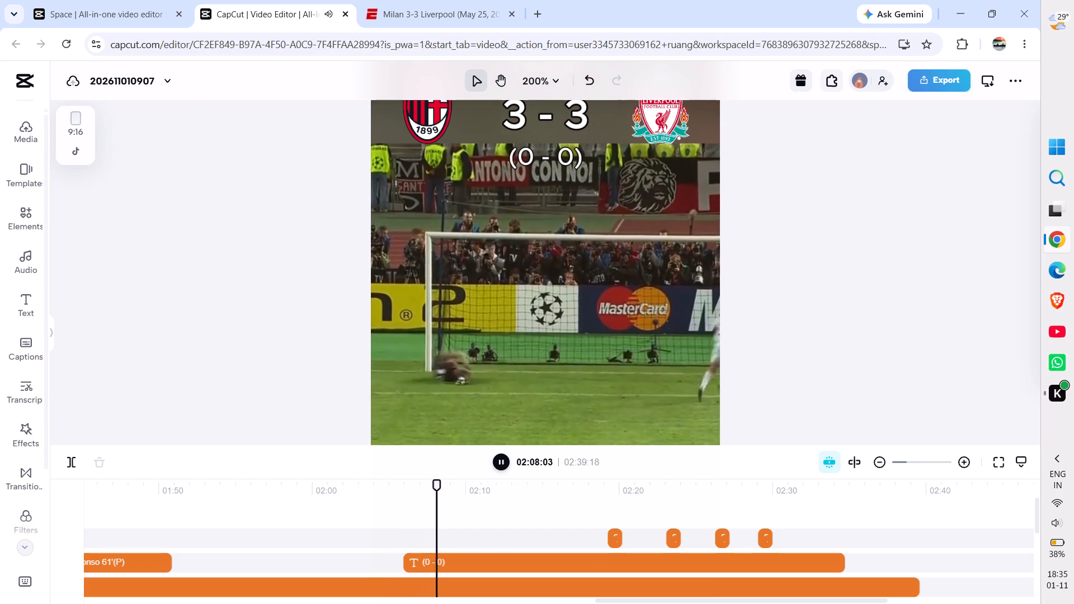
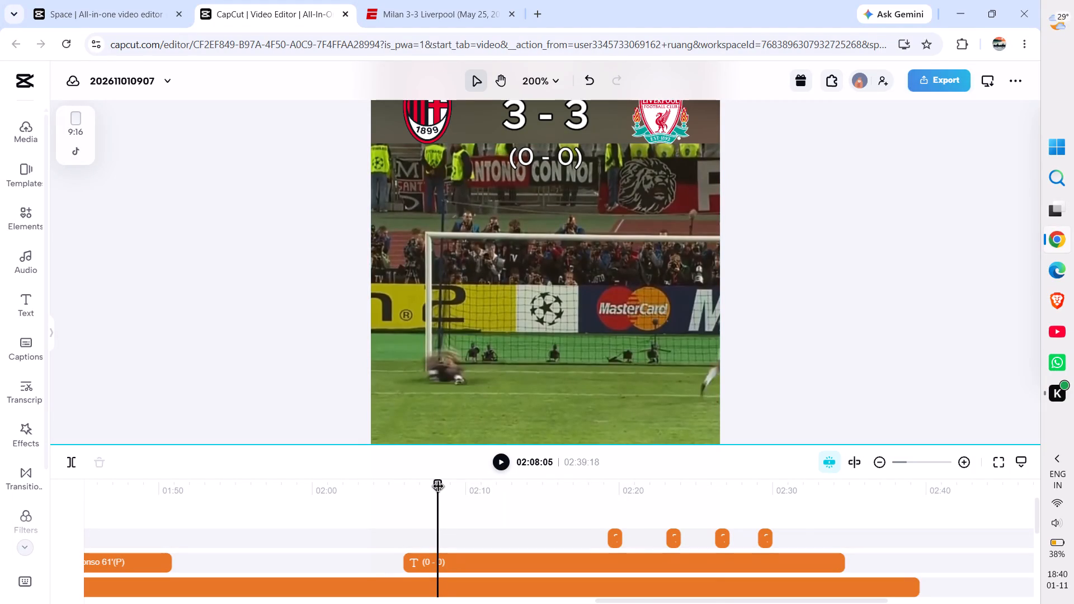
Move the Serginho ❌ caption along its track to start at 02:07:09, as the first shootout penalty is struck.
{"action": "key", "text": "ctrl+equal"}
{"action": "key", "text": "ctrl+equal"}
{"action": "key", "text": "ctrl+equal"}
{"action": "key", "text": "ctrl+equal"}
{"action": "key", "text": "ctrl+equal"}
{"action": "key", "text": "ctrl+equal"}
{"action": "key", "text": "ctrl+equal"}
{"action": "key", "text": "ctrl+equal"}
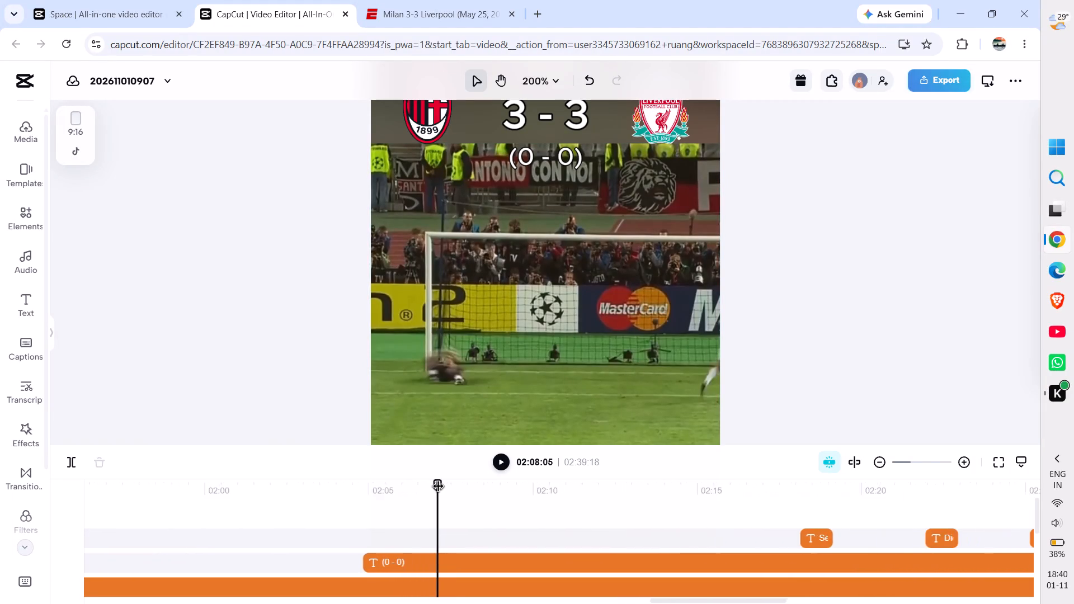
{"action": "key", "text": "ctrl+equal"}
{"action": "key", "text": "ctrl+equal"}
{"action": "key", "text": "ctrl+equal"}
{"action": "key", "text": "ctrl+equal"}
{"action": "key", "text": "ctrl+equal"}
{"action": "key", "text": "ctrl+equal"}
{"action": "key", "text": "ctrl+equal"}
{"action": "key", "text": "ctrl+equal"}
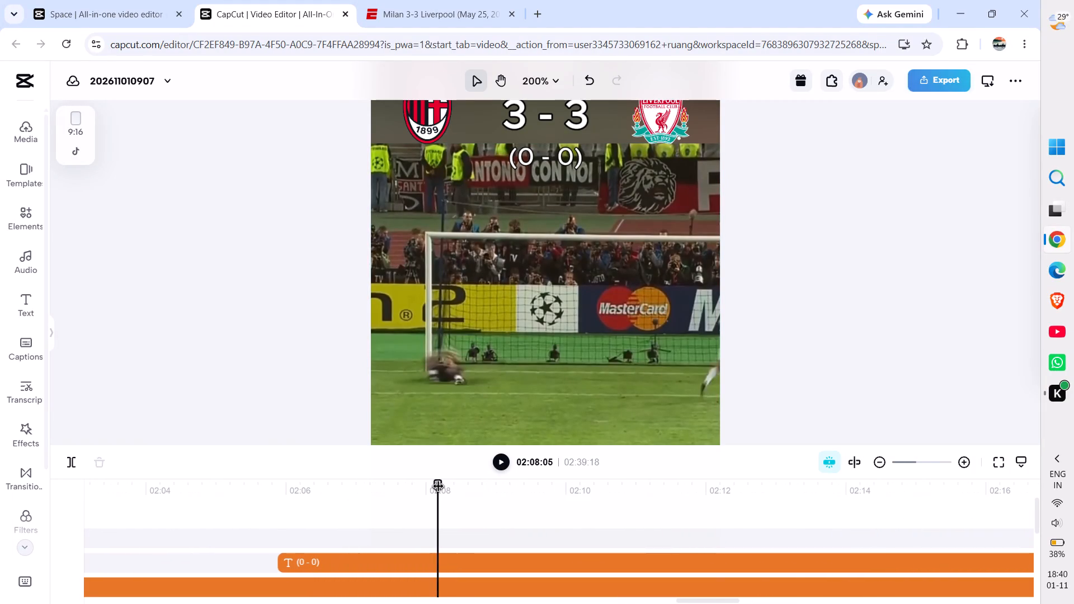
{"action": "left_click_drag", "start_coordinate": [441, 488], "coordinate": [419, 494]}
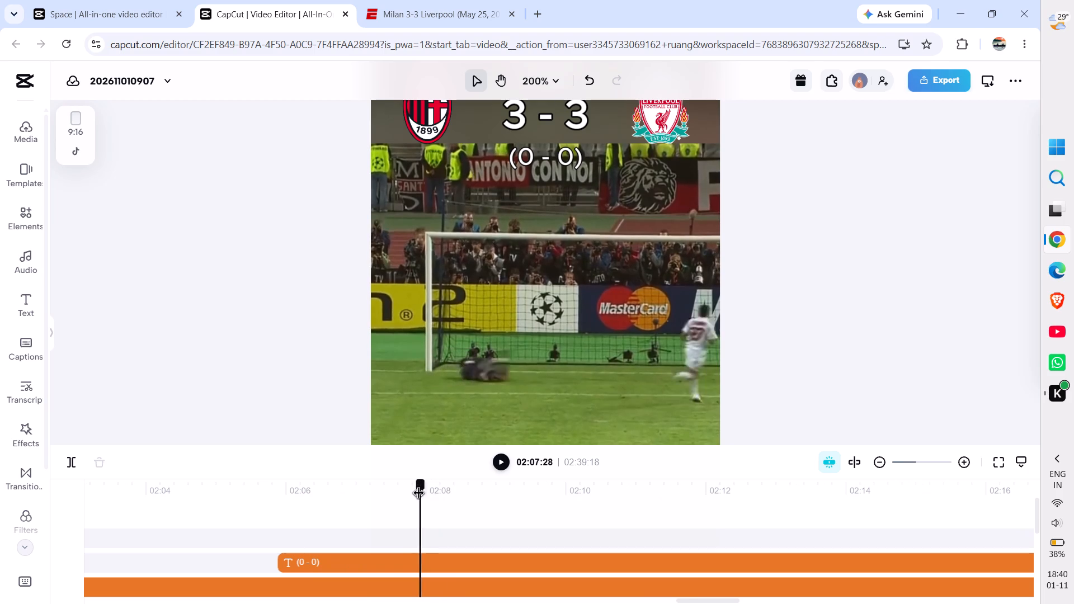
{"action": "left_click_drag", "start_coordinate": [419, 494], "coordinate": [332, 512]}
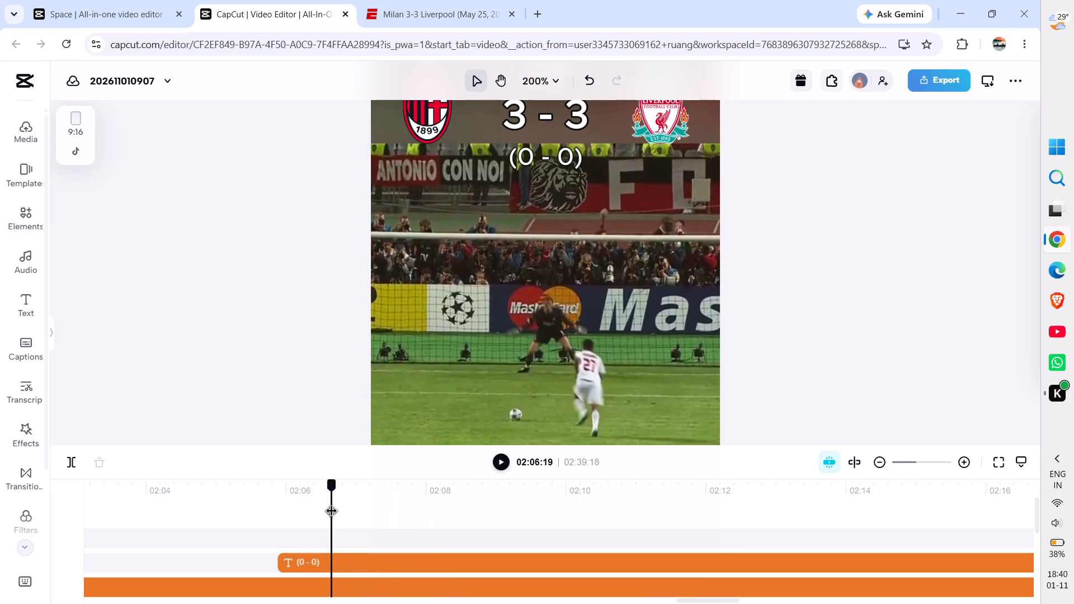
{"action": "left_click_drag", "start_coordinate": [332, 512], "coordinate": [376, 512]}
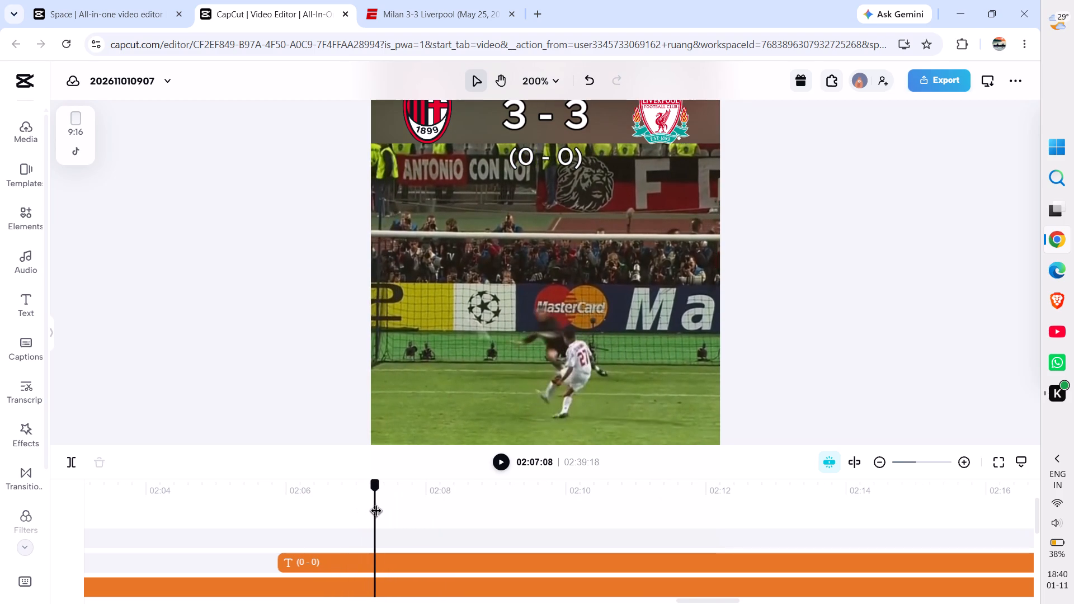
{"action": "left_click_drag", "start_coordinate": [376, 512], "coordinate": [377, 512]}
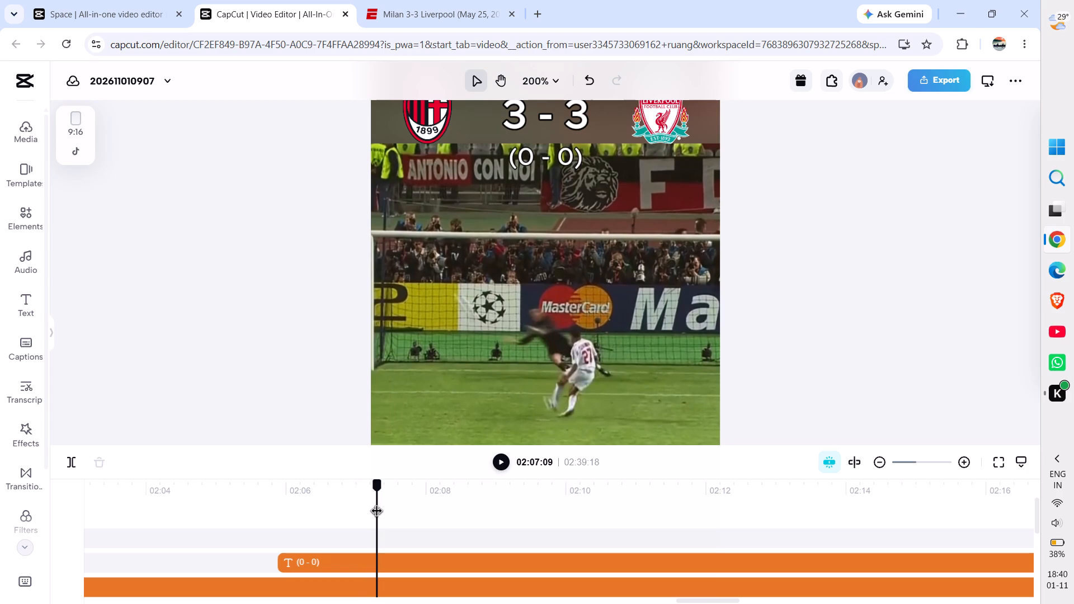
{"action": "scroll", "coordinate": [596, 499], "scroll_direction": "left", "scroll_amount": 5}
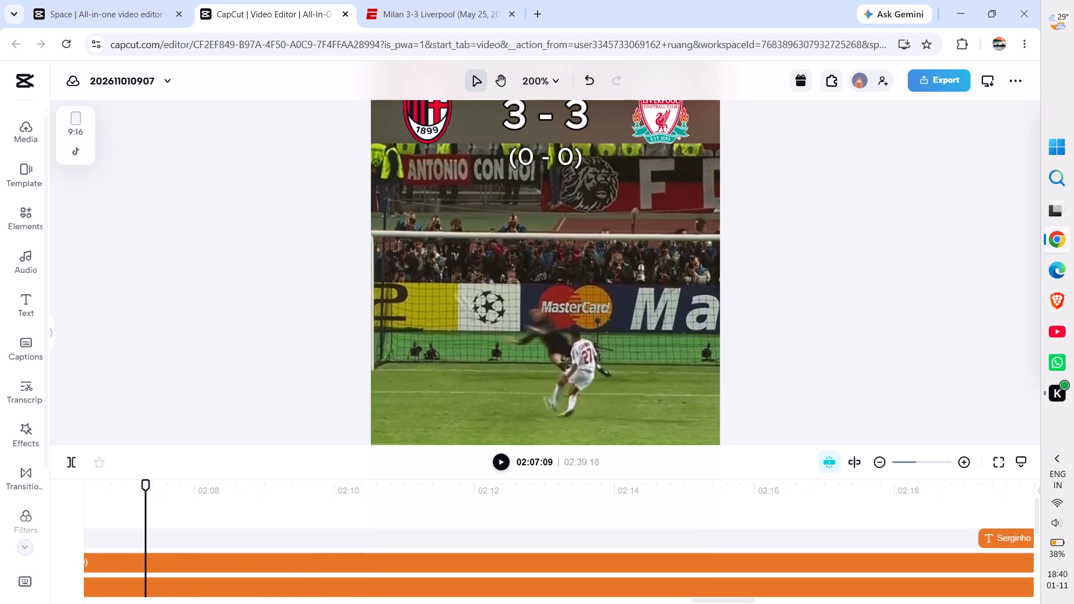
{"action": "left_click_drag", "start_coordinate": [1015, 536], "coordinate": [276, 549]}
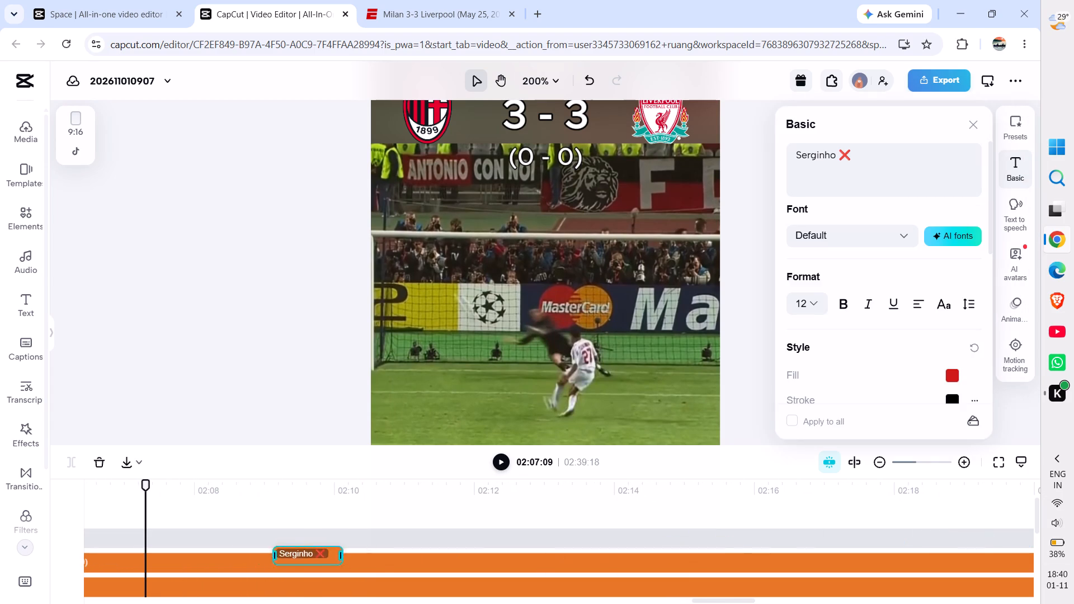
{"action": "left_click_drag", "start_coordinate": [276, 549], "coordinate": [187, 539]}
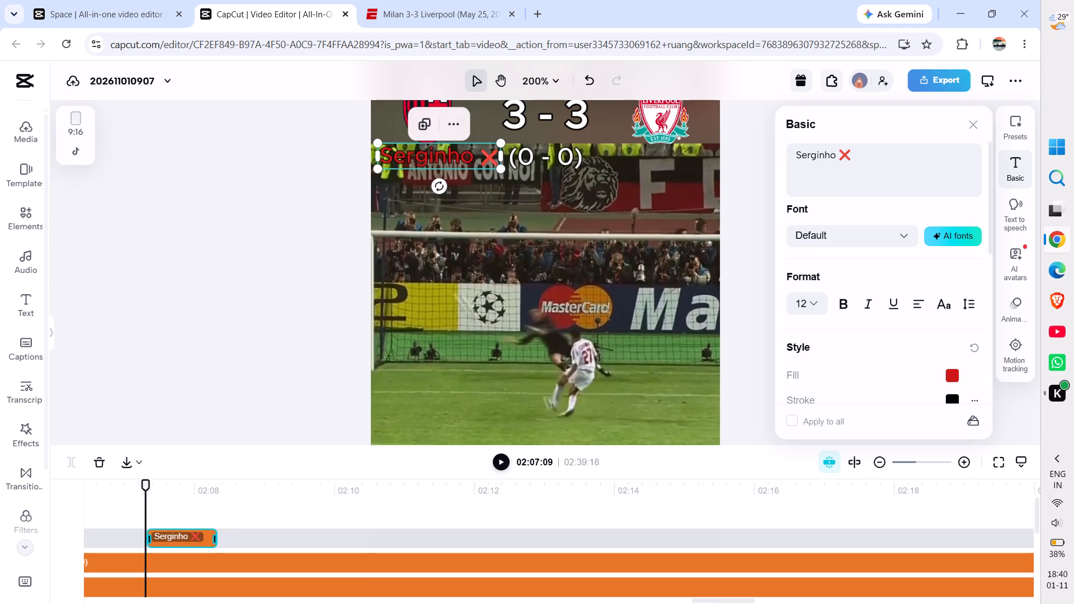
{"action": "left_click", "coordinate": [270, 322]}
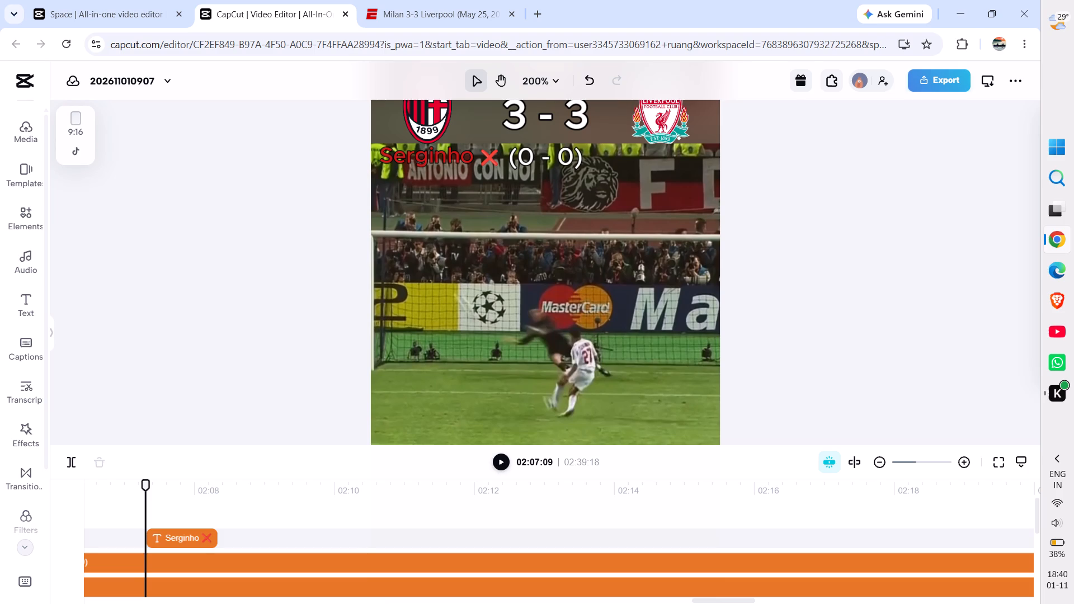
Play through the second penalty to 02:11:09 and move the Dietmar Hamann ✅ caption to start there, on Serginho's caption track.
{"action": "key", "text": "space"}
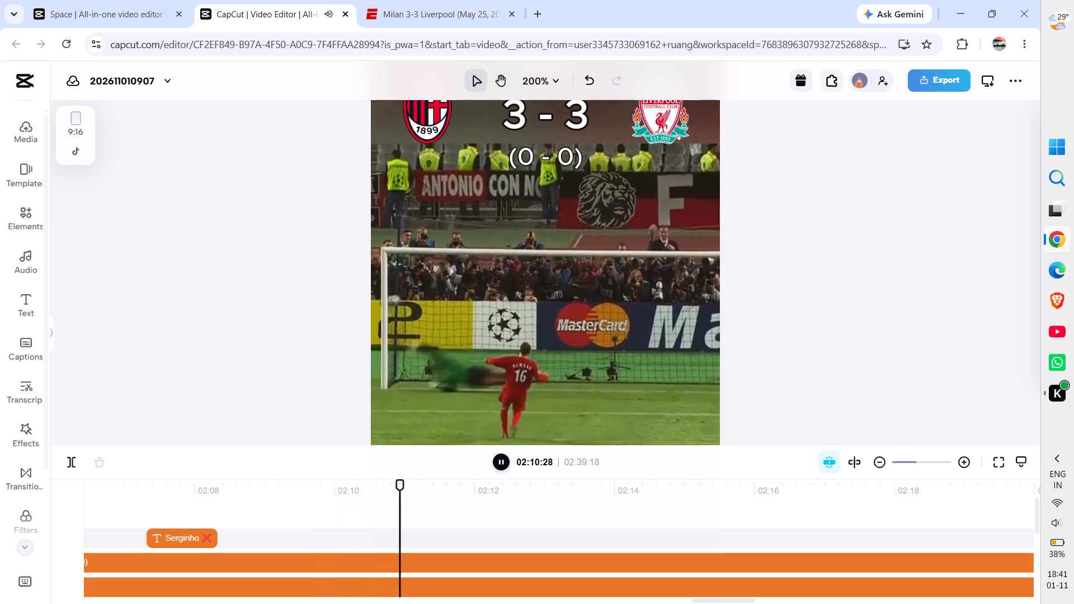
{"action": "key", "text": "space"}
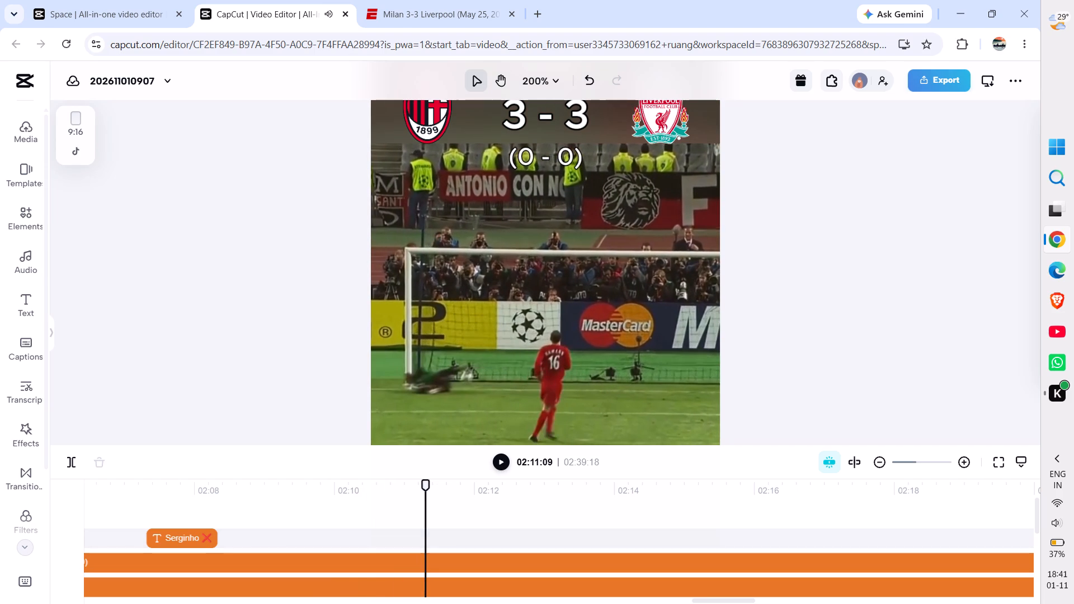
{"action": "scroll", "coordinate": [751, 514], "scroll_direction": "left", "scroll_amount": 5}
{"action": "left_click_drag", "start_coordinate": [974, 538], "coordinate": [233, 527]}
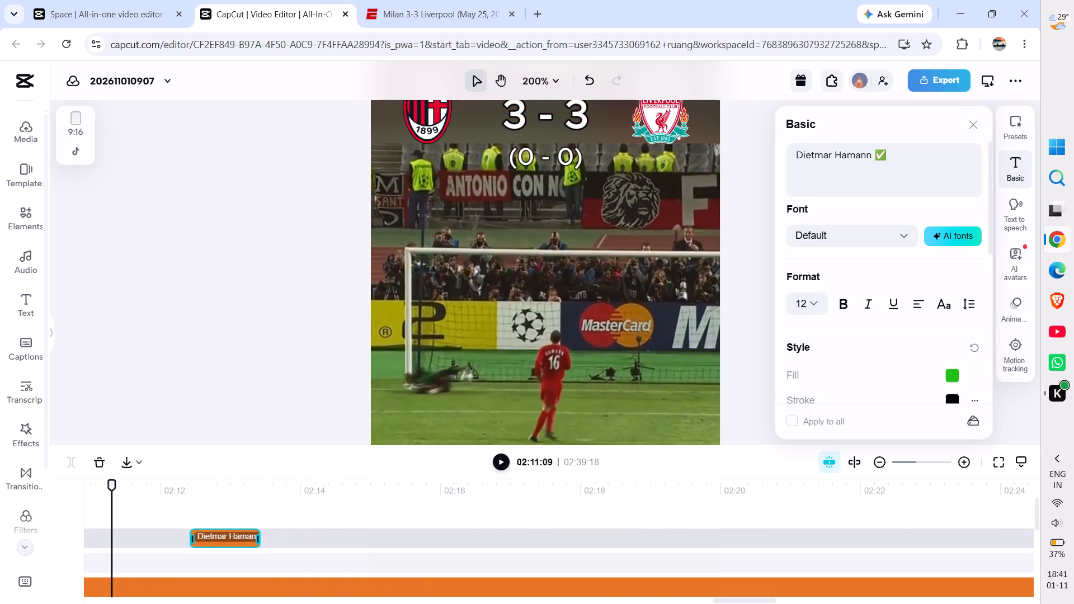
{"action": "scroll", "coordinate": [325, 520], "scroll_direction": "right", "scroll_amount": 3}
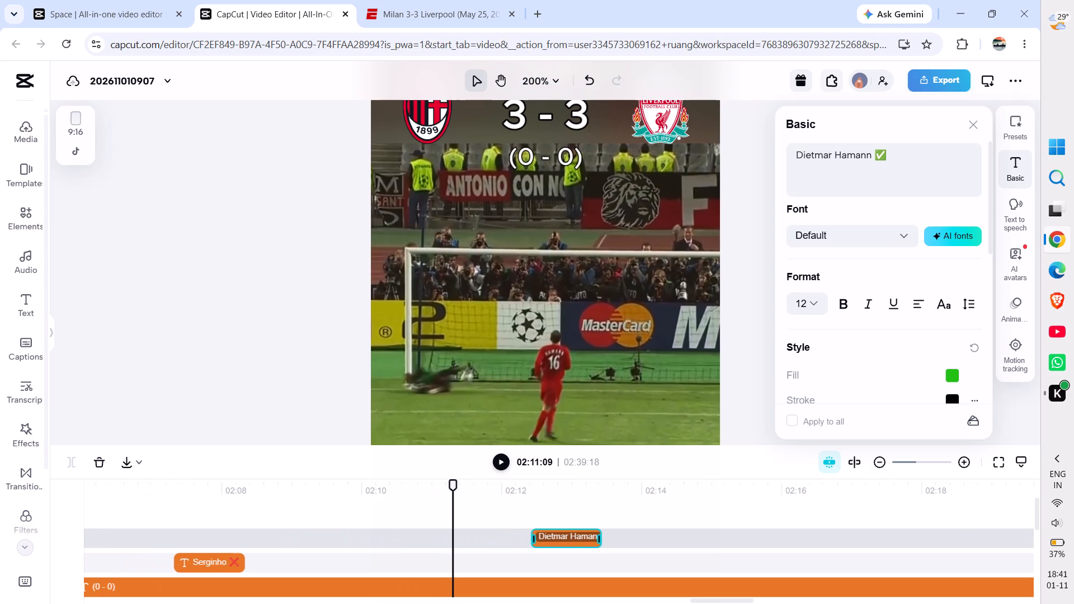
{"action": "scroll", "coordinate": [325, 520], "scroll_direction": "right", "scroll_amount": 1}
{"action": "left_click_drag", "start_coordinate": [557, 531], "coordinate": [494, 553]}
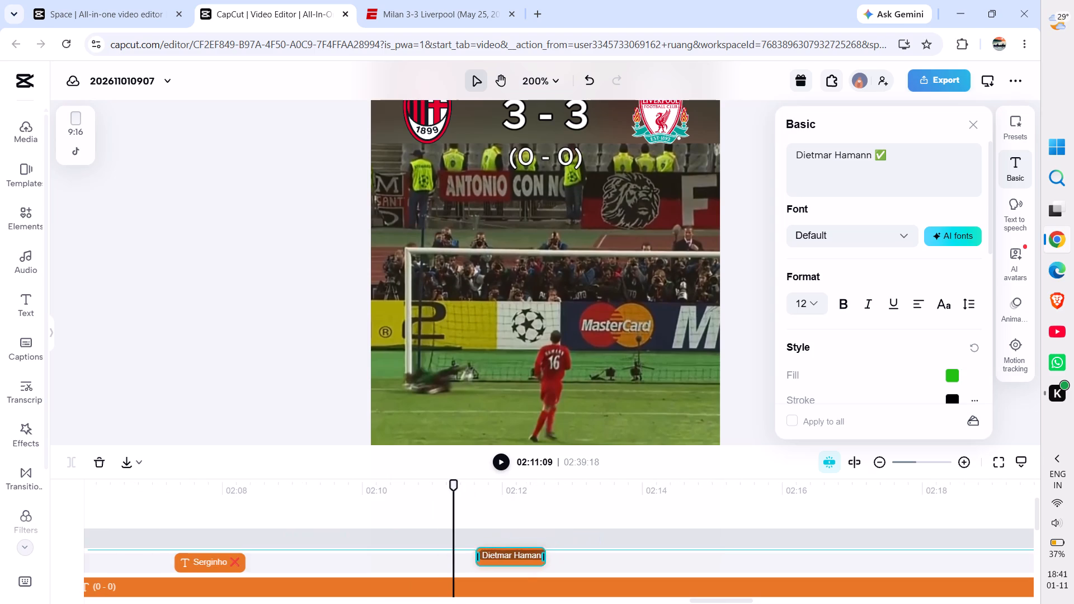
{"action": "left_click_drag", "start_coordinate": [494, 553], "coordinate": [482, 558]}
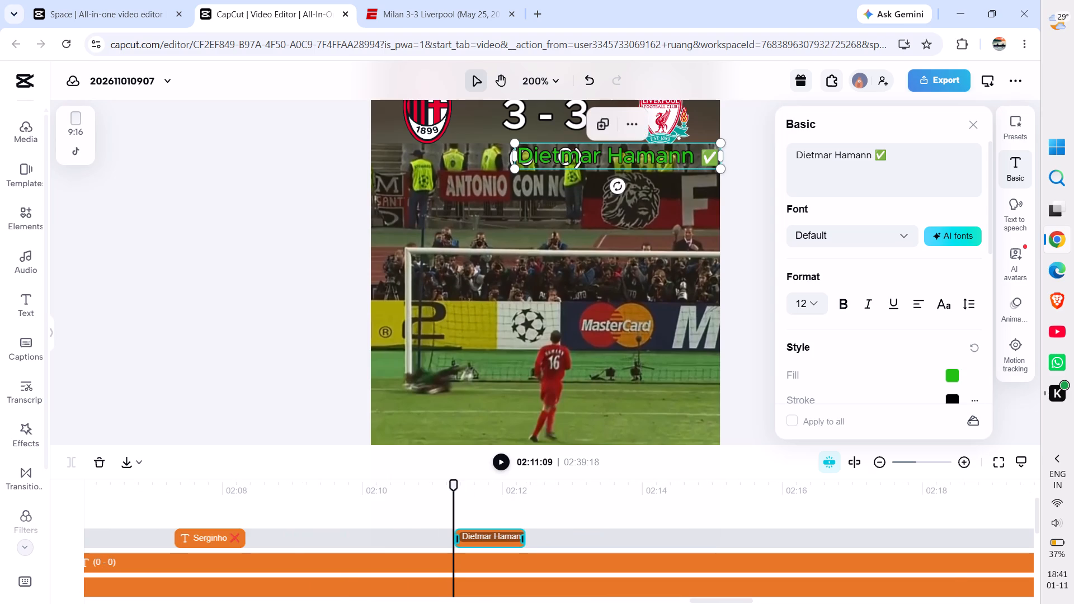
Split the (0 - 0) text clip at 02:10:29, as Hamann's penalty goes in.
{"action": "left_click_drag", "start_coordinate": [453, 485], "coordinate": [451, 485]}
{"action": "left_click_drag", "start_coordinate": [451, 485], "coordinate": [440, 485]}
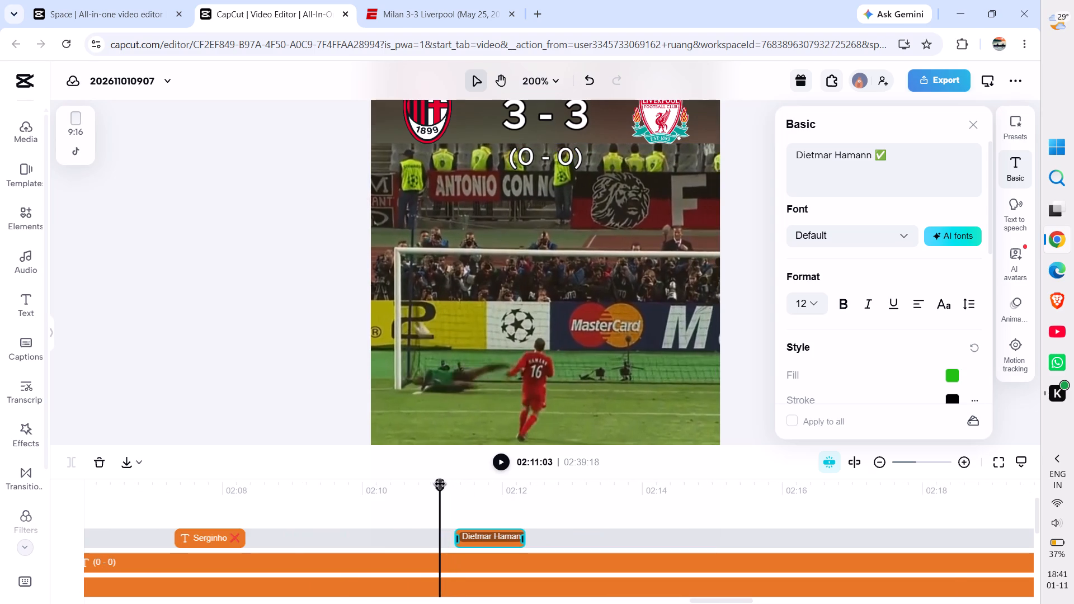
{"action": "left_click_drag", "start_coordinate": [440, 485], "coordinate": [406, 485]}
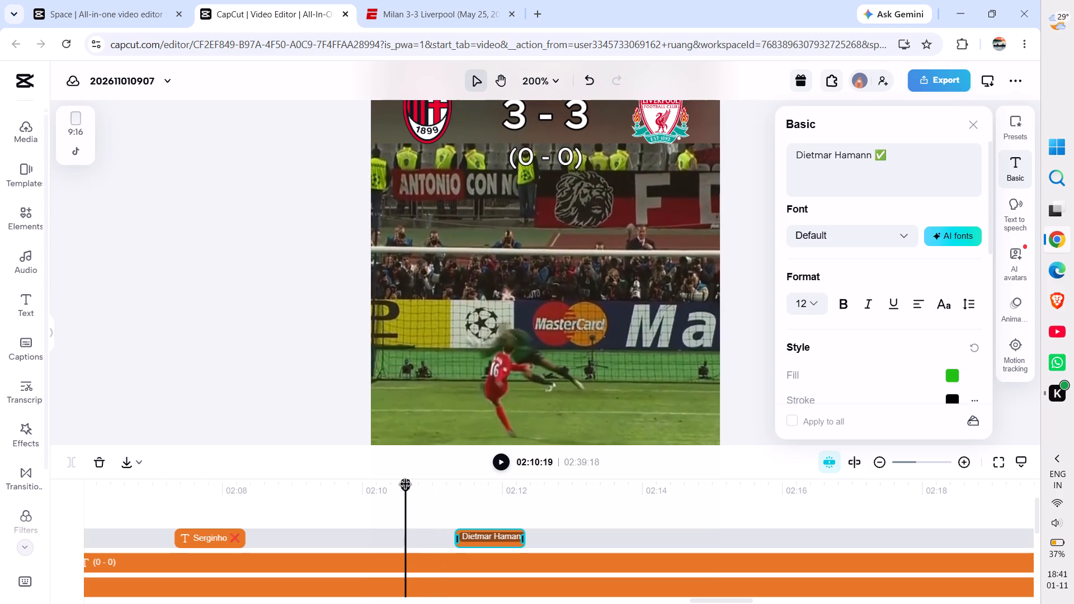
{"action": "left_click_drag", "start_coordinate": [406, 485], "coordinate": [428, 486]}
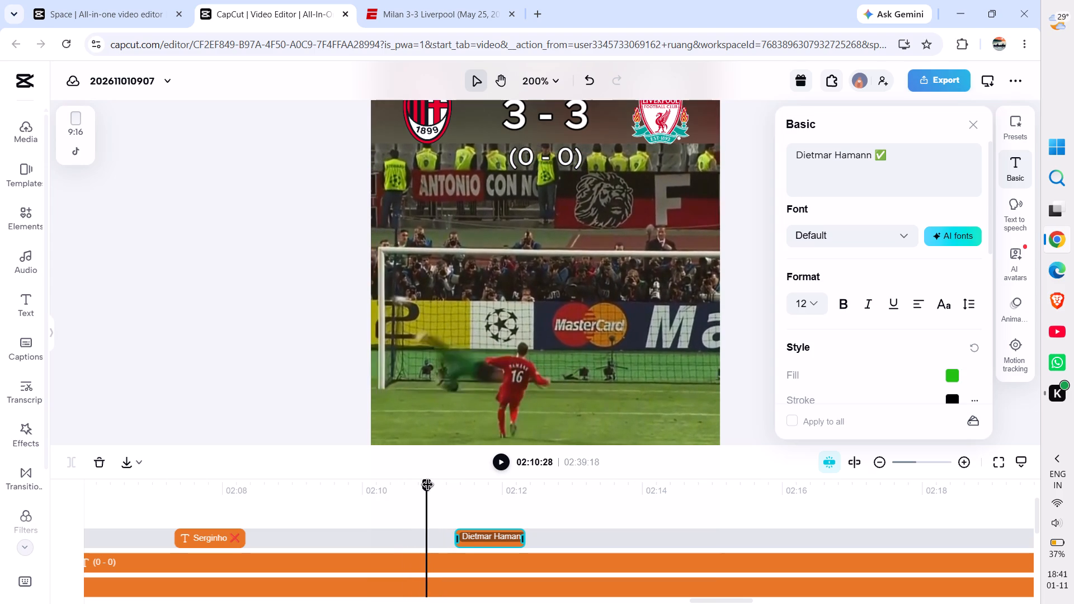
{"action": "left_click_drag", "start_coordinate": [428, 486], "coordinate": [432, 486]}
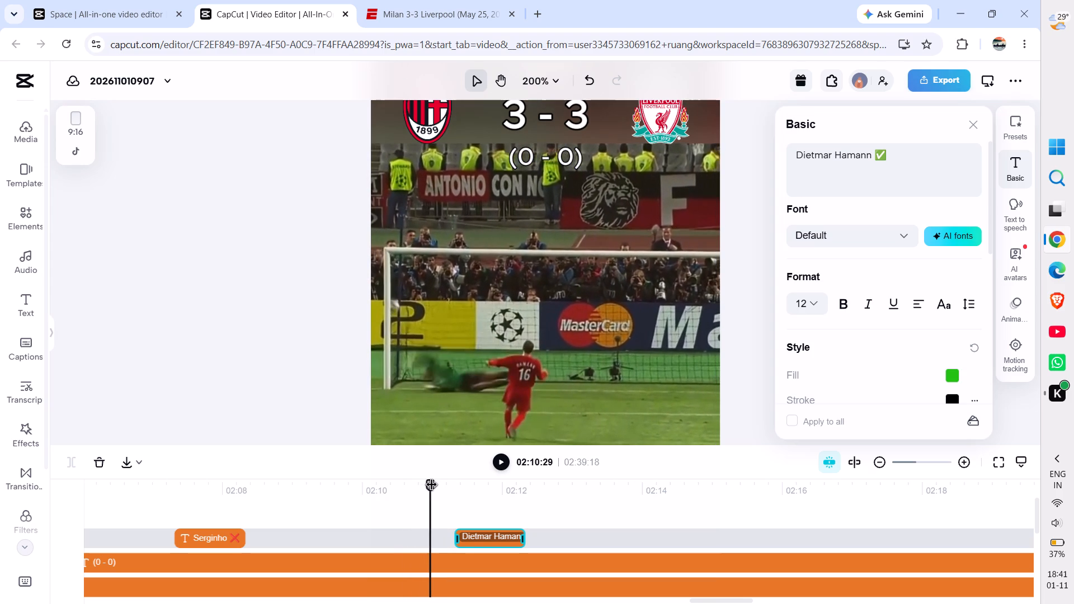
{"action": "left_click", "coordinate": [431, 564]}
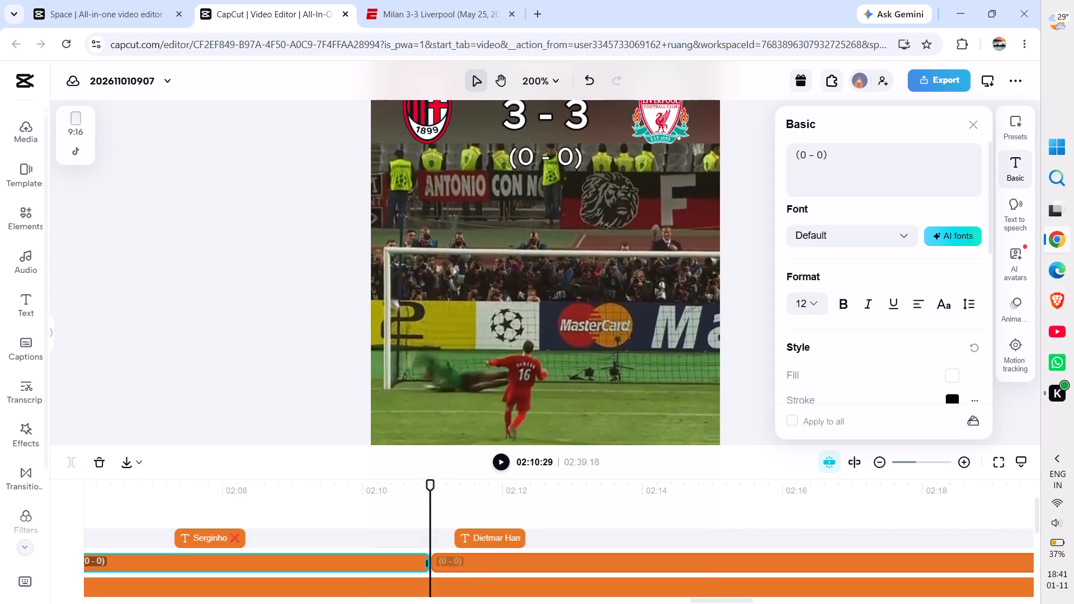
Change the shootout score in the second part of the split clip to (0 - 1).
{"action": "left_click", "coordinate": [453, 564]}
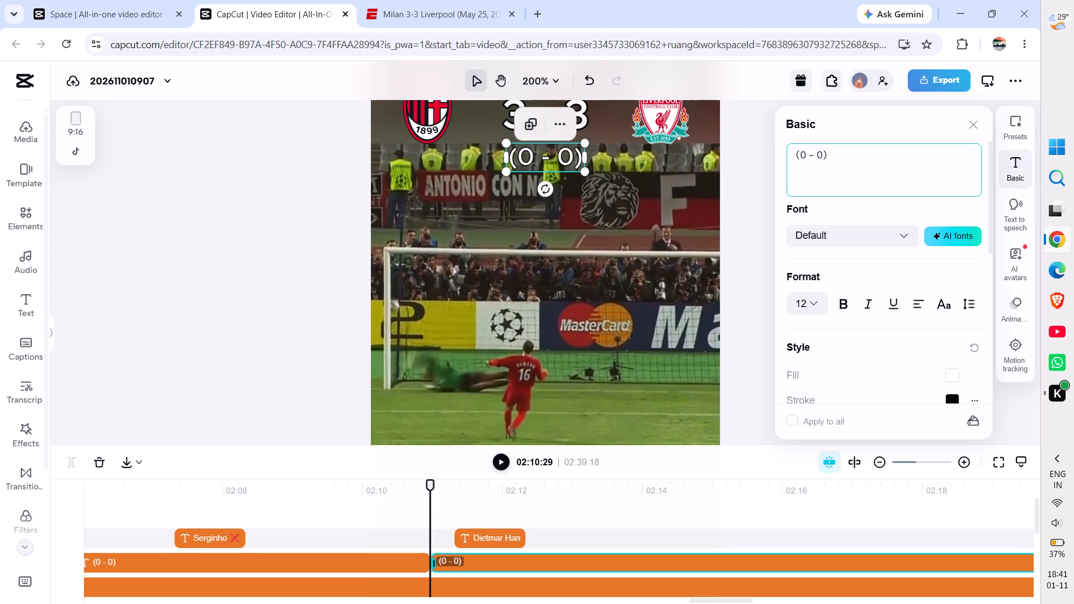
{"action": "left_click", "coordinate": [824, 162]}
{"action": "key", "text": "BackSpace"}
{"action": "key", "text": "1"}
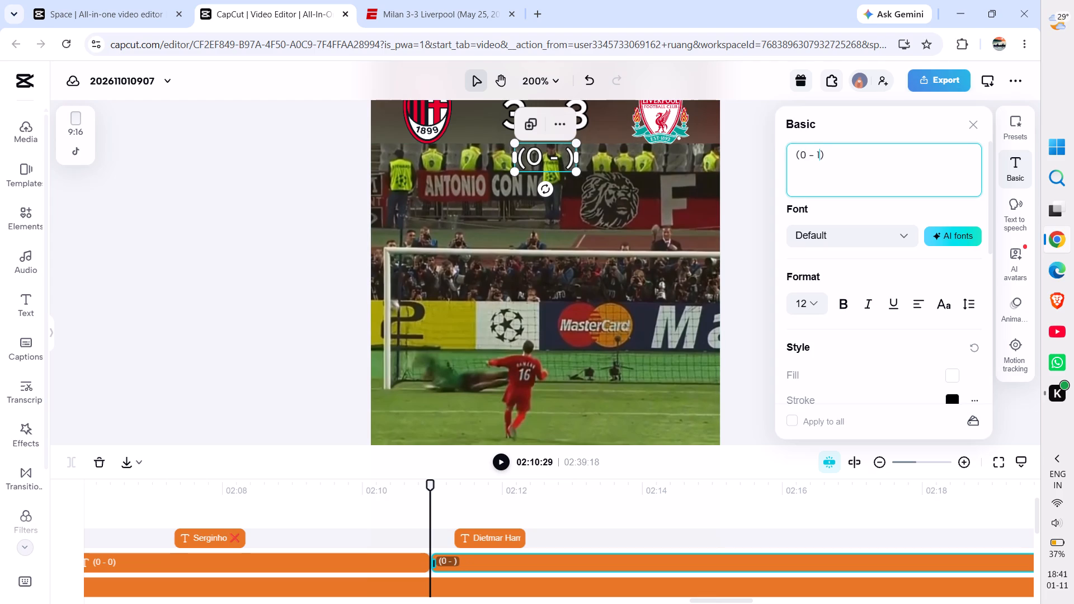
{"action": "left_click", "coordinate": [747, 183]}
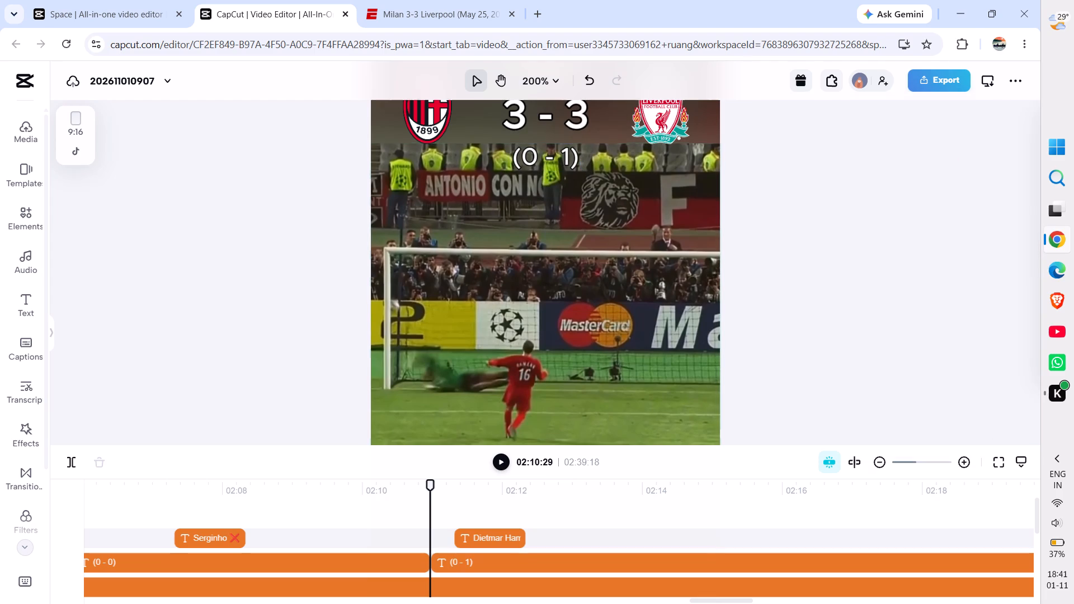
Shift the Dietmar Hamann ✅ caption to start at 02:10:29, aligned with the start of the (0 - 1) clip.
{"action": "left_click_drag", "start_coordinate": [481, 540], "coordinate": [456, 541]}
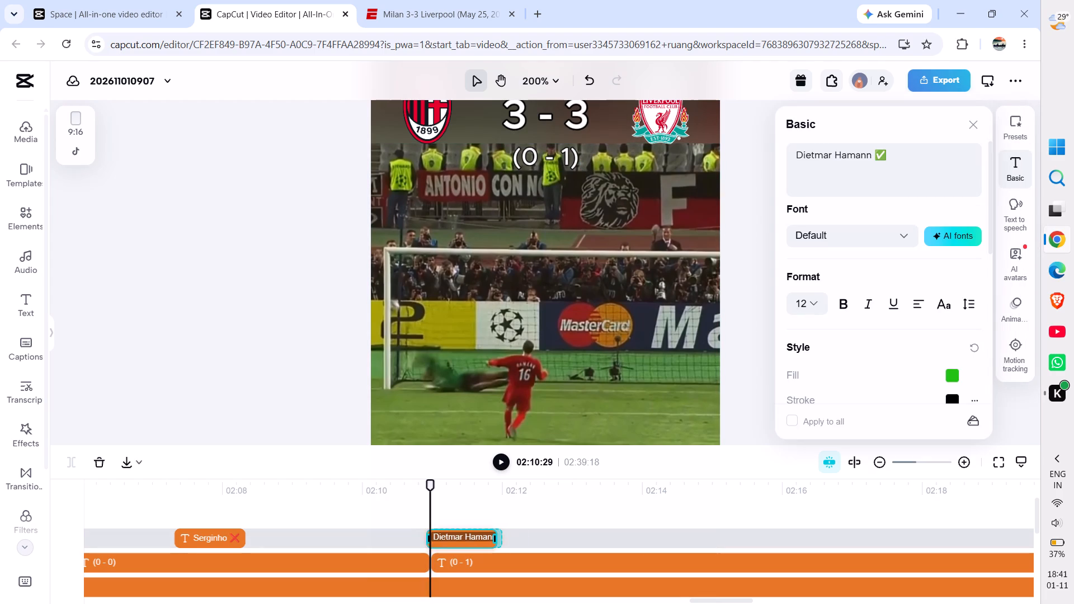
{"action": "left_click_drag", "start_coordinate": [456, 541], "coordinate": [458, 543]}
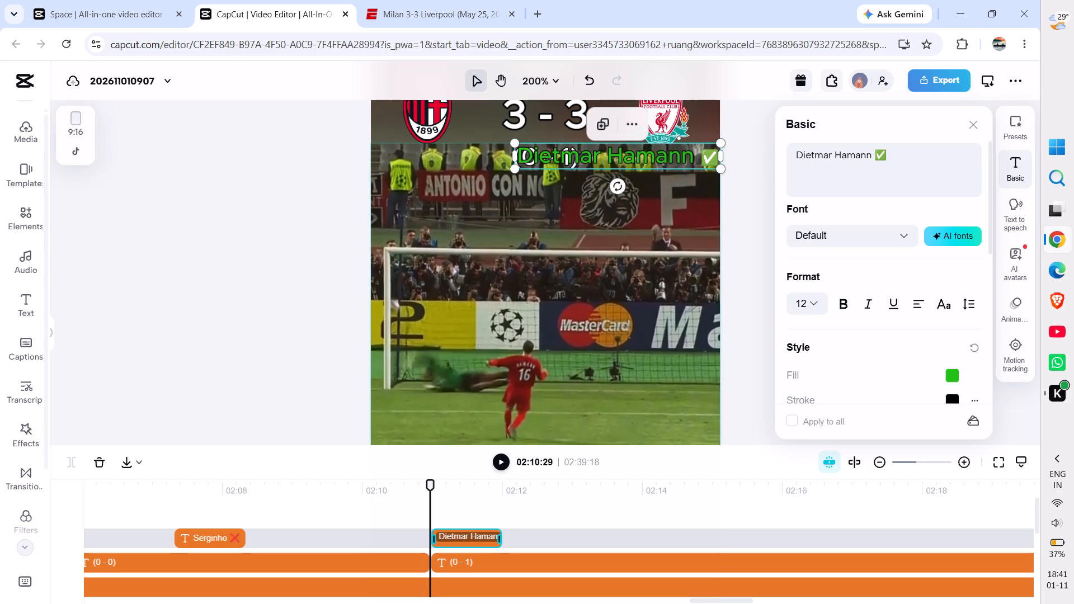
Break the Dietmar Hamann ✅ caption into two lines after Dietmar and place it beside (0 - 1), below the Liverpool crest.
{"action": "left_click", "coordinate": [833, 162]}
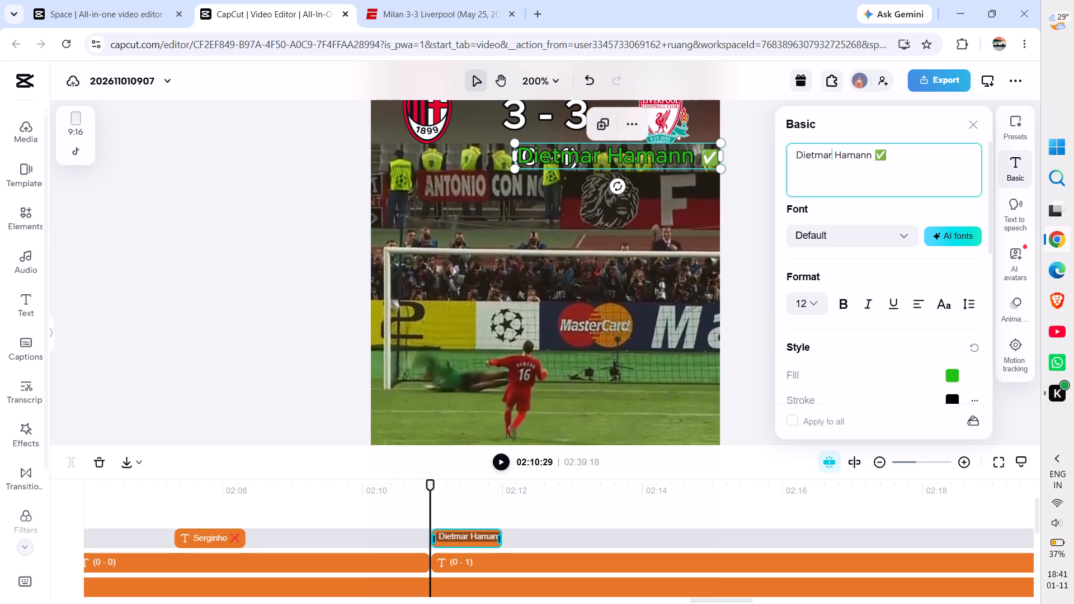
{"action": "key", "text": "Return"}
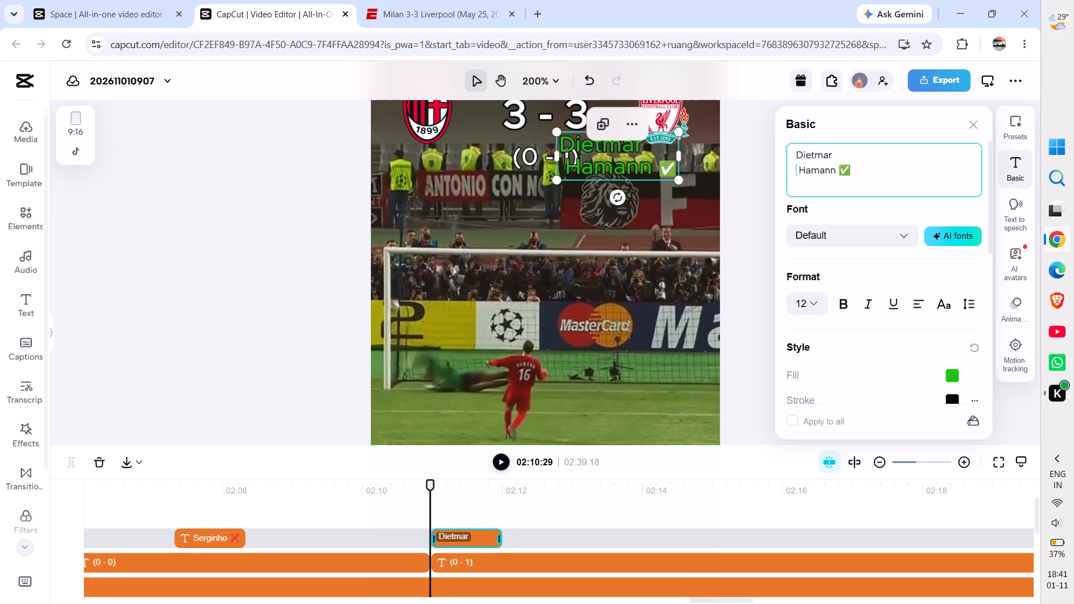
{"action": "left_click_drag", "start_coordinate": [617, 154], "coordinate": [655, 166]}
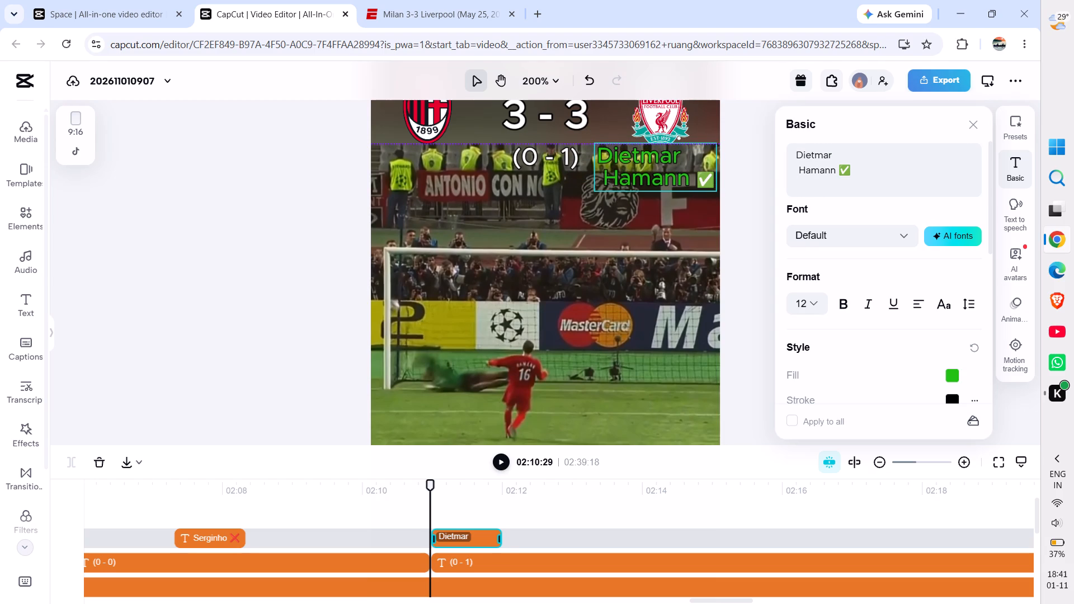
{"action": "left_click_drag", "start_coordinate": [655, 166], "coordinate": [655, 162]}
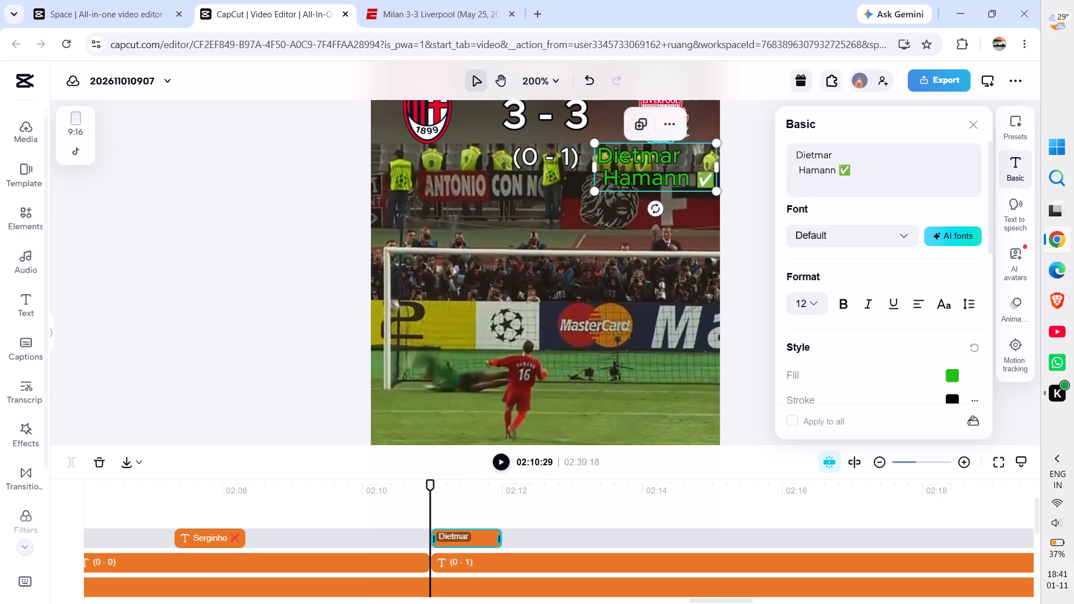
Put the ✅ on its own third line in Hamann's caption, indented with spaces so it sits centred under the name.
{"action": "left_click", "coordinate": [835, 172]}
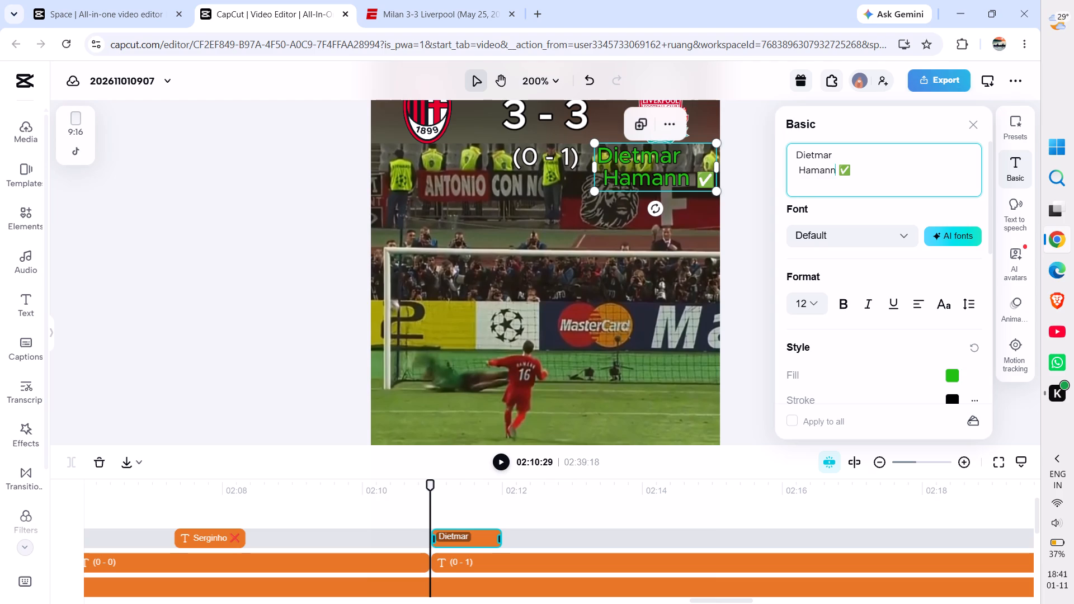
{"action": "key", "text": "Return"}
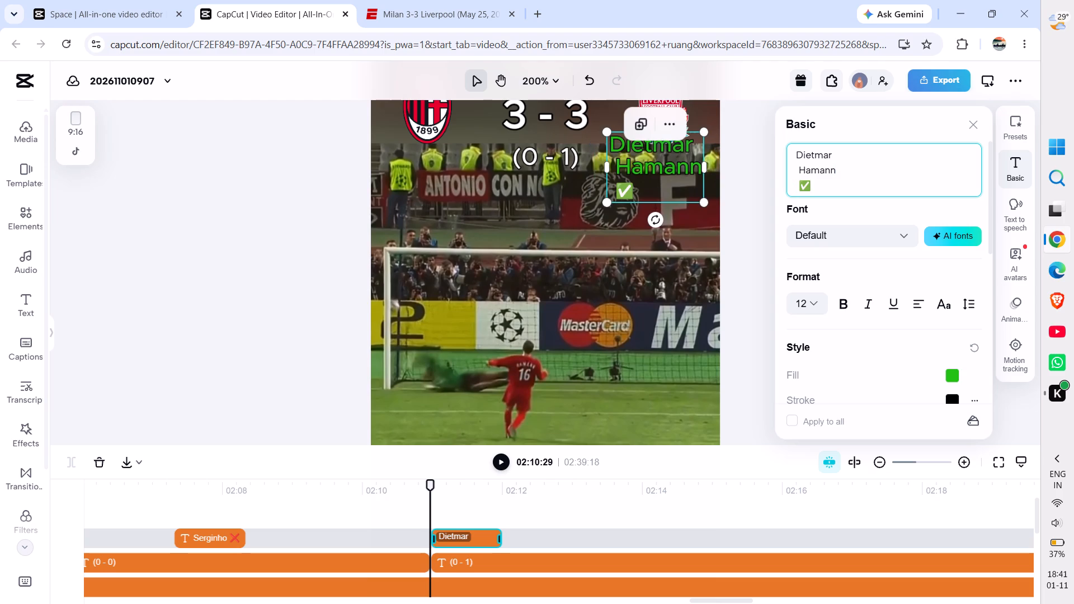
{"action": "key", "text": "space"}
{"action": "key", "text": "space"}
{"action": "key", "text": "space"}
{"action": "key", "text": "space"}
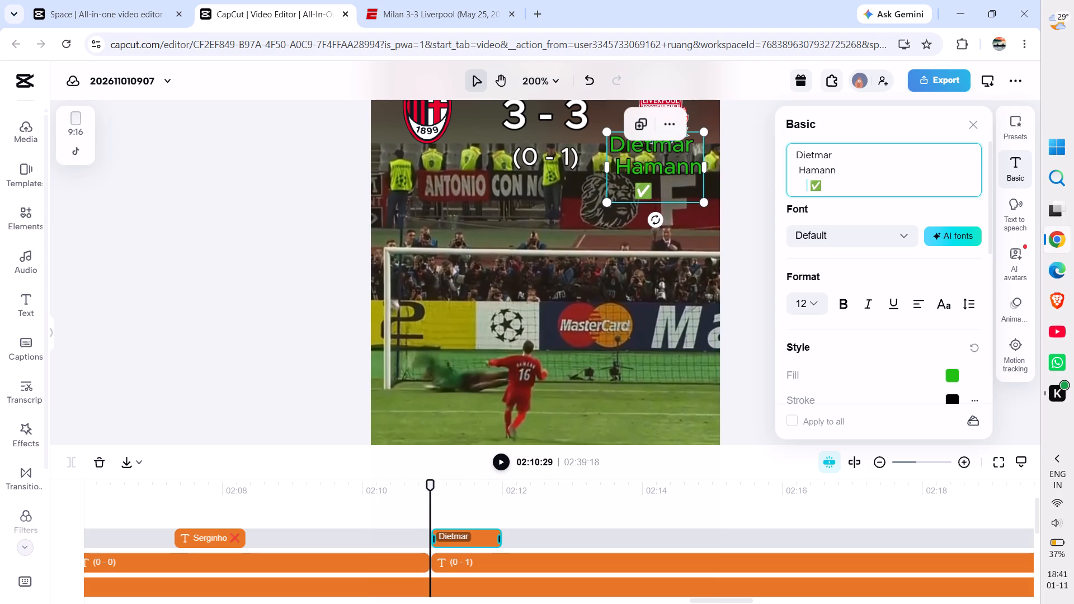
{"action": "key", "text": "space"}
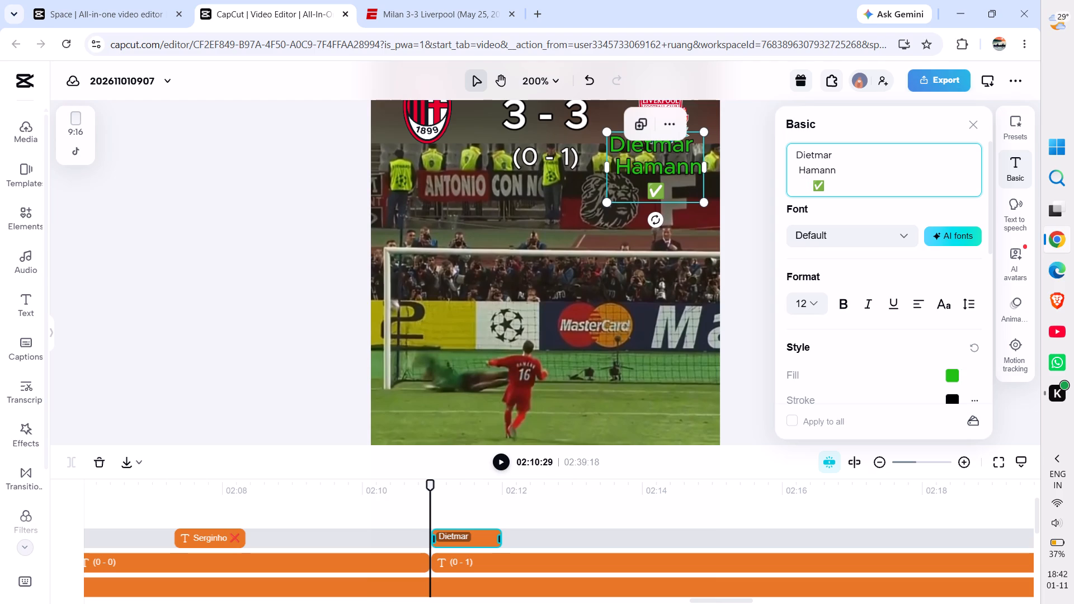
Remove the first name Dietmar and its empty line from the penalty taker's caption, so the text starts with Hamann.
{"action": "left_click", "coordinate": [831, 158]}
{"action": "key", "text": "BackSpace"}
{"action": "key", "text": "BackSpace"}
{"action": "key", "text": "BackSpace"}
{"action": "key", "text": "BackSpace"}
{"action": "key", "text": "BackSpace"}
{"action": "key", "text": "BackSpace"}
{"action": "key", "text": "BackSpace"}
{"action": "key", "text": "BackSpace"}
{"action": "key", "text": "BackSpace"}
{"action": "key", "text": "BackSpace"}
{"action": "key", "text": "BackSpace"}
{"action": "key", "text": "BackSpace"}
{"action": "key", "text": "BackSpace"}
{"action": "key", "text": "BackSpace"}
{"action": "key", "text": "BackSpace"}
{"action": "key", "text": "BackSpace"}
{"action": "key", "text": "BackSpace"}
{"action": "key", "text": "BackSpace"}
{"action": "key", "text": "BackSpace"}
{"action": "key", "text": "BackSpace"}
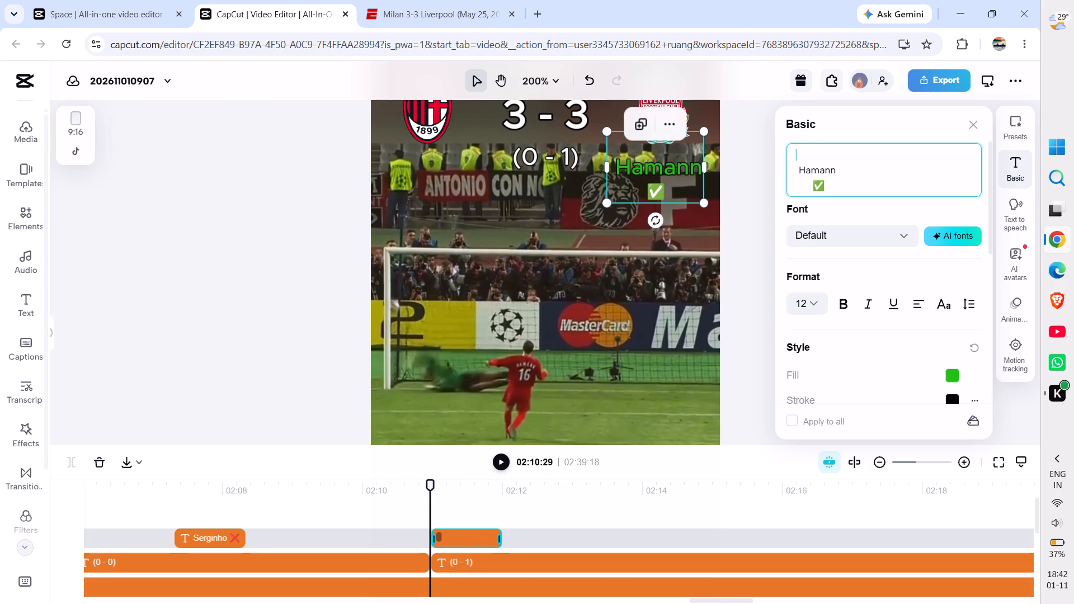
{"action": "left_click", "coordinate": [799, 174]}
{"action": "key", "text": "BackSpace"}
{"action": "key", "text": "BackSpace"}
{"action": "key", "text": "BackSpace"}
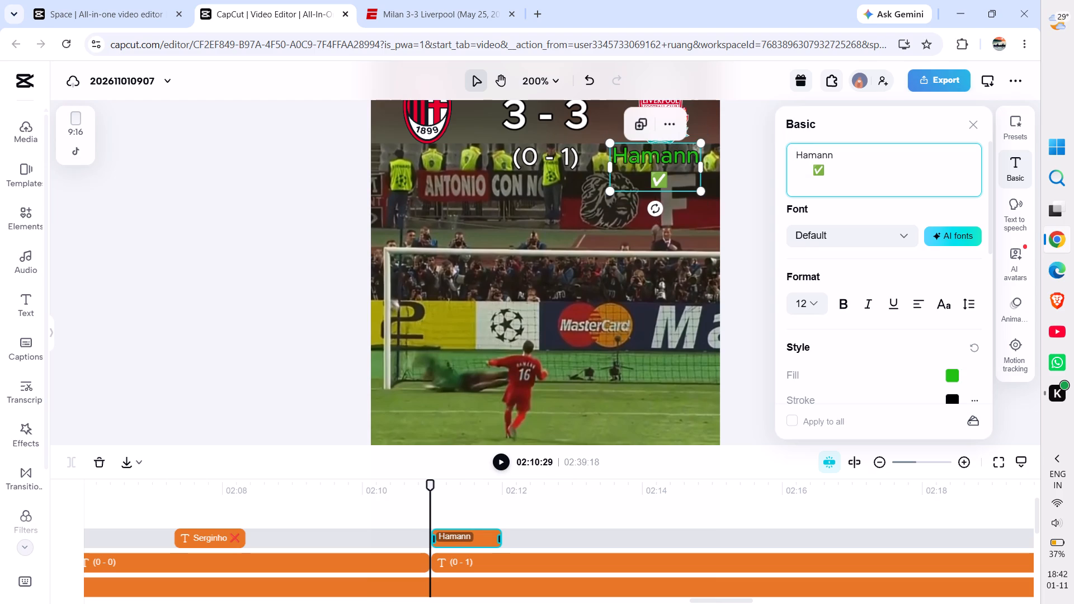
Remove the indent and line break before the ✅ so the caption reads Hamann✅ on a single line.
{"action": "left_click", "coordinate": [811, 172]}
{"action": "key", "text": "BackSpace"}
{"action": "key", "text": "BackSpace"}
{"action": "key", "text": "BackSpace"}
{"action": "key", "text": "BackSpace"}
{"action": "key", "text": "BackSpace"}
{"action": "key", "text": "BackSpace"}
{"action": "key", "text": "BackSpace"}
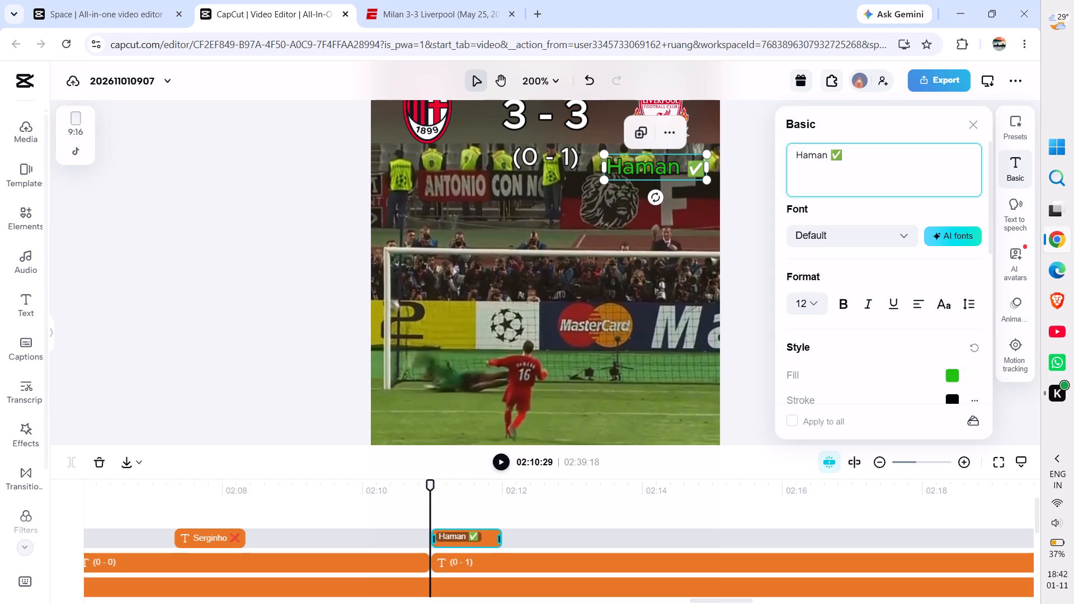
{"action": "left_click", "coordinate": [591, 82]}
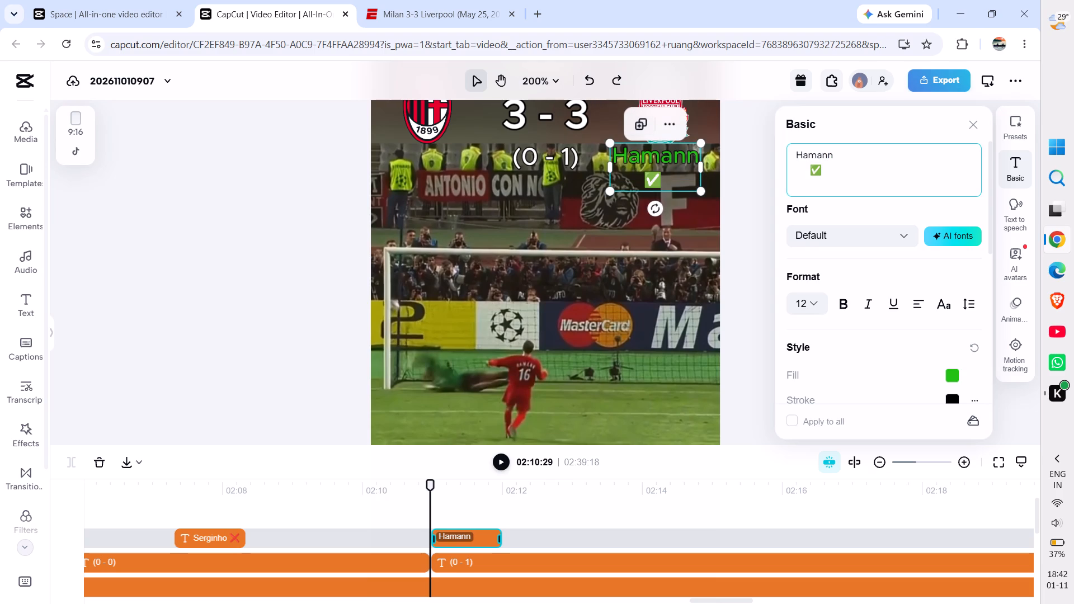
{"action": "left_click", "coordinate": [809, 173]}
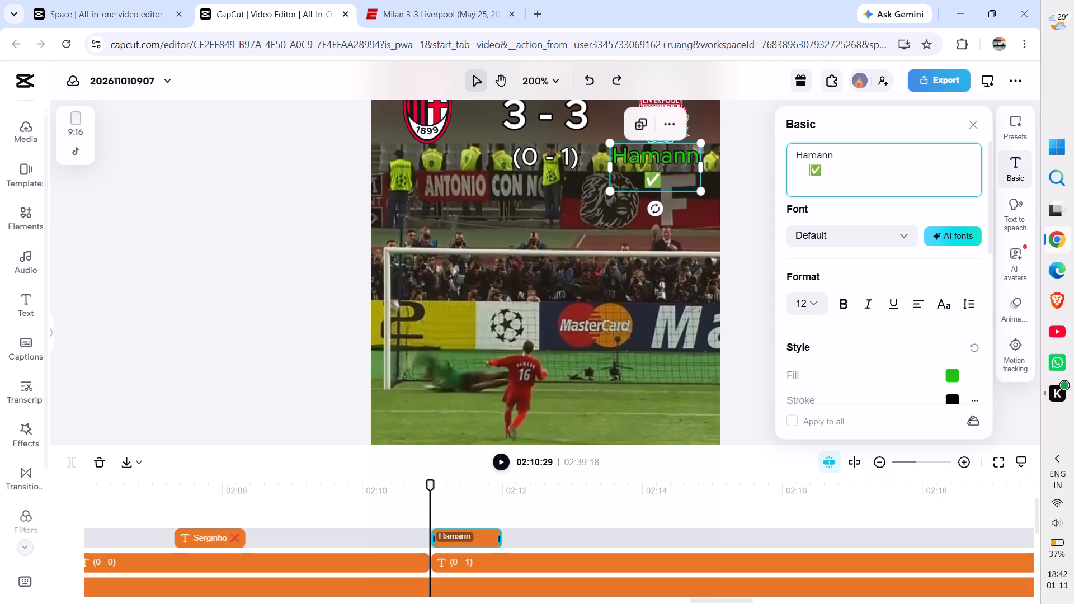
{"action": "key", "text": "BackSpace"}
{"action": "key", "text": "BackSpace"}
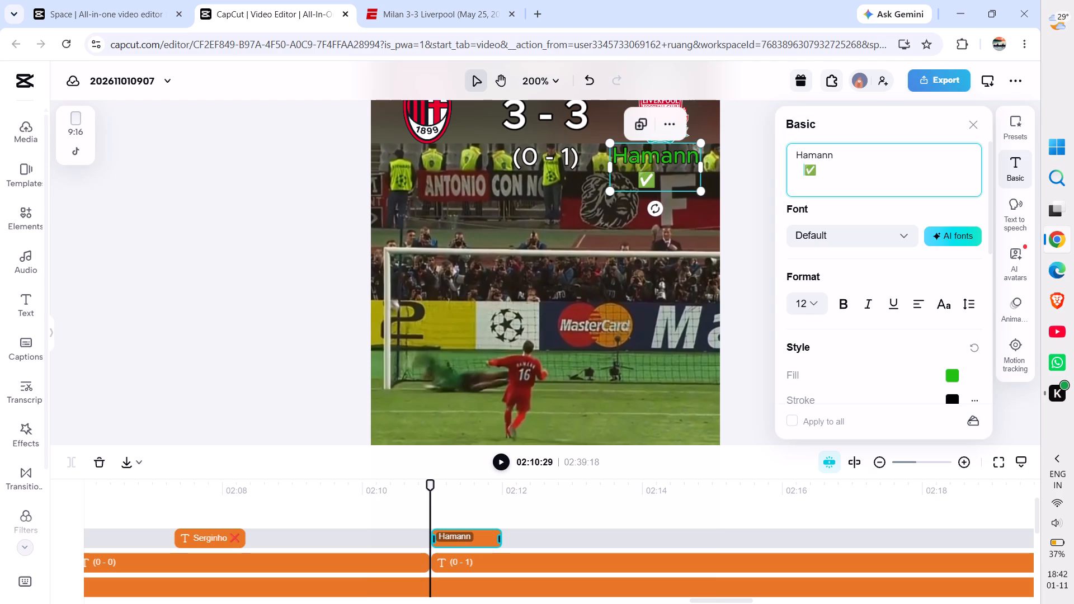
{"action": "key", "text": "BackSpace"}
{"action": "key", "text": "BackSpace"}
{"action": "key", "text": "BackSpace"}
{"action": "key", "text": "BackSpace"}
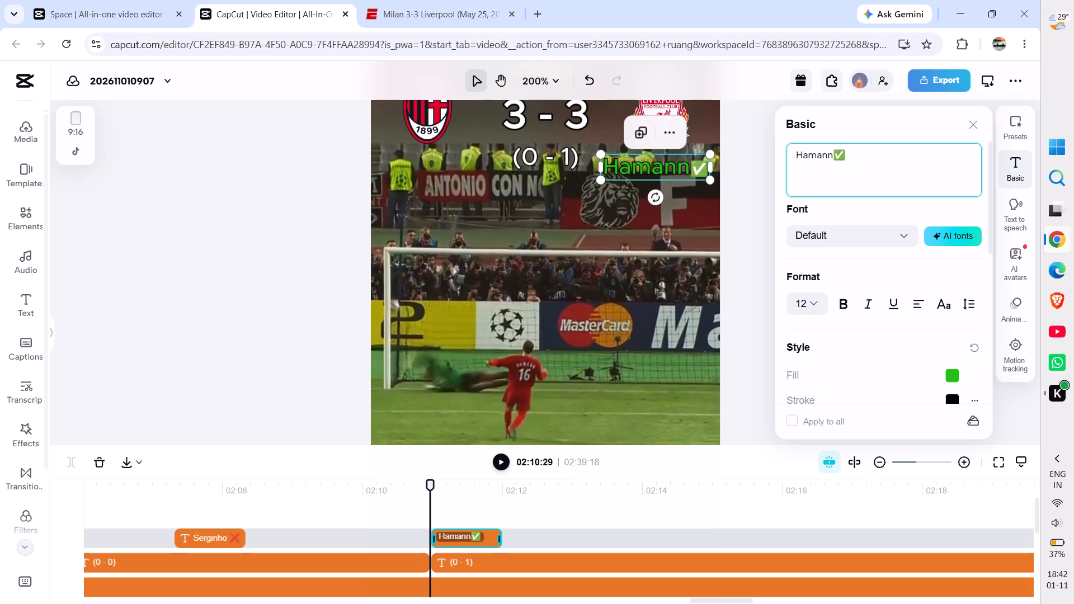
Move the Hamann✅ caption up to sit level with (0 - 1), just below the Liverpool crest, and deselect it.
{"action": "left_click_drag", "start_coordinate": [646, 163], "coordinate": [646, 153]}
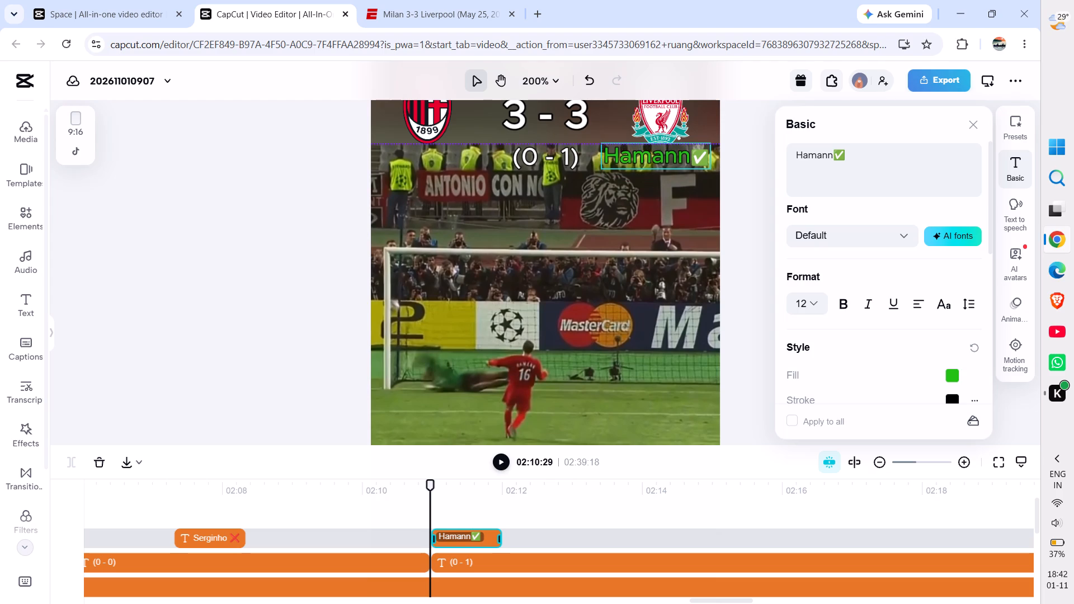
{"action": "left_click_drag", "start_coordinate": [646, 153], "coordinate": [646, 153]}
{"action": "left_click", "coordinate": [237, 271]}
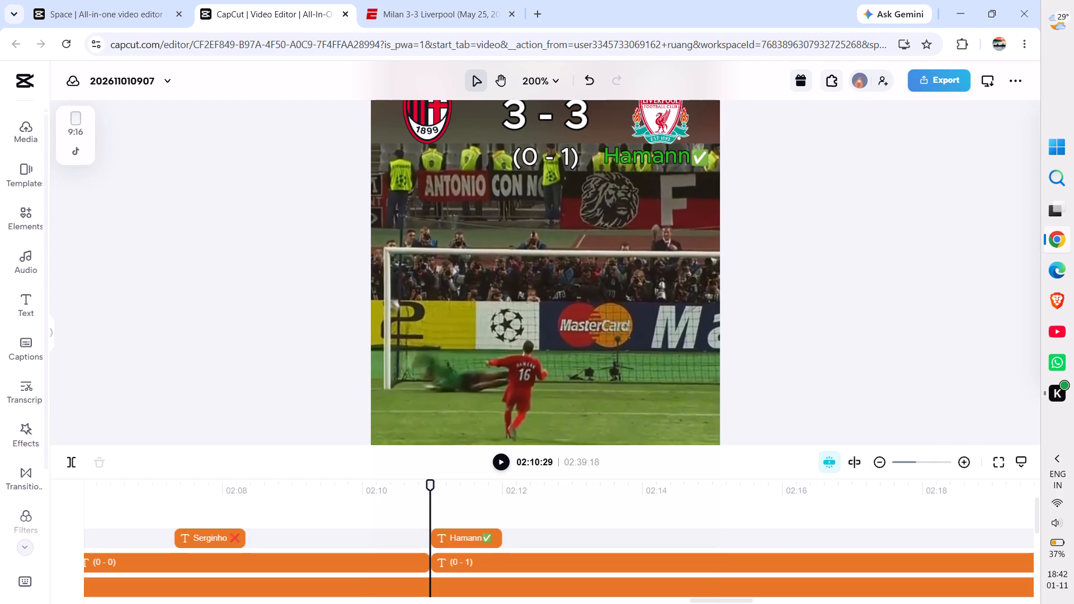
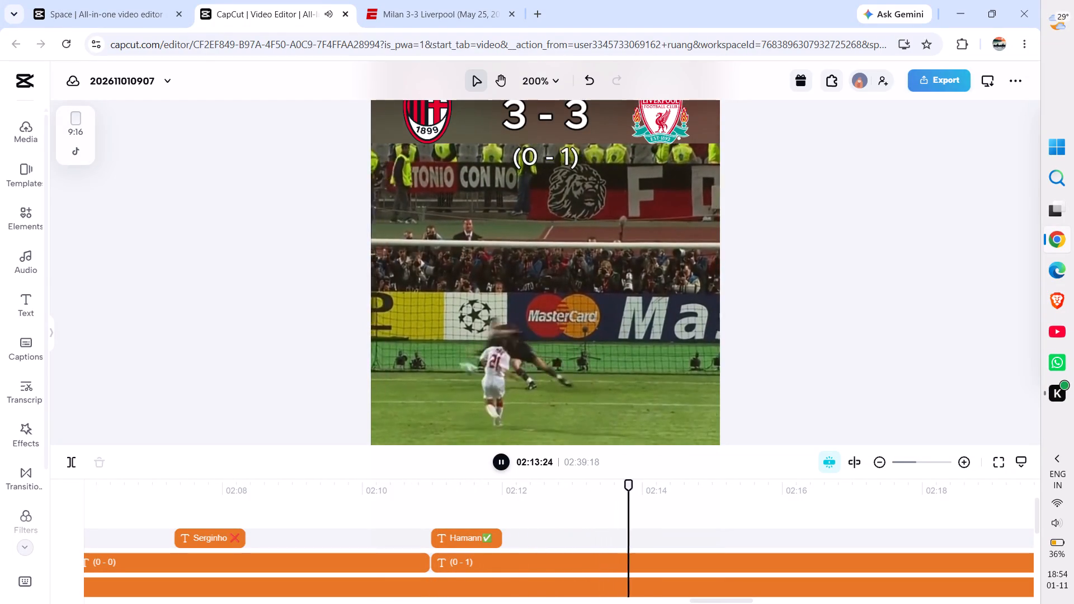
Move the Andrea Pirlo ❌ caption along the timeline to start at 02:14:01, as the Milan penalty is saved.
{"action": "key", "text": "space"}
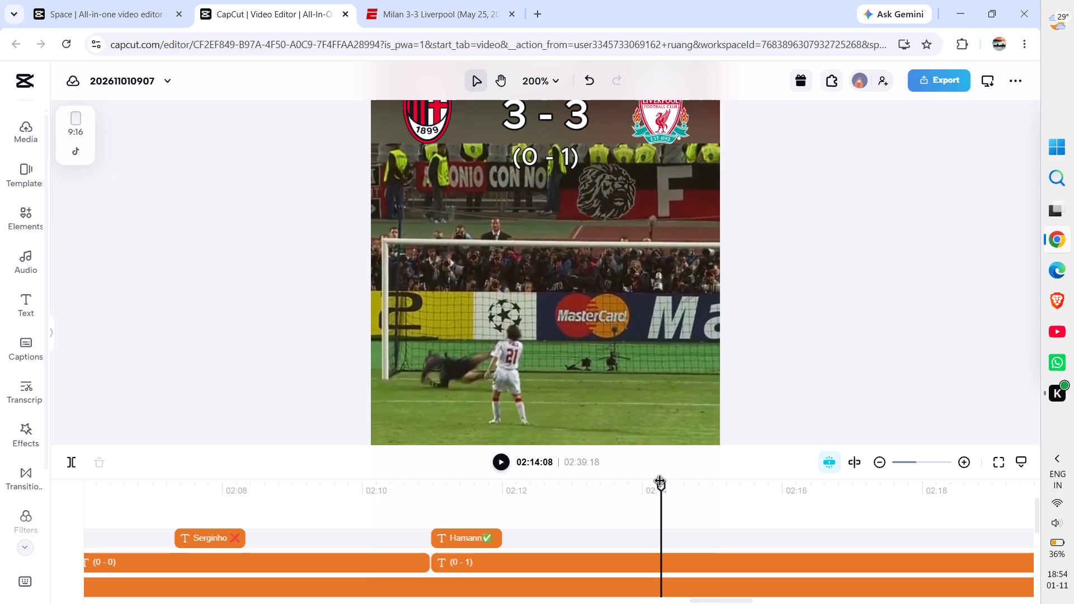
{"action": "left_click_drag", "start_coordinate": [660, 482], "coordinate": [653, 484]}
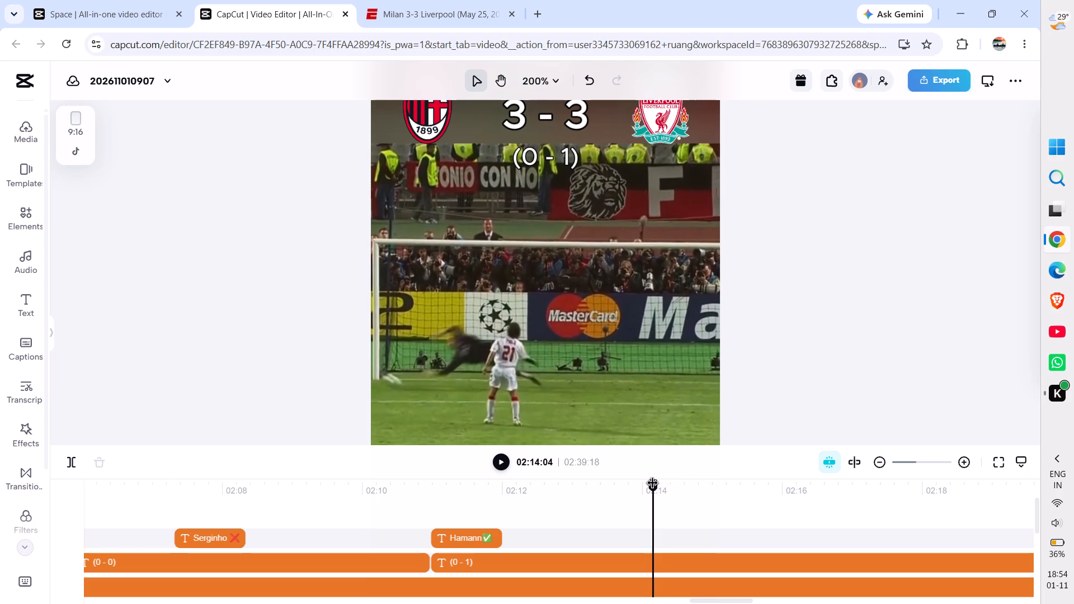
{"action": "left_click_drag", "start_coordinate": [653, 484], "coordinate": [644, 487]}
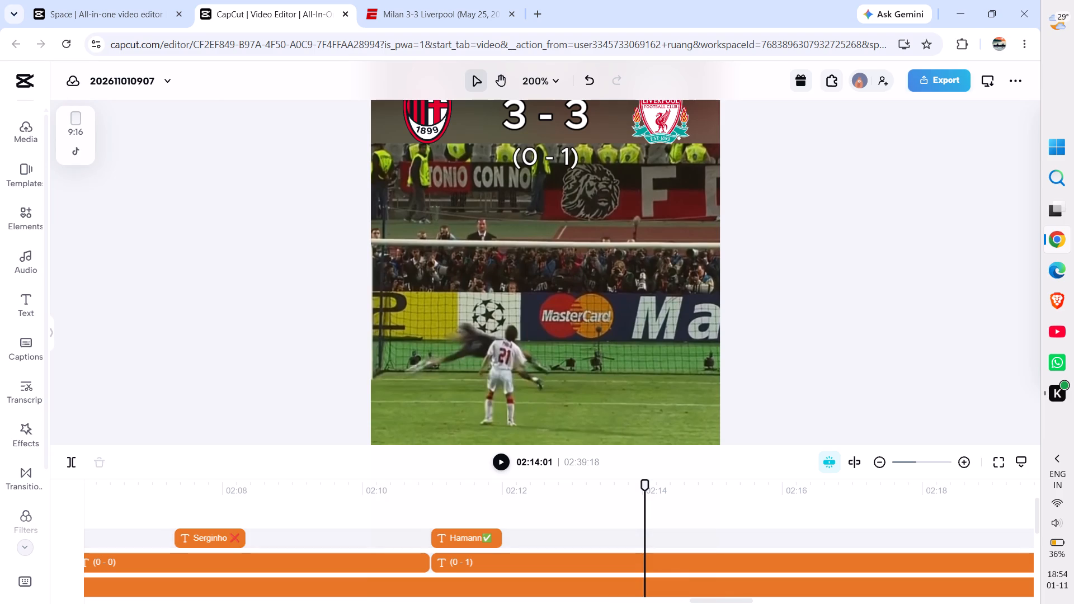
{"action": "scroll", "coordinate": [868, 493], "scroll_direction": "left", "scroll_amount": 8}
{"action": "left_click_drag", "start_coordinate": [990, 536], "coordinate": [816, 539]}
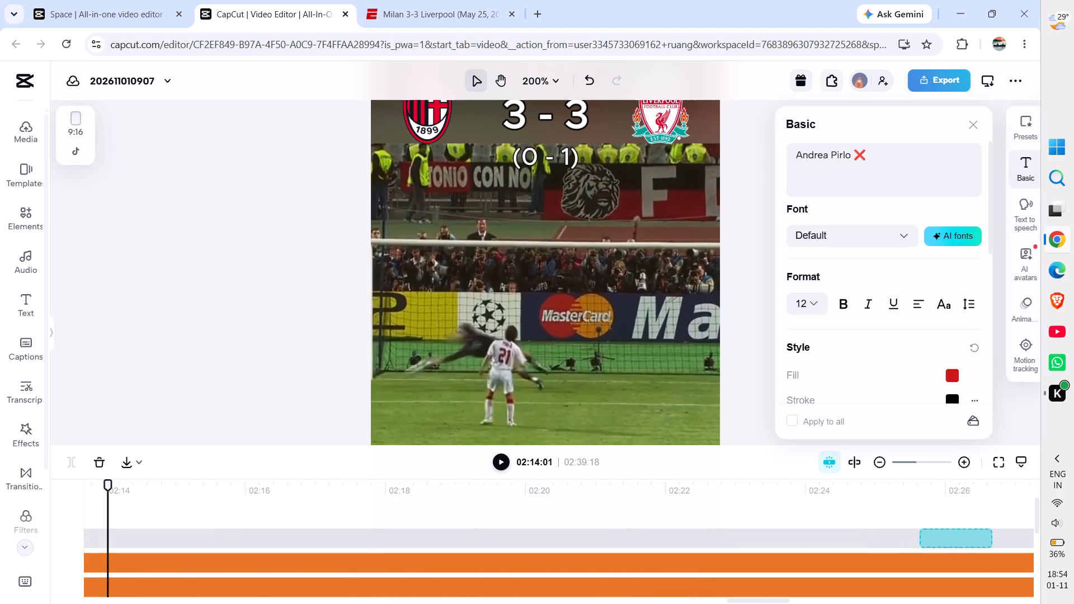
{"action": "left_click_drag", "start_coordinate": [816, 539], "coordinate": [401, 536]}
{"action": "scroll", "coordinate": [537, 538], "scroll_direction": "right", "scroll_amount": 1}
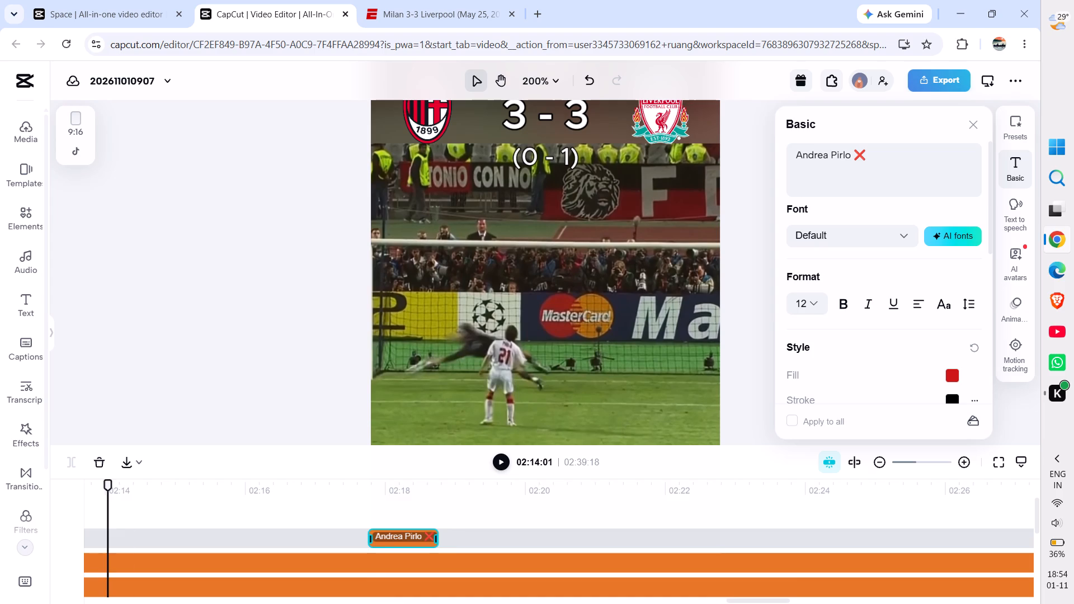
{"action": "scroll", "coordinate": [537, 538], "scroll_direction": "right", "scroll_amount": 3}
{"action": "left_click_drag", "start_coordinate": [651, 540], "coordinate": [544, 530]}
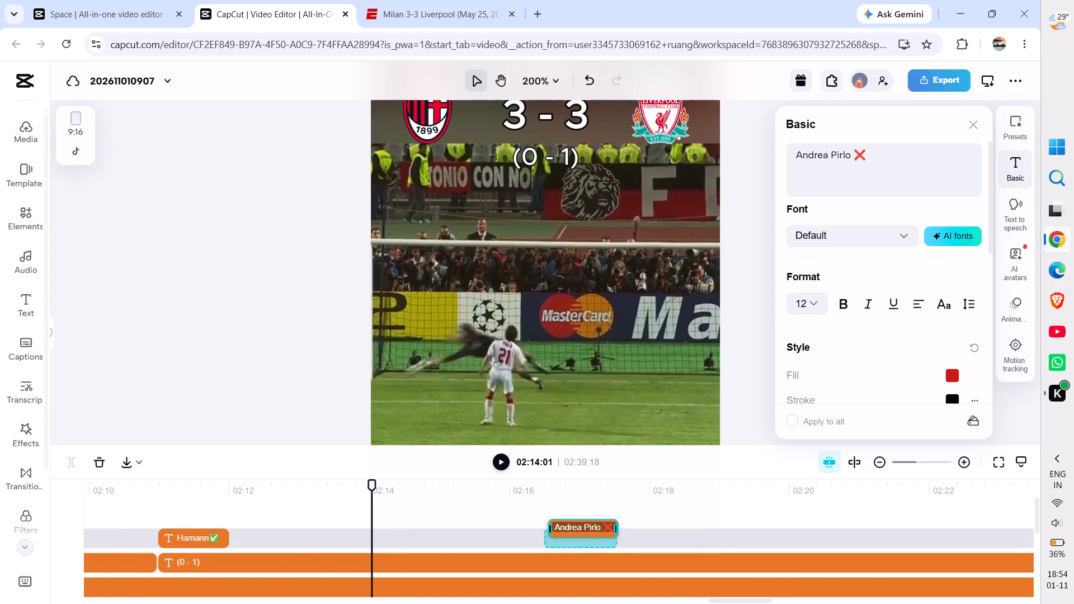
{"action": "left_click_drag", "start_coordinate": [544, 530], "coordinate": [395, 542]}
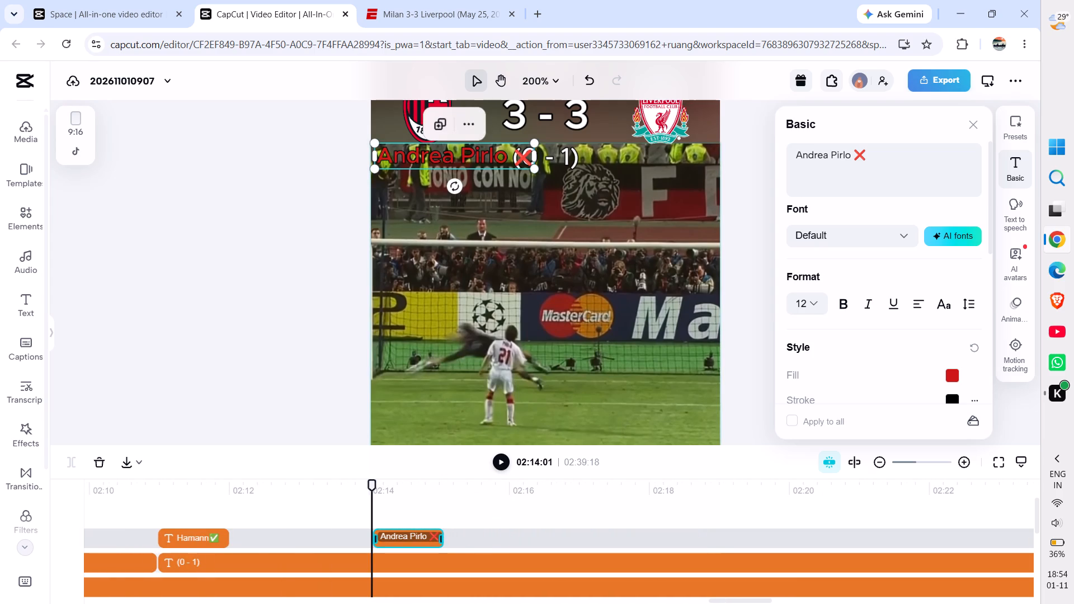
Remove the first name Andrea from the penalty taker's caption so it reads Pirlo ❌.
{"action": "left_click", "coordinate": [827, 160]}
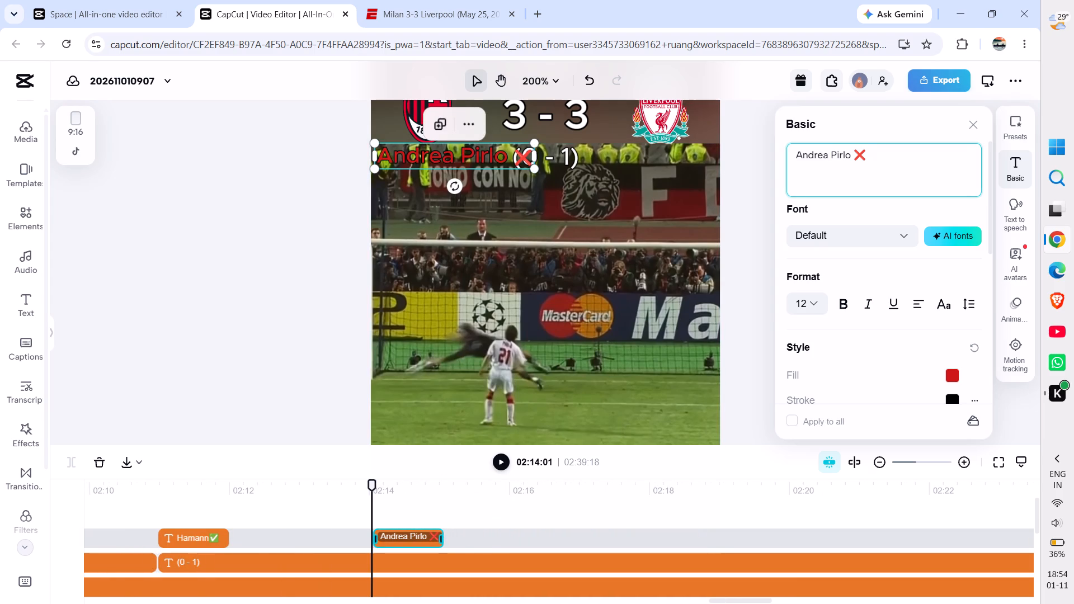
{"action": "key", "text": "BackSpace"}
{"action": "key", "text": "BackSpace"}
{"action": "key", "text": "BackSpace"}
{"action": "key", "text": "BackSpace"}
{"action": "key", "text": "BackSpace"}
{"action": "key", "text": "BackSpace"}
{"action": "key", "text": "BackSpace"}
{"action": "key", "text": "BackSpace"}
{"action": "key", "text": "BackSpace"}
{"action": "key", "text": "BackSpace"}
{"action": "key", "text": "BackSpace"}
{"action": "key", "text": "BackSpace"}
{"action": "key", "text": "BackSpace"}
{"action": "key", "text": "BackSpace"}
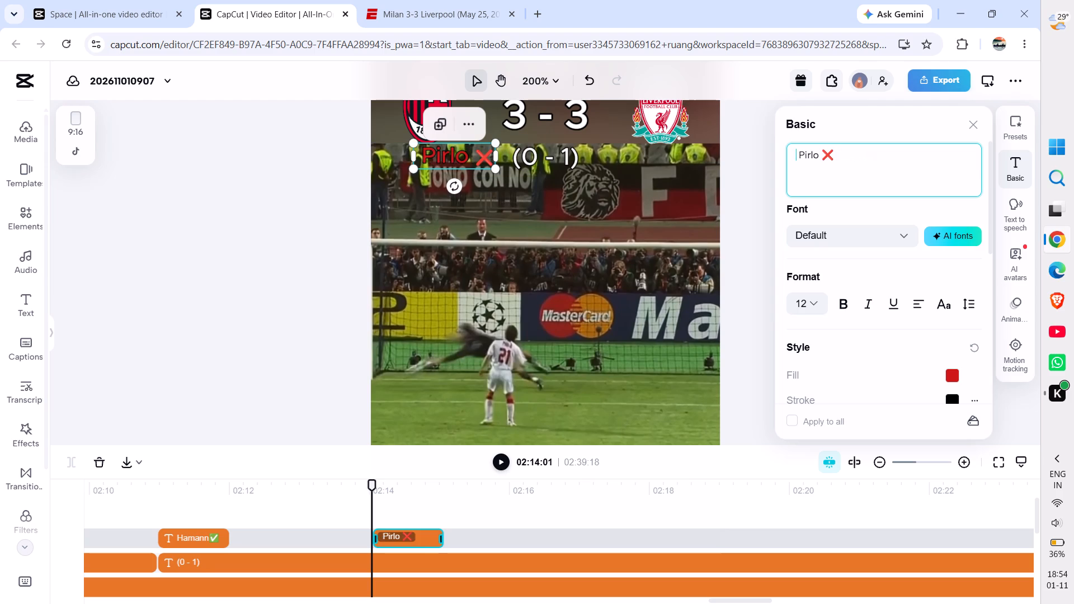
Shift the Pirlo ❌ caption so it sits just below the Milan crest, level with (0 - 1), and deselect it.
{"action": "left_click_drag", "start_coordinate": [458, 150], "coordinate": [441, 152]}
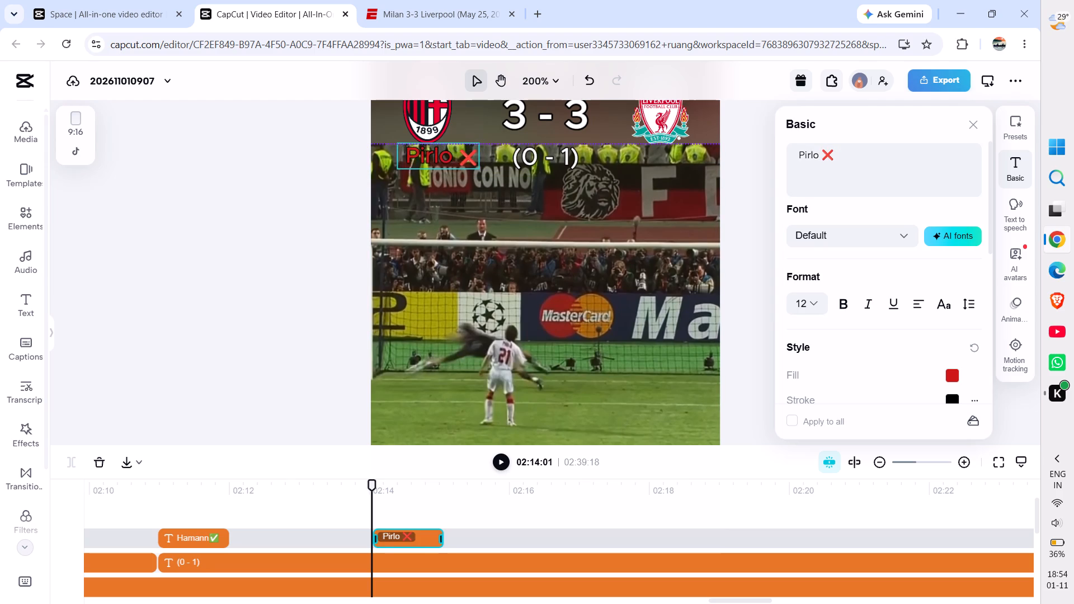
{"action": "left_click_drag", "start_coordinate": [441, 152], "coordinate": [443, 152]}
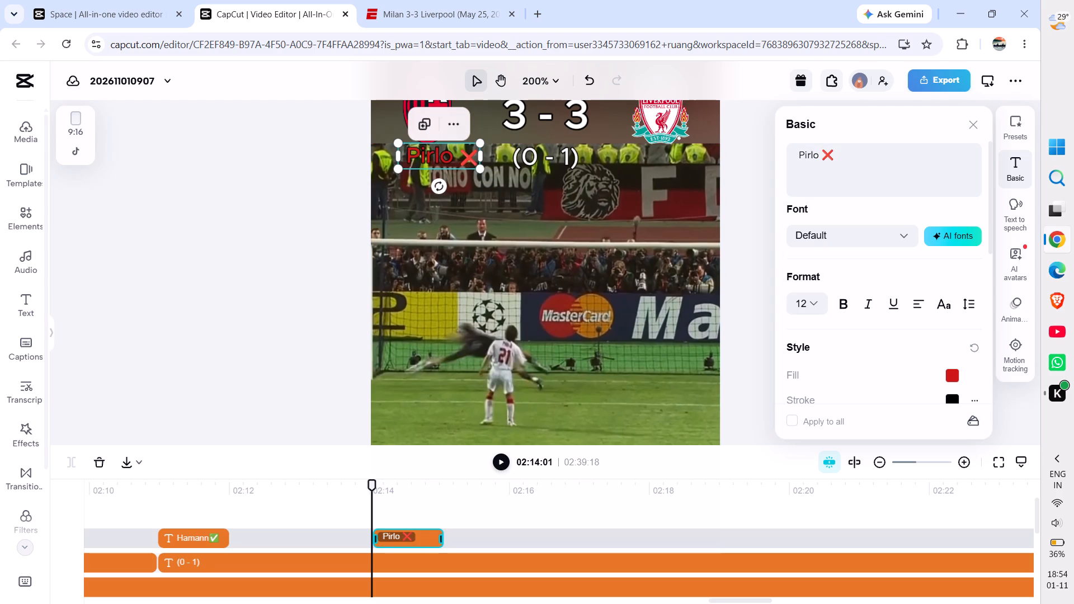
{"action": "left_click", "coordinate": [245, 259]}
Split the (0 - 1) shootout score caption at 02:17:05, as Liverpool's number 9 scores, and select the second part.
{"action": "key", "text": "space"}
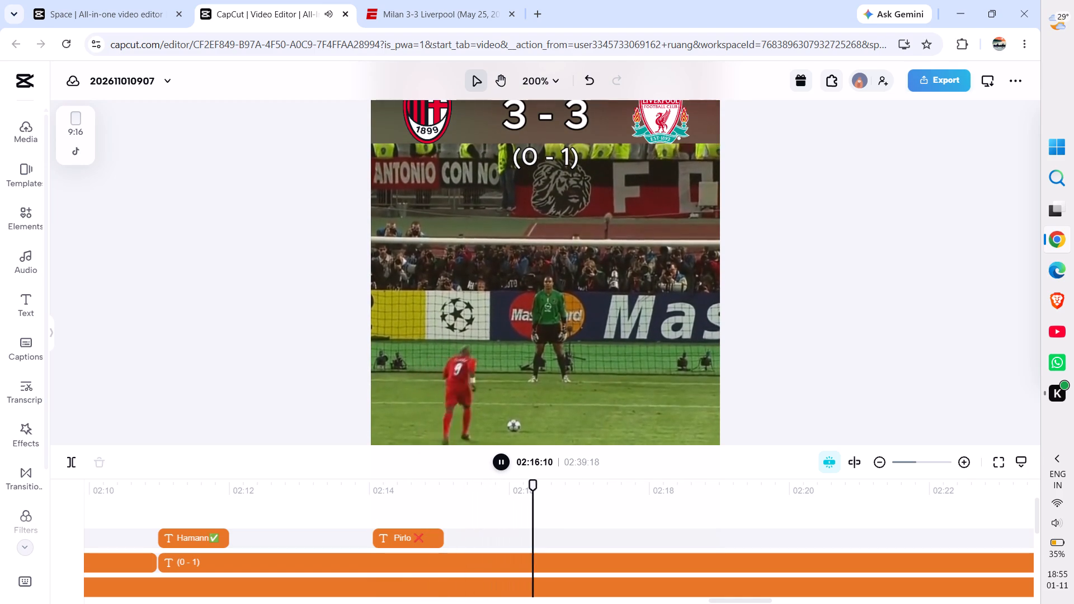
{"action": "key", "text": "space"}
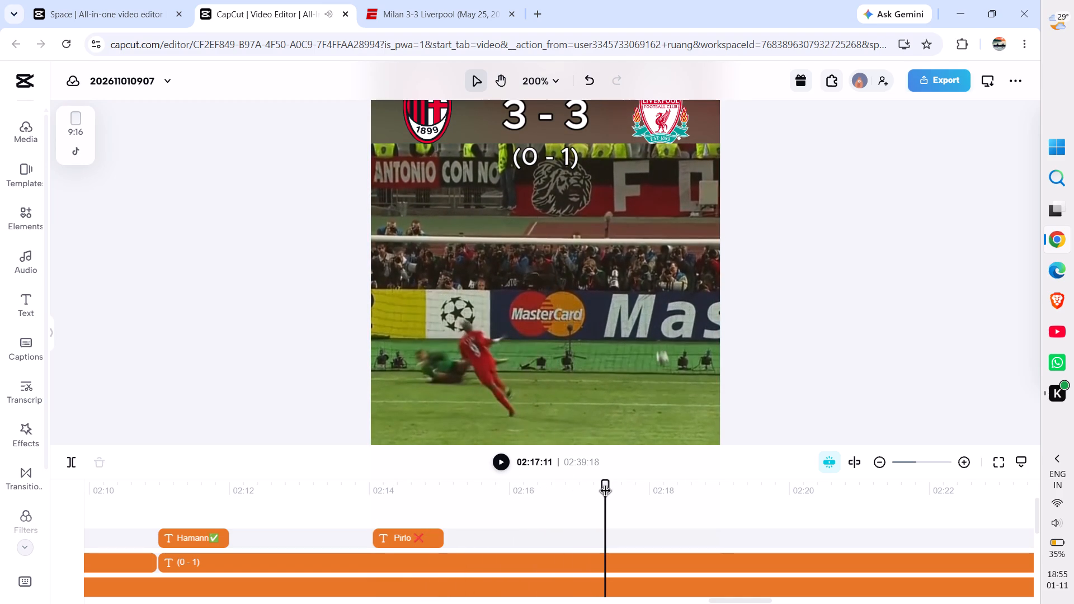
{"action": "left_click_drag", "start_coordinate": [606, 492], "coordinate": [588, 496]}
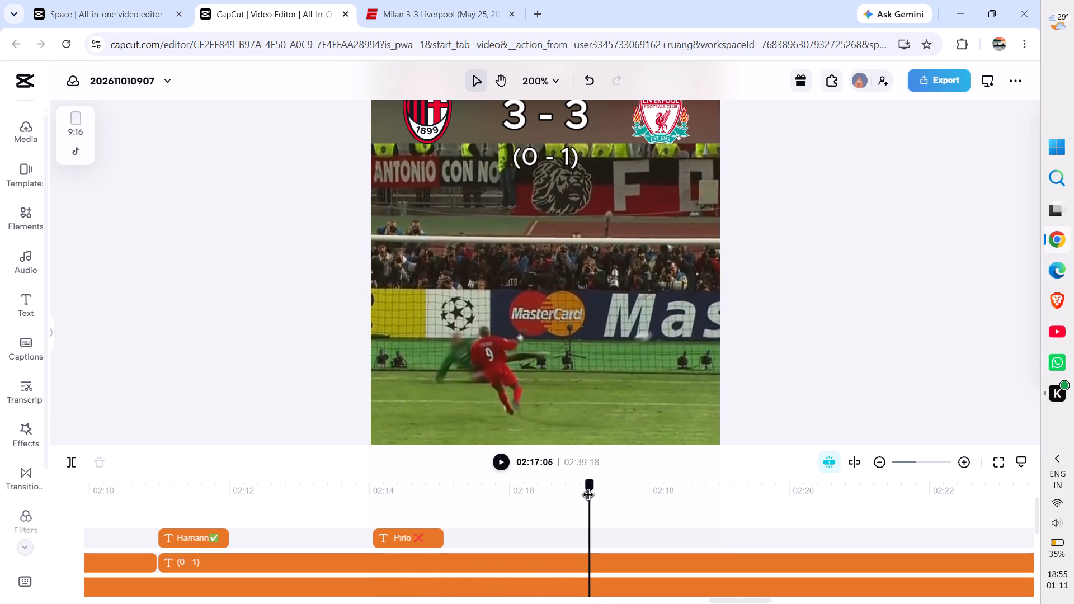
{"action": "left_click_drag", "start_coordinate": [588, 496], "coordinate": [590, 497]}
{"action": "left_click_drag", "start_coordinate": [590, 497], "coordinate": [591, 497]}
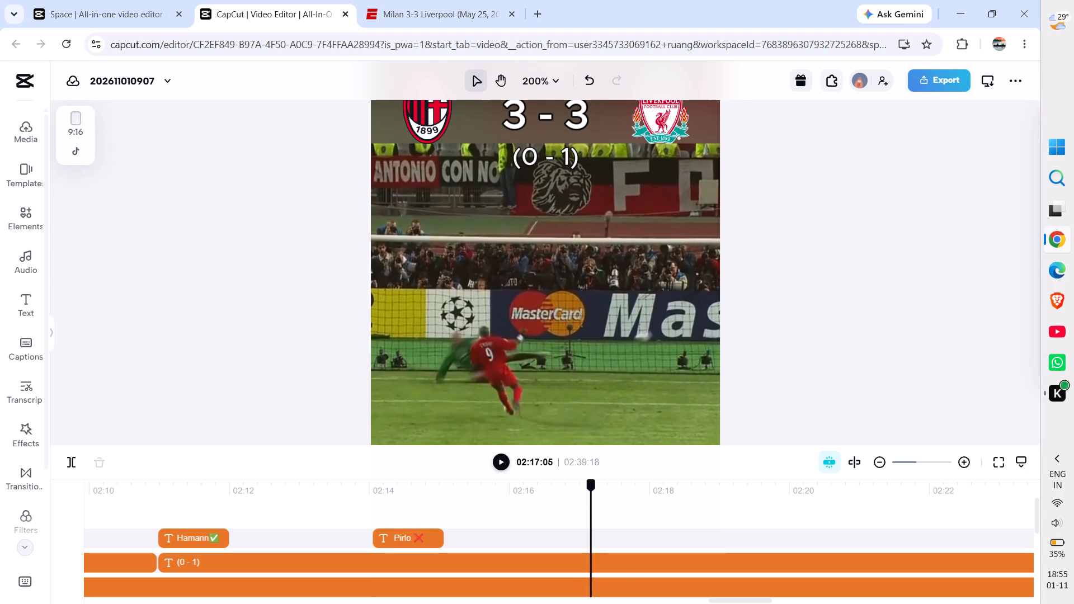
{"action": "left_click", "coordinate": [590, 562]}
{"action": "left_click", "coordinate": [616, 562]}
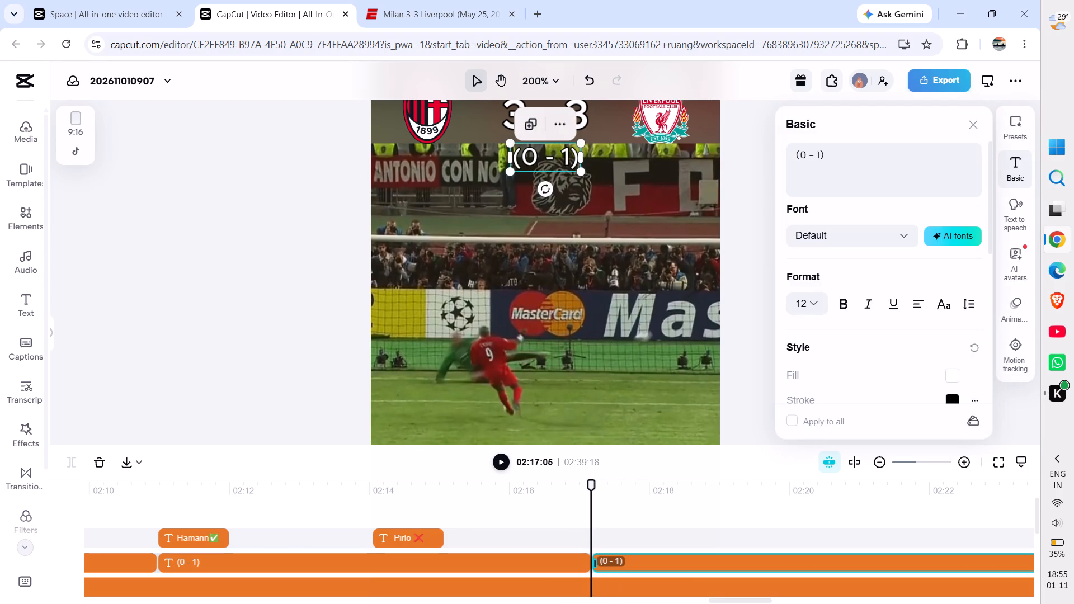
Change the shootout score from 02:17:05 onward to (0 - 2) and deselect it.
{"action": "left_click", "coordinate": [818, 163]}
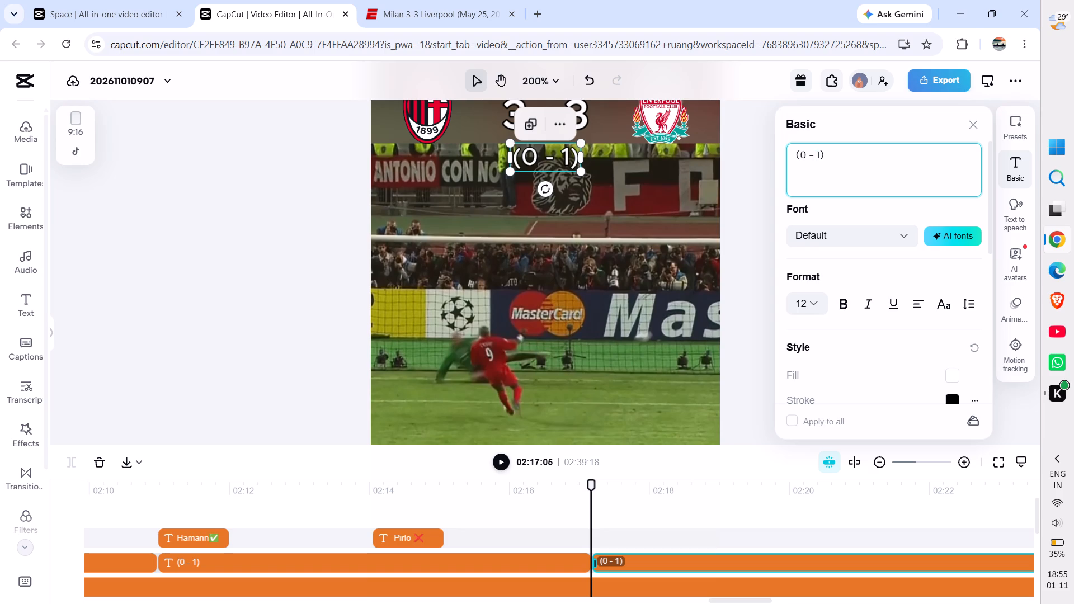
{"action": "left_click", "coordinate": [820, 162]}
{"action": "key", "text": "BackSpace"}
{"action": "key", "text": "2"}
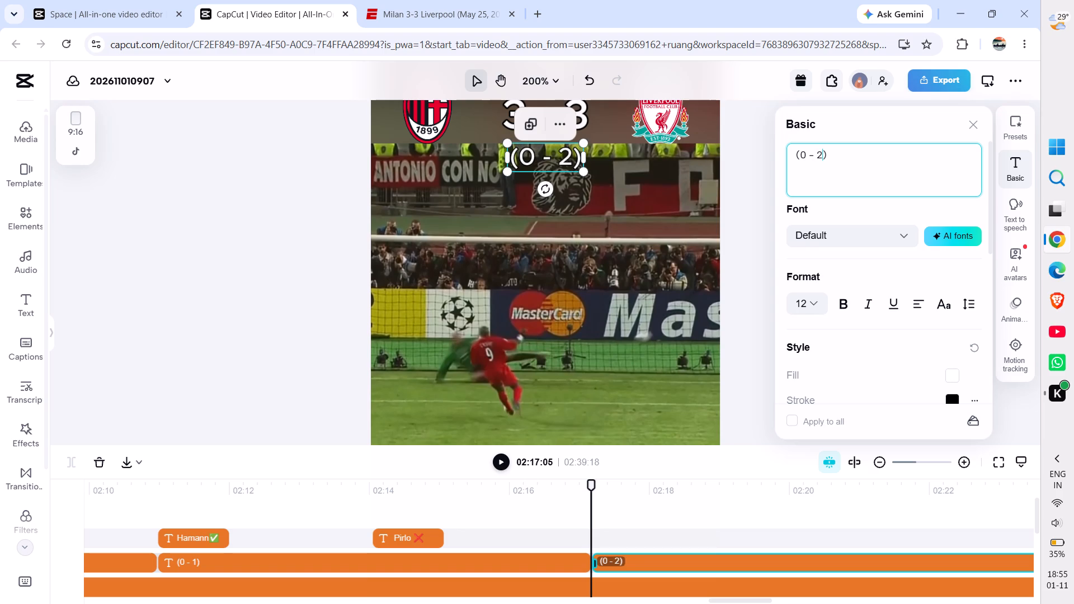
{"action": "left_click", "coordinate": [743, 259]}
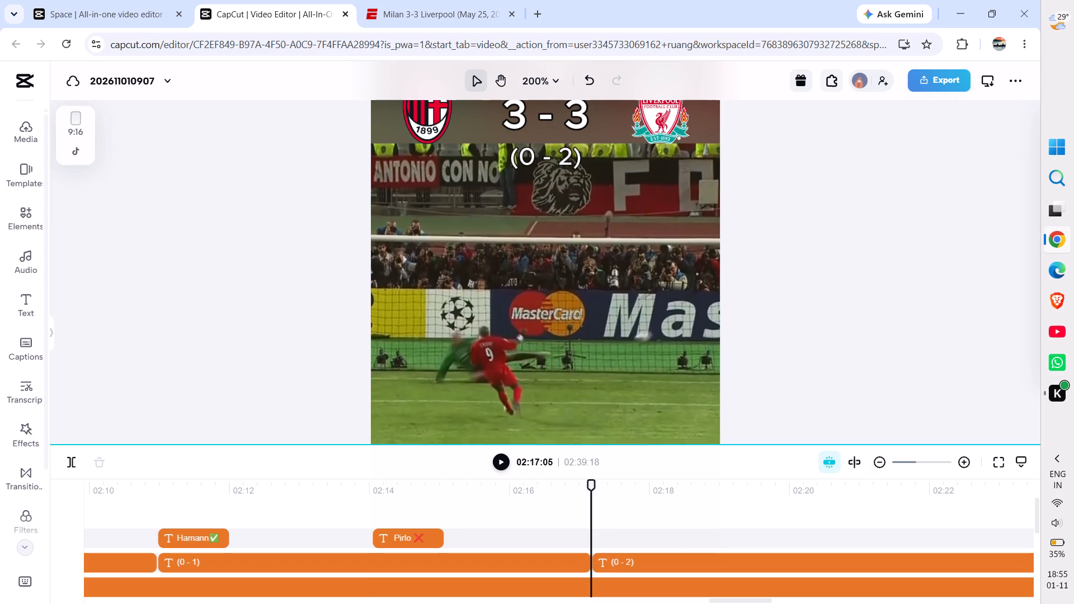
Move the Djibril Cissé ✅ caption along the timeline to start at 02:17:05, aligned with the (0 - 2) score.
{"action": "scroll", "coordinate": [704, 511], "scroll_direction": "left", "scroll_amount": 6}
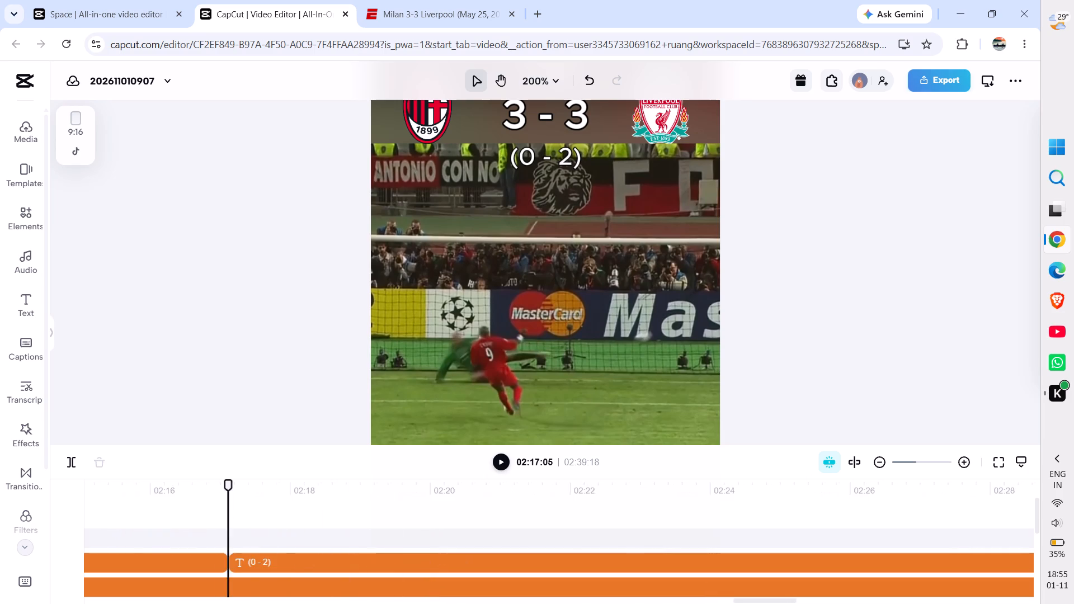
{"action": "scroll", "coordinate": [704, 511], "scroll_direction": "left", "scroll_amount": 1}
{"action": "left_click_drag", "start_coordinate": [800, 537], "coordinate": [637, 539]}
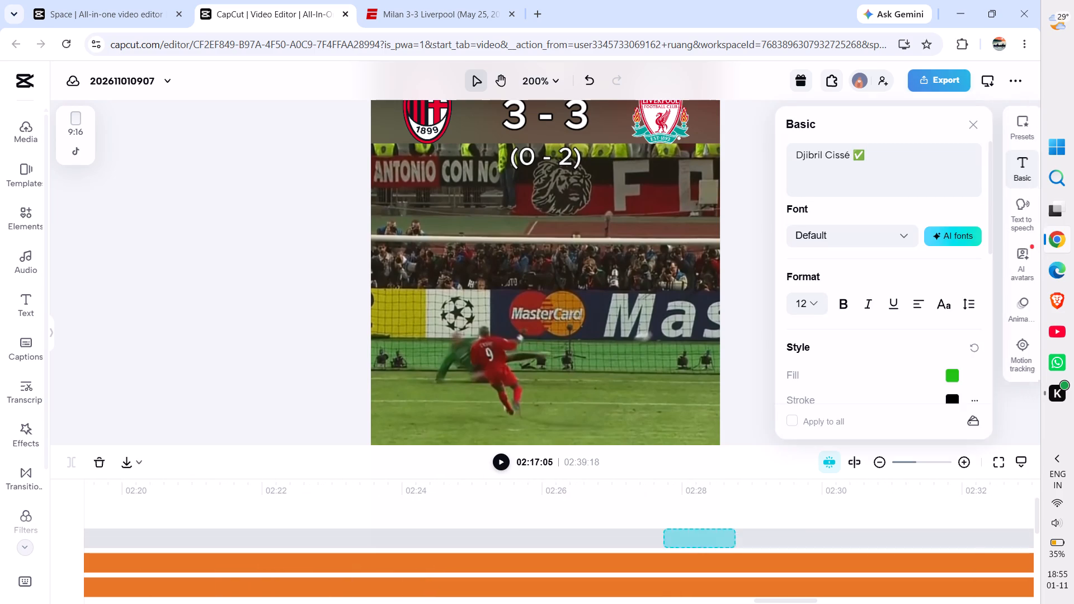
{"action": "left_click_drag", "start_coordinate": [637, 539], "coordinate": [411, 537]}
{"action": "scroll", "coordinate": [505, 530], "scroll_direction": "right", "scroll_amount": 3}
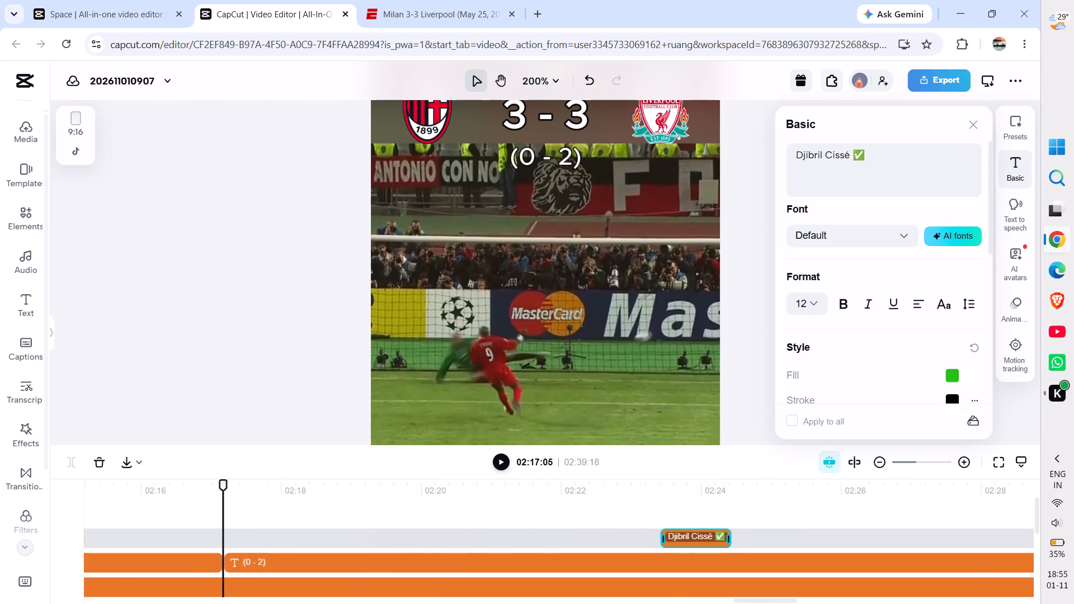
{"action": "scroll", "coordinate": [505, 530], "scroll_direction": "right", "scroll_amount": 1}
{"action": "left_click_drag", "start_coordinate": [755, 532], "coordinate": [360, 534]}
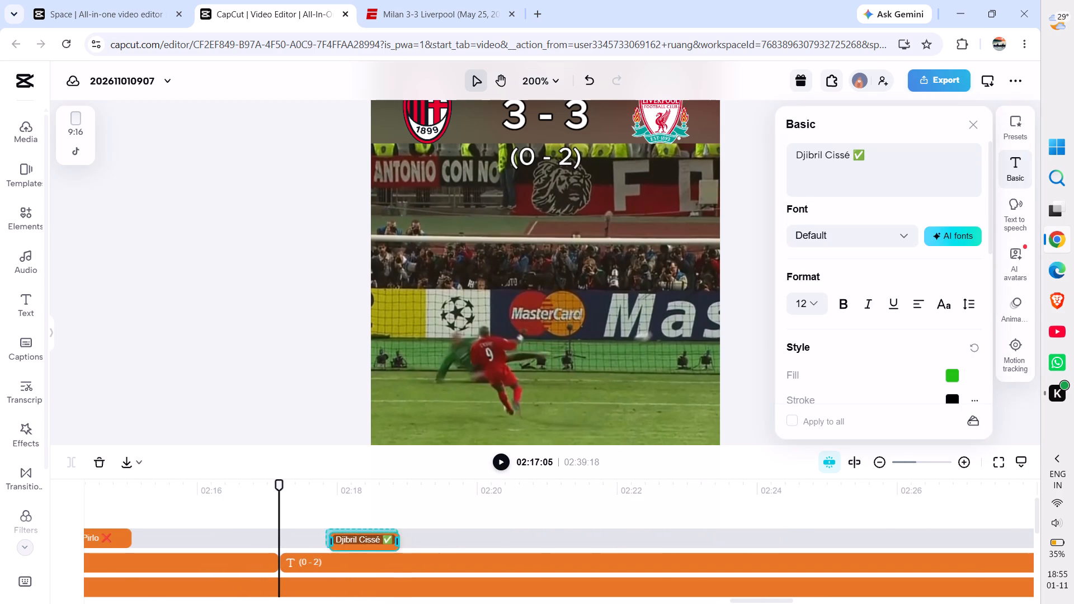
{"action": "left_click_drag", "start_coordinate": [360, 534], "coordinate": [323, 533]}
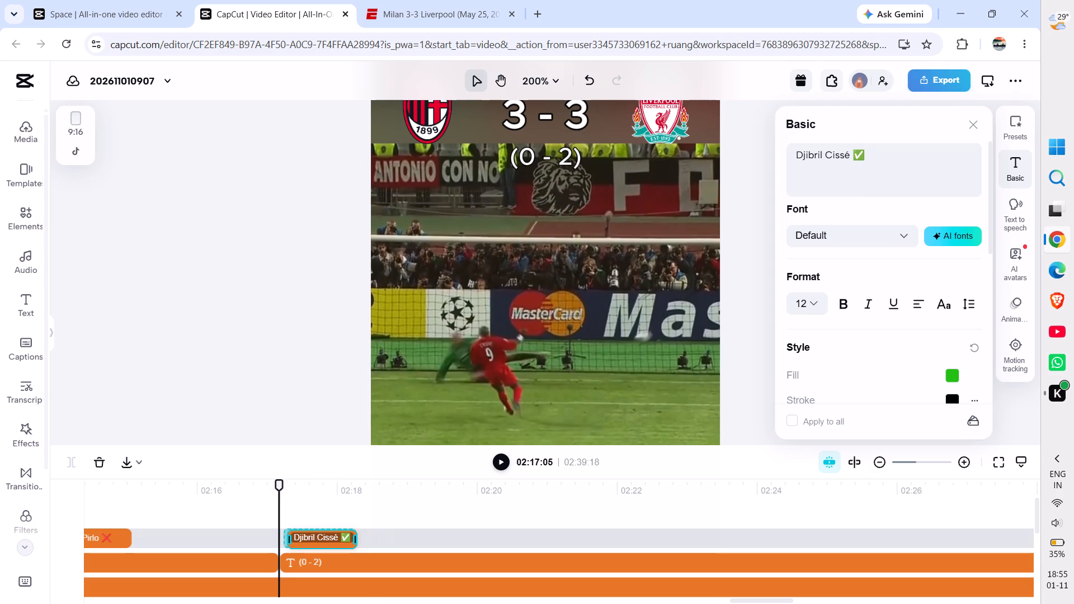
{"action": "left_click_drag", "start_coordinate": [323, 533], "coordinate": [321, 535]}
{"action": "left_click", "coordinate": [293, 339]}
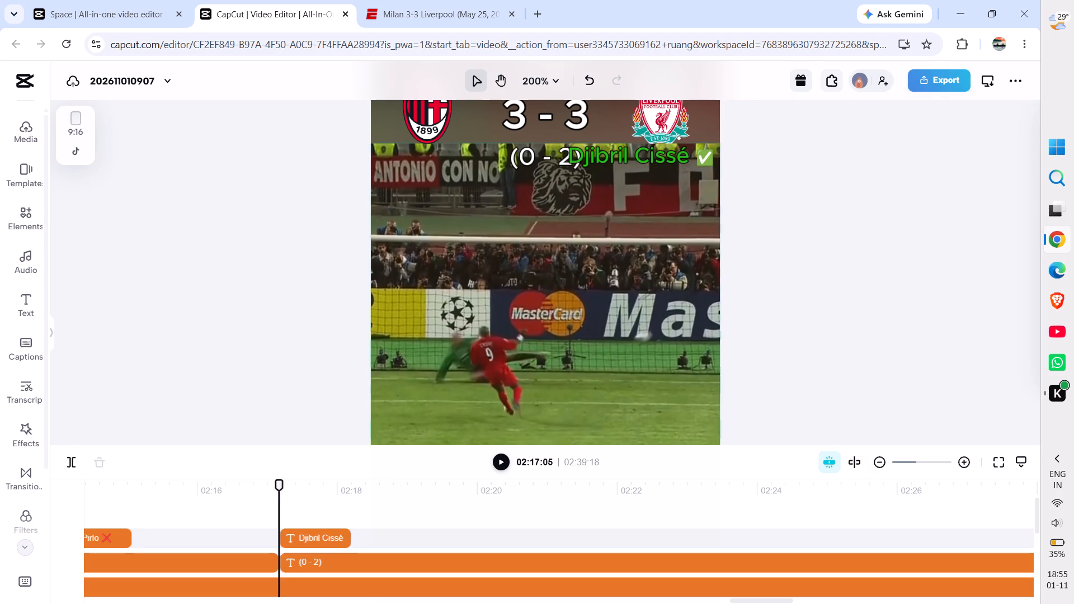
Remove the first name Djibril from the penalty taker's caption so it reads Cissé ✅.
{"action": "left_click", "coordinate": [317, 535]}
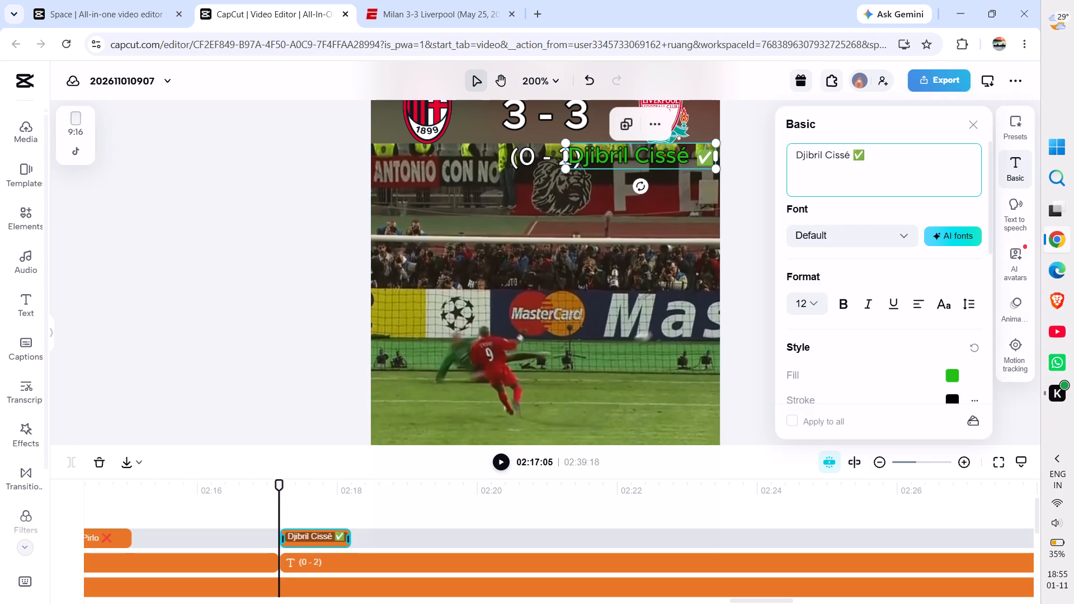
{"action": "left_click", "coordinate": [824, 163]}
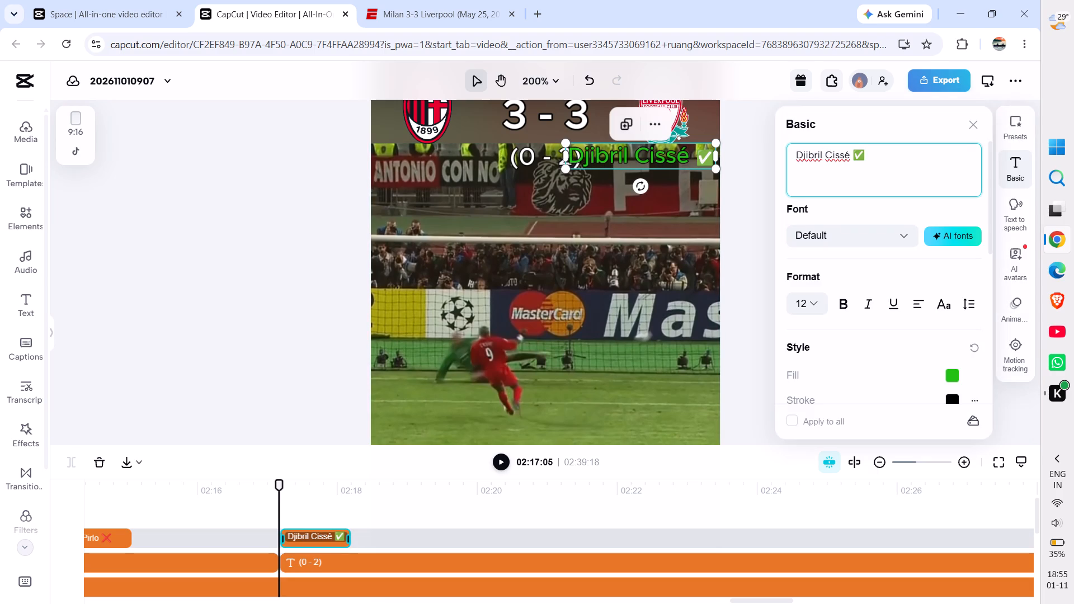
{"action": "left_click", "coordinate": [823, 160]}
{"action": "key", "text": "BackSpace"}
{"action": "key", "text": "BackSpace"}
{"action": "key", "text": "BackSpace"}
{"action": "key", "text": "BackSpace"}
{"action": "key", "text": "BackSpace"}
{"action": "key", "text": "BackSpace"}
{"action": "key", "text": "BackSpace"}
{"action": "key", "text": "BackSpace"}
{"action": "key", "text": "BackSpace"}
{"action": "key", "text": "BackSpace"}
{"action": "key", "text": "BackSpace"}
{"action": "key", "text": "BackSpace"}
{"action": "key", "text": "BackSpace"}
{"action": "key", "text": "BackSpace"}
{"action": "key", "text": "BackSpace"}
{"action": "key", "text": "BackSpace"}
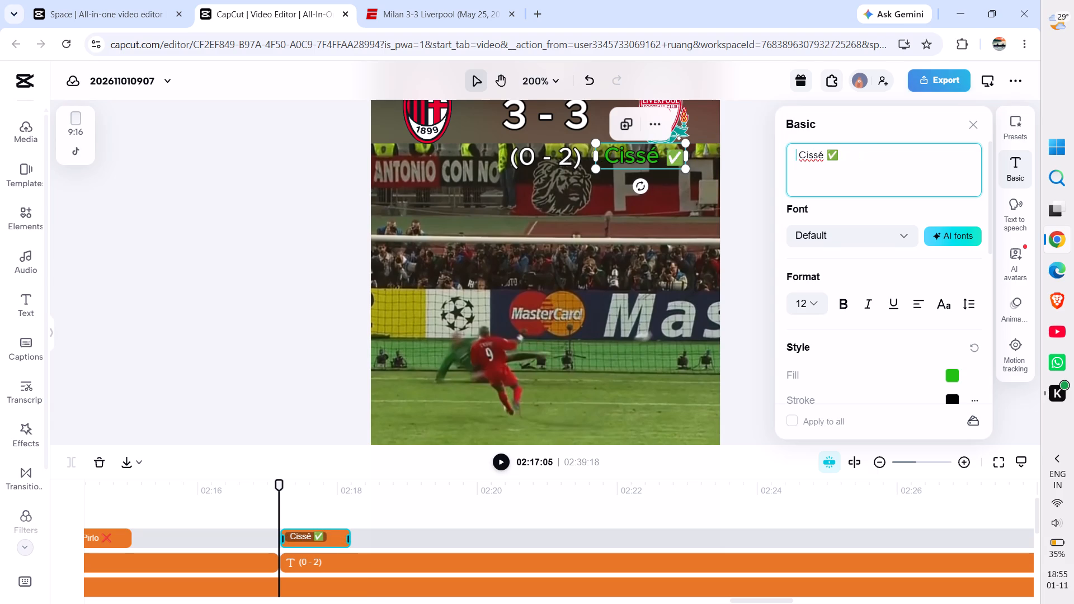
Shift the Cissé ✅ caption so it sits just below the Liverpool crest, level with (0 - 2), and deselect it.
{"action": "left_click_drag", "start_coordinate": [640, 157], "coordinate": [655, 156]}
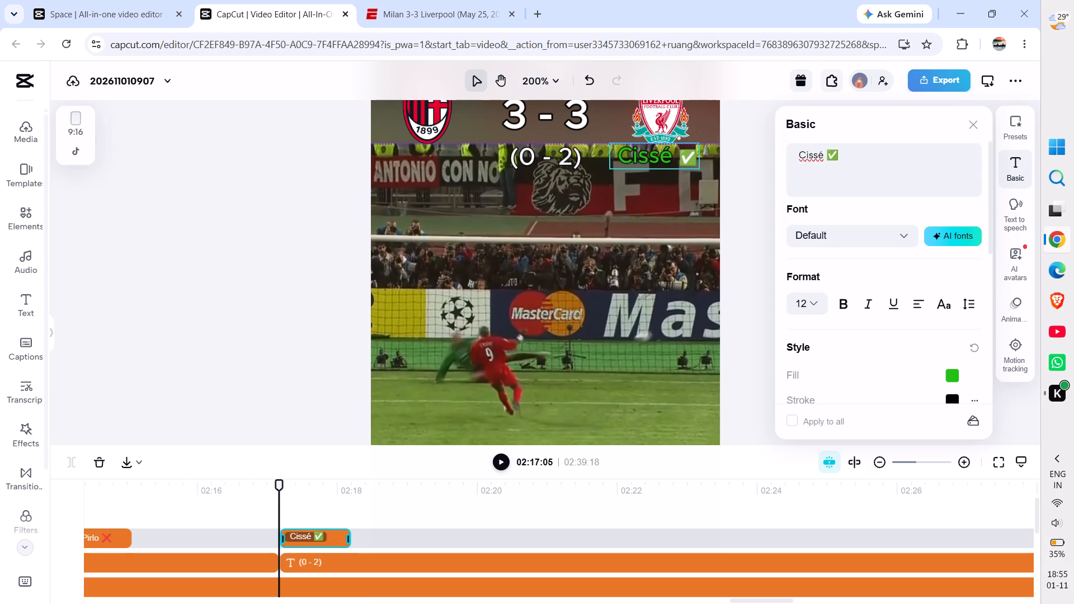
{"action": "left_click_drag", "start_coordinate": [655, 156], "coordinate": [652, 156]}
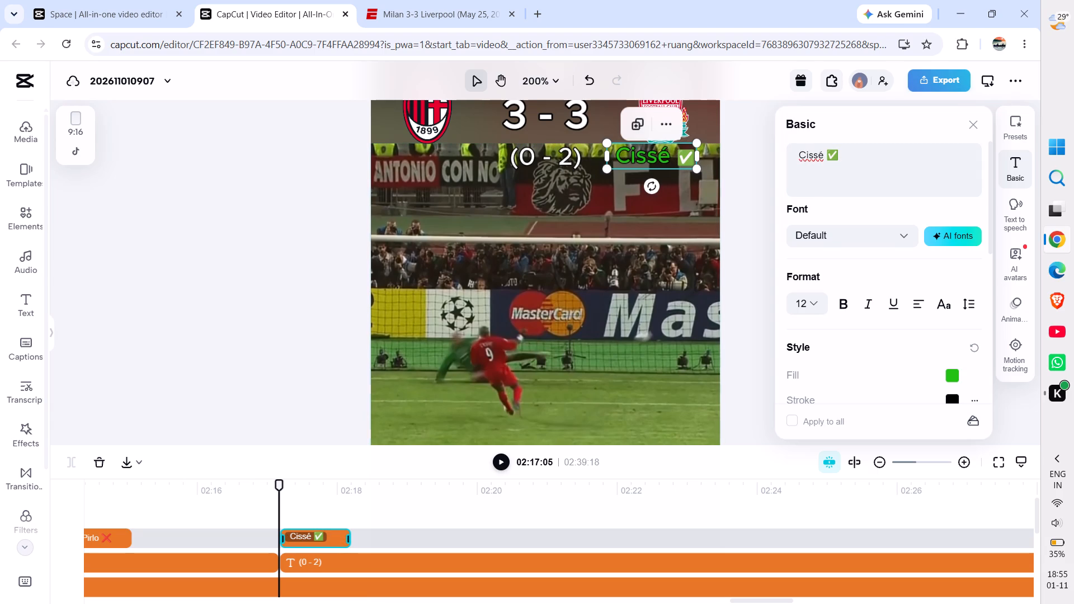
{"action": "left_click", "coordinate": [318, 229]}
Split the (0 - 2) shootout score text at 02:19:11, where Milan's third penalty is struck.
{"action": "key", "text": "space"}
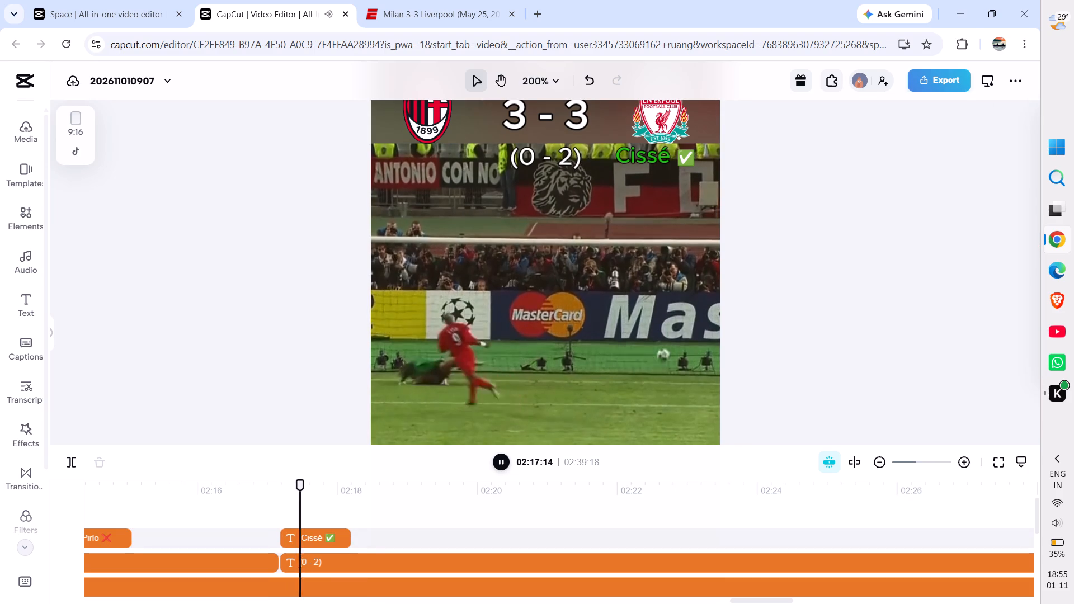
{"action": "key", "text": "space"}
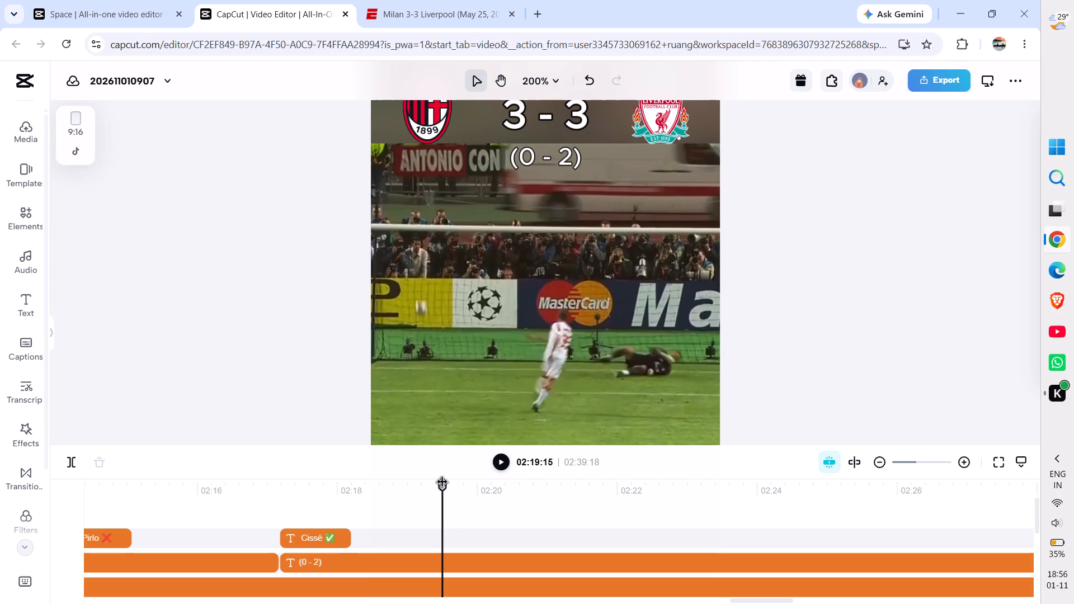
{"action": "left_click_drag", "start_coordinate": [442, 483], "coordinate": [440, 484]}
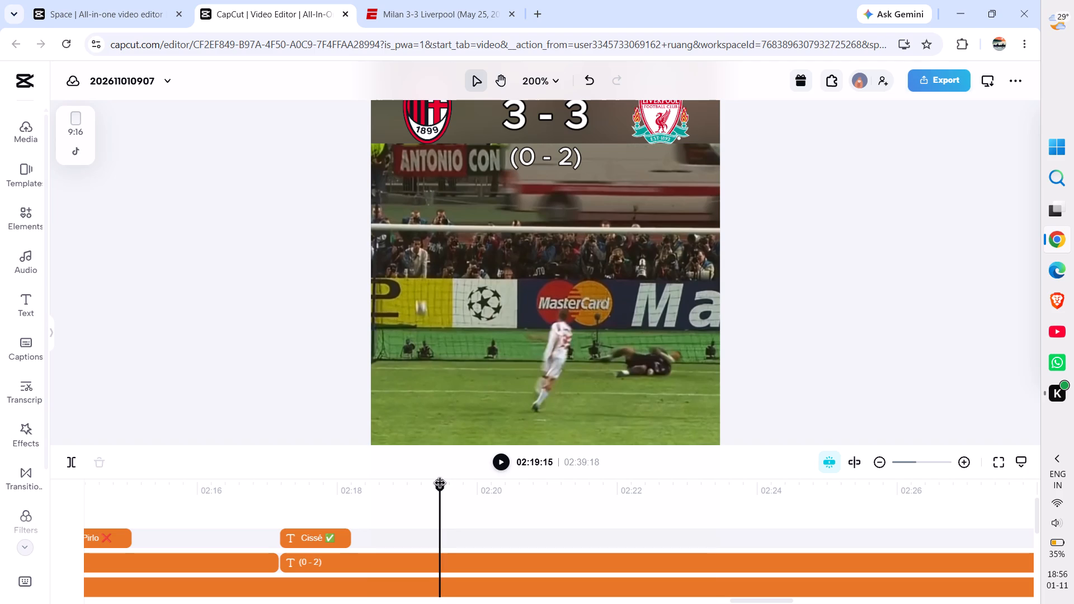
{"action": "left_click_drag", "start_coordinate": [440, 484], "coordinate": [435, 488]}
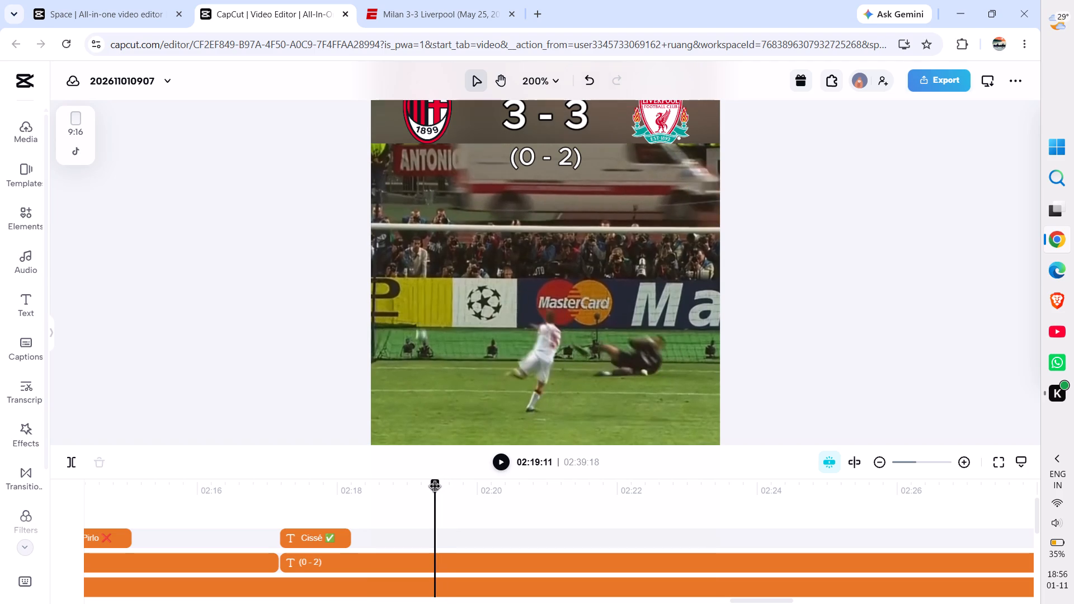
{"action": "left_click_drag", "start_coordinate": [435, 488], "coordinate": [435, 488]}
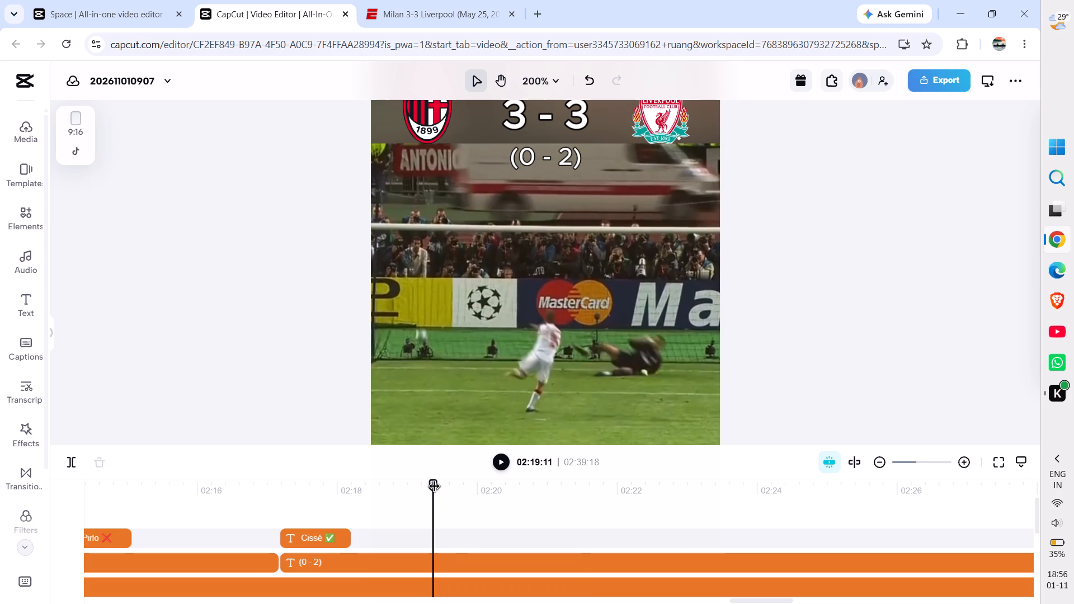
{"action": "left_click", "coordinate": [433, 563]}
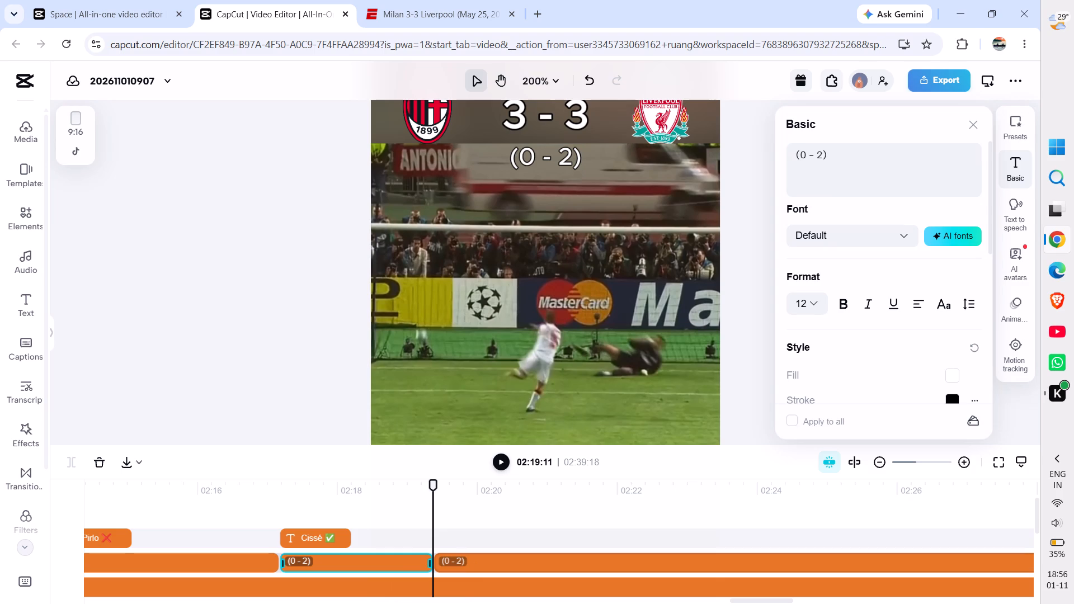
Change the shootout score from 02:19:11 onward to (1 - 2) and deselect it.
{"action": "left_click", "coordinate": [473, 563]}
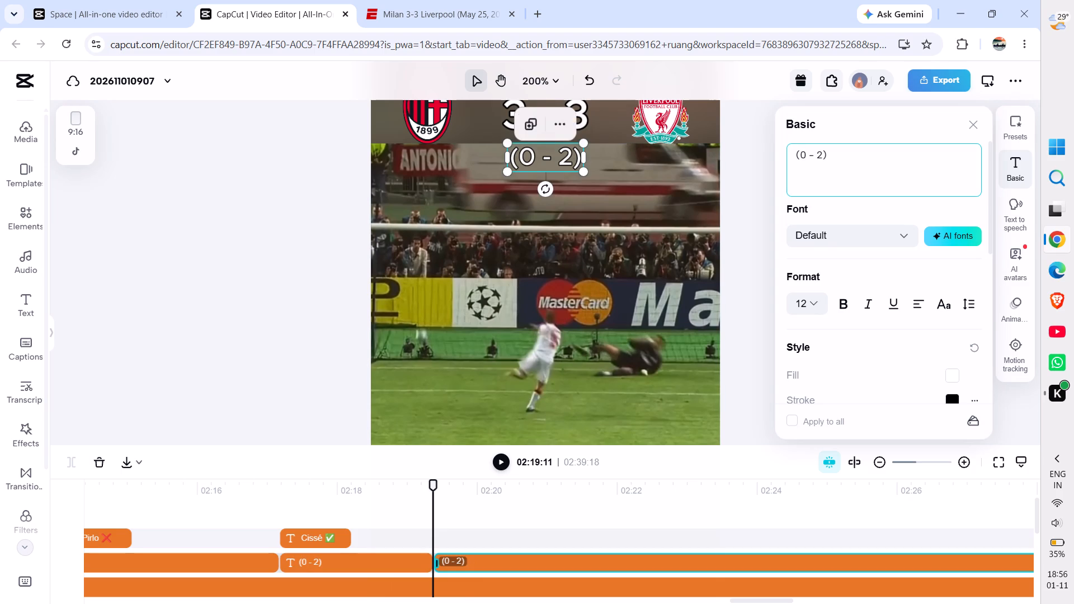
{"action": "left_click", "coordinate": [805, 162]}
{"action": "key", "text": "BackSpace"}
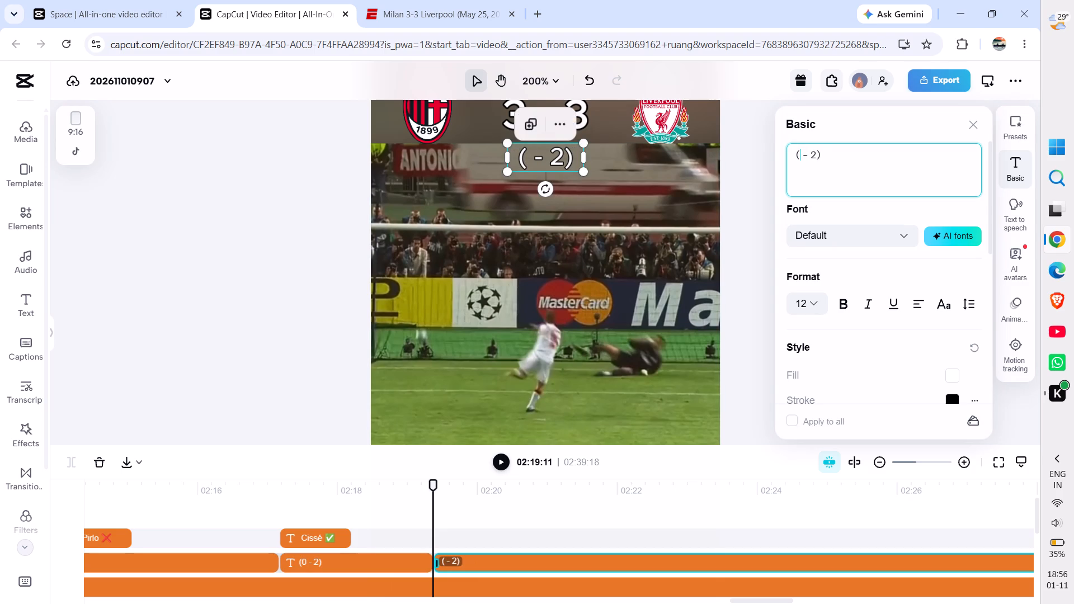
{"action": "key", "text": "1"}
{"action": "left_click", "coordinate": [753, 250]}
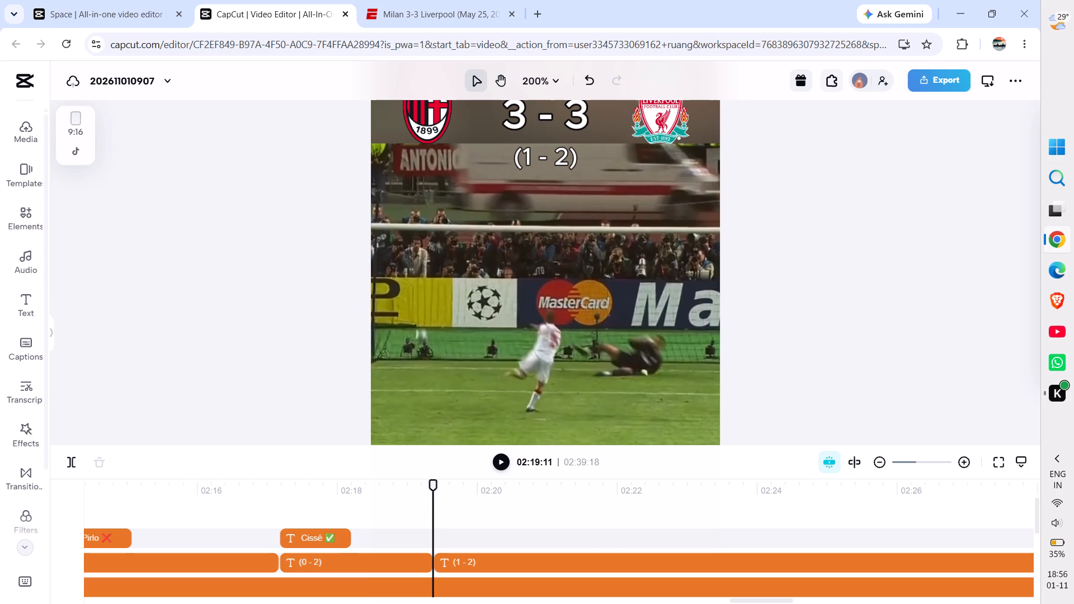
Duplicate the Cissé ✅ caption at 02:19:11, aligned with the start of the (1 - 2) score.
{"action": "left_click", "coordinate": [325, 532]}
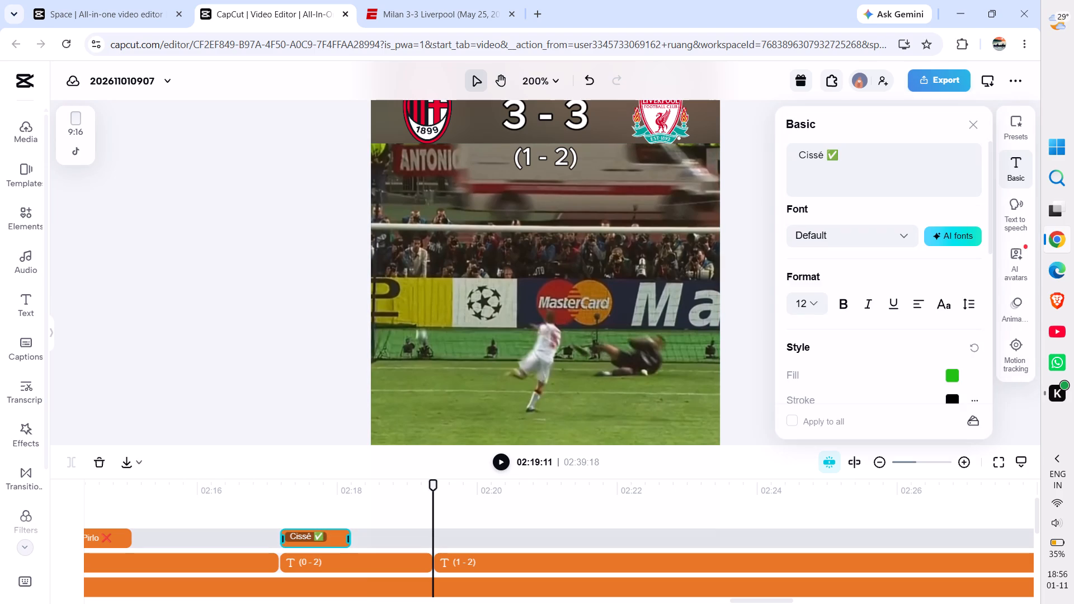
{"action": "key", "text": "ctrl+c"}
{"action": "key", "text": "ctrl+v"}
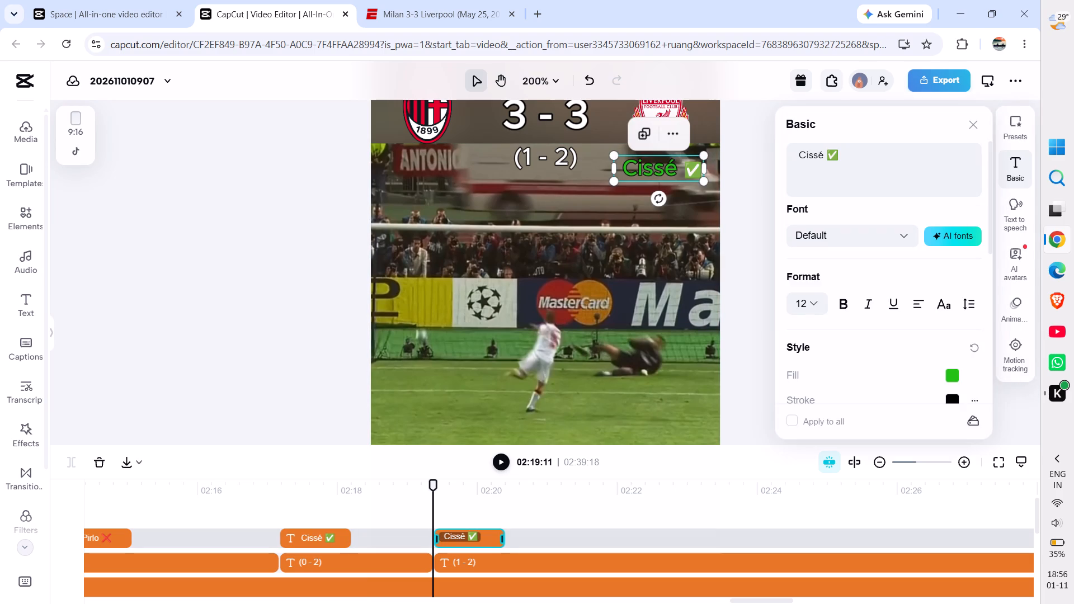
Copy Jon Dahl Tomasson's name from the penalty shootout table on the ESPN match page and return to the video editor.
{"action": "left_click", "coordinate": [444, 11]}
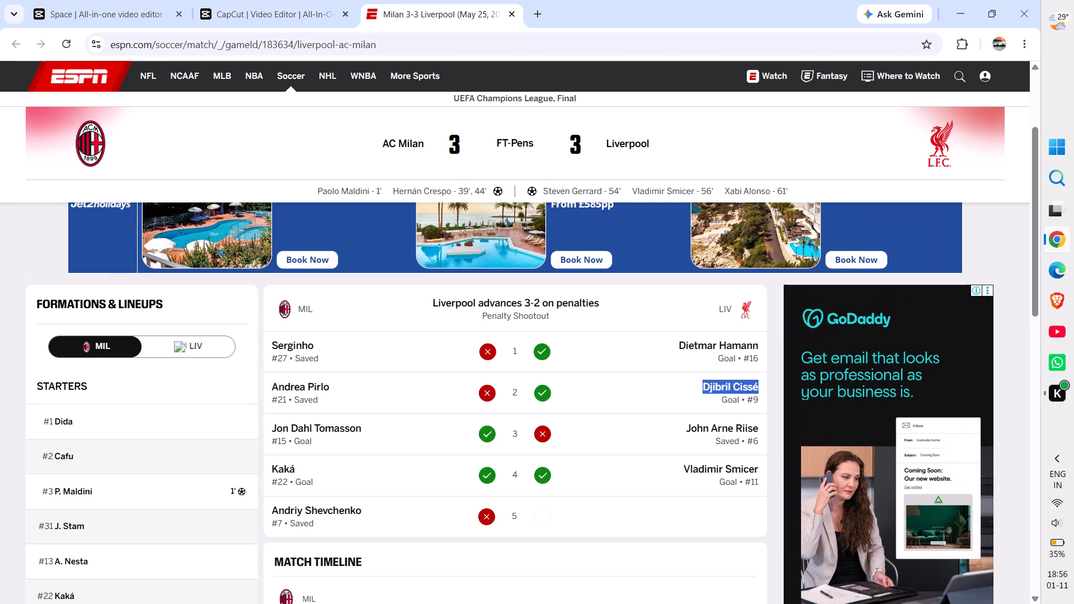
{"action": "left_click_drag", "start_coordinate": [271, 429], "coordinate": [362, 422]}
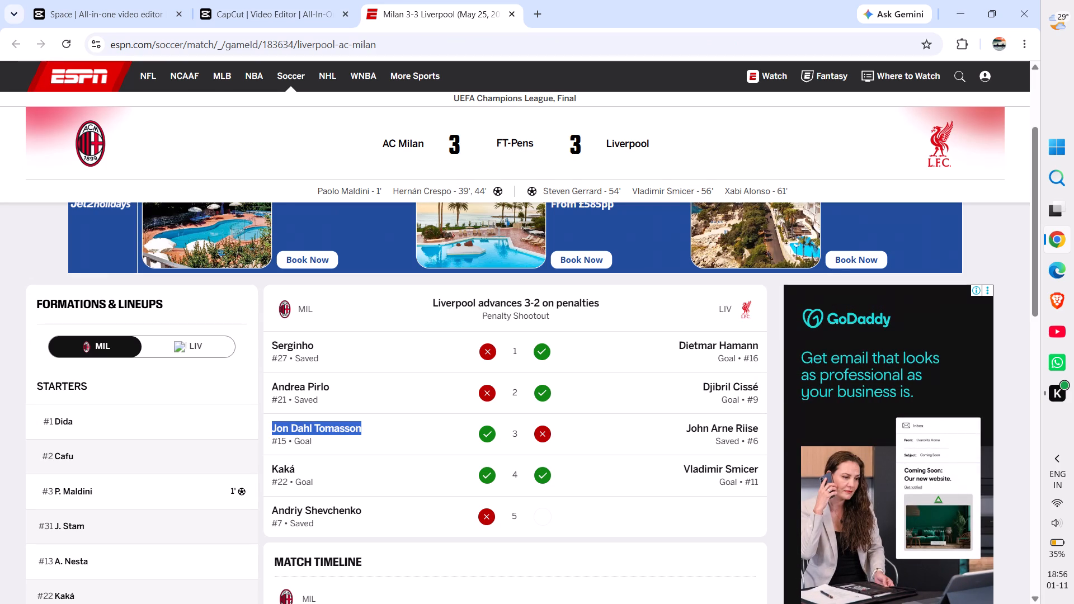
{"action": "key", "text": "ctrl+c"}
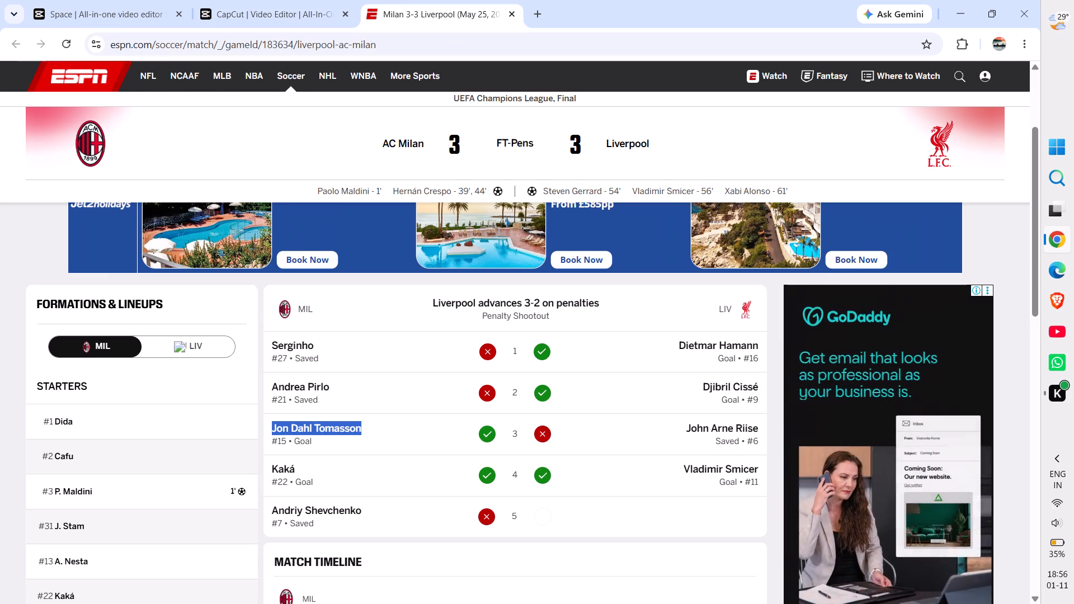
{"action": "left_click", "coordinate": [306, 128]}
{"action": "left_click", "coordinate": [280, 0]}
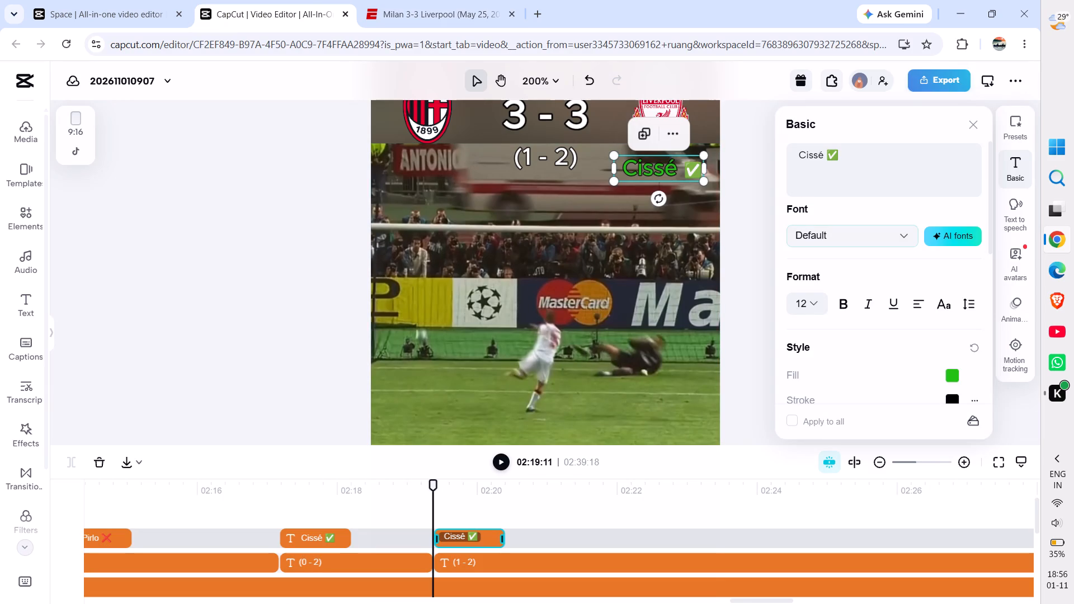
Replace the name Cissé in the duplicated caption with Jon Dahl Tomasson, keeping the ✅ after it.
{"action": "left_click", "coordinate": [824, 162]}
{"action": "key", "text": "BackSpace"}
{"action": "key", "text": "BackSpace"}
{"action": "key", "text": "BackSpace"}
{"action": "key", "text": "BackSpace"}
{"action": "key", "text": "BackSpace"}
{"action": "key", "text": "BackSpace"}
{"action": "key", "text": "BackSpace"}
{"action": "key", "text": "BackSpace"}
{"action": "key", "text": "BackSpace"}
{"action": "key", "text": "BackSpace"}
{"action": "key", "text": "BackSpace"}
{"action": "key", "text": "BackSpace"}
{"action": "key", "text": "BackSpace"}
{"action": "key", "text": "BackSpace"}
{"action": "key", "text": "BackSpace"}
{"action": "key", "text": "BackSpace"}
{"action": "key", "text": "BackSpace"}
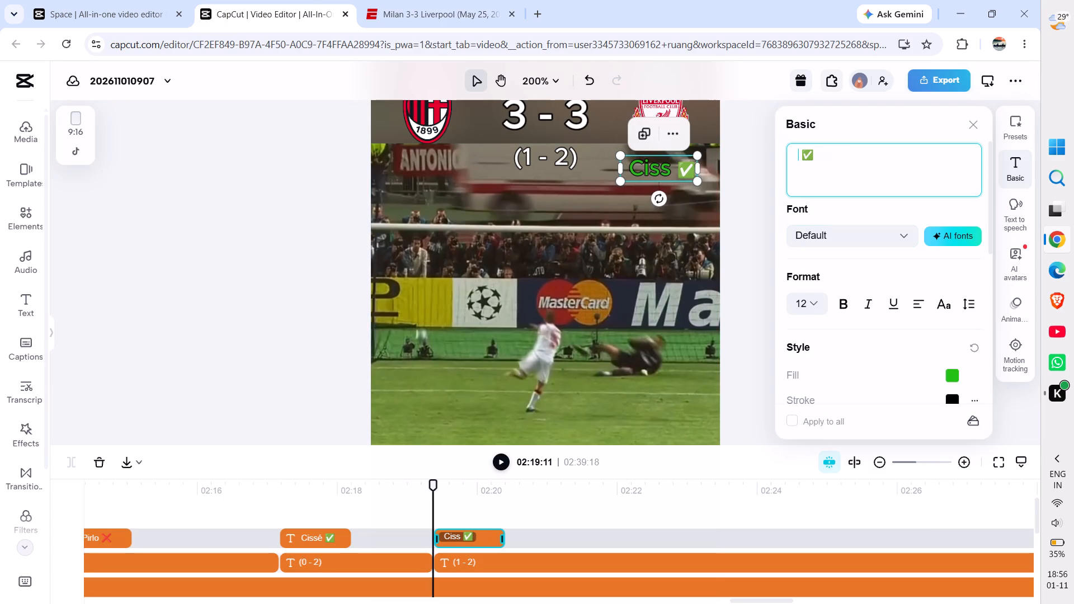
{"action": "key", "text": "ctrl+v"}
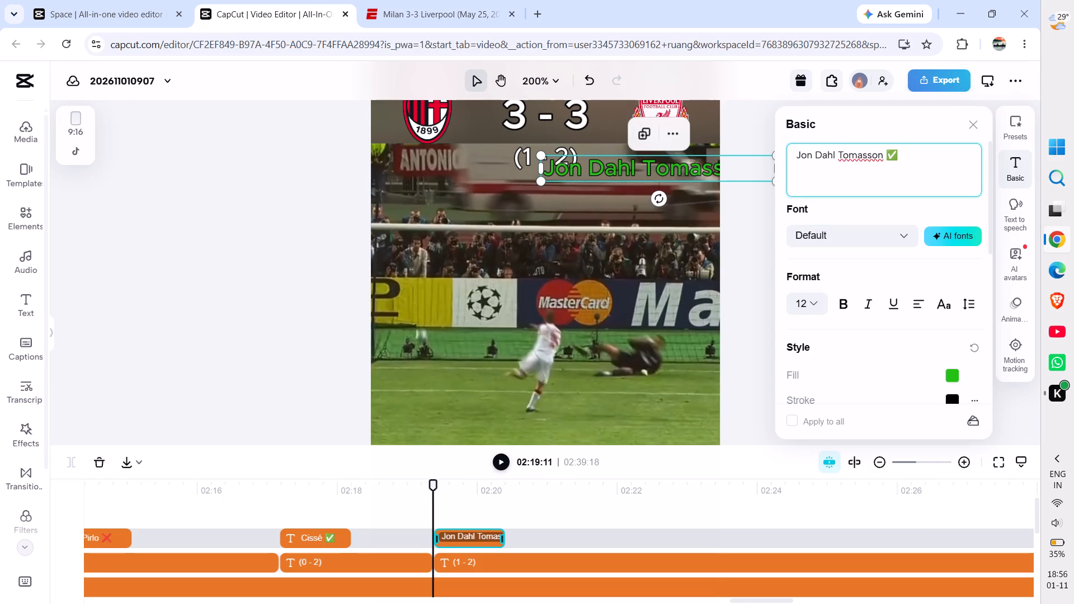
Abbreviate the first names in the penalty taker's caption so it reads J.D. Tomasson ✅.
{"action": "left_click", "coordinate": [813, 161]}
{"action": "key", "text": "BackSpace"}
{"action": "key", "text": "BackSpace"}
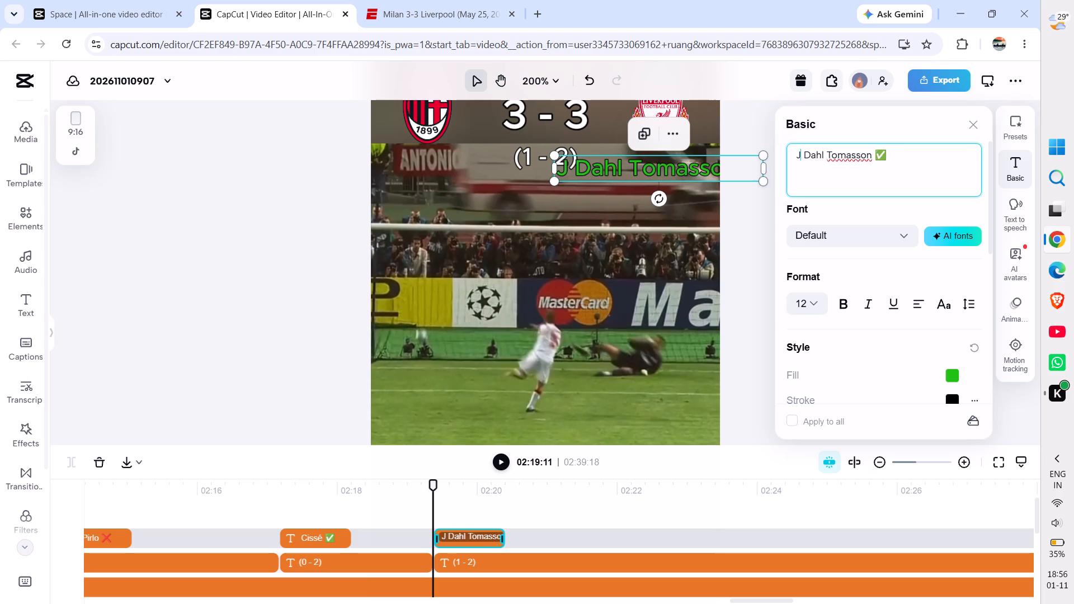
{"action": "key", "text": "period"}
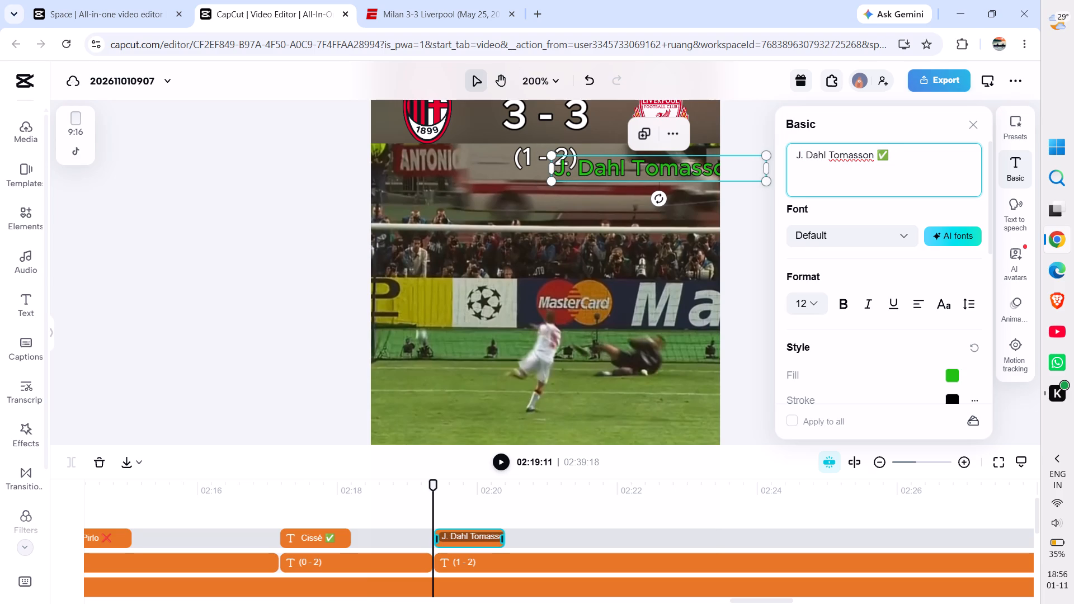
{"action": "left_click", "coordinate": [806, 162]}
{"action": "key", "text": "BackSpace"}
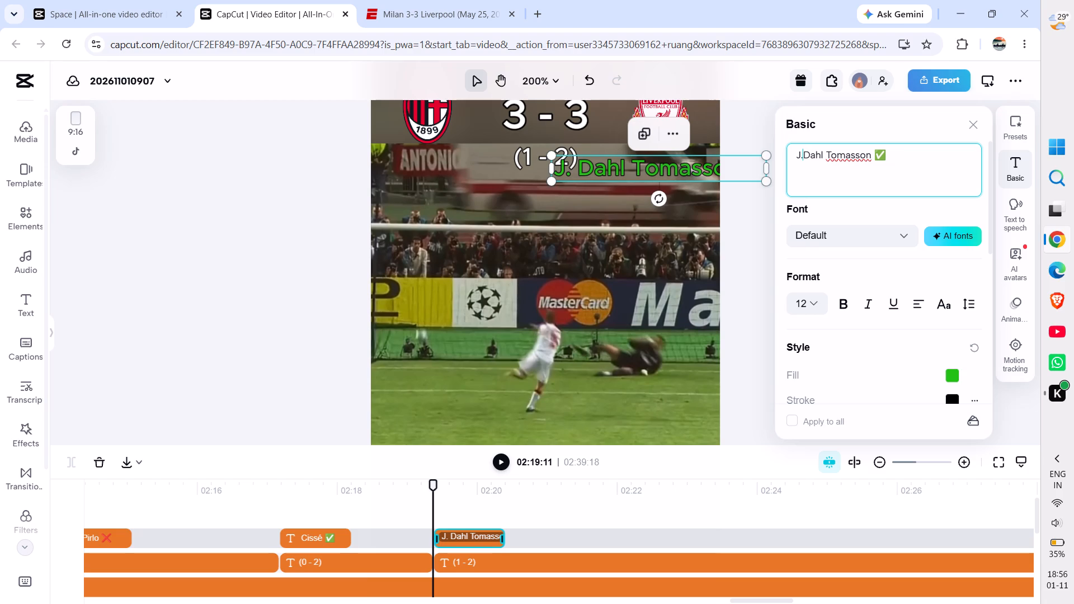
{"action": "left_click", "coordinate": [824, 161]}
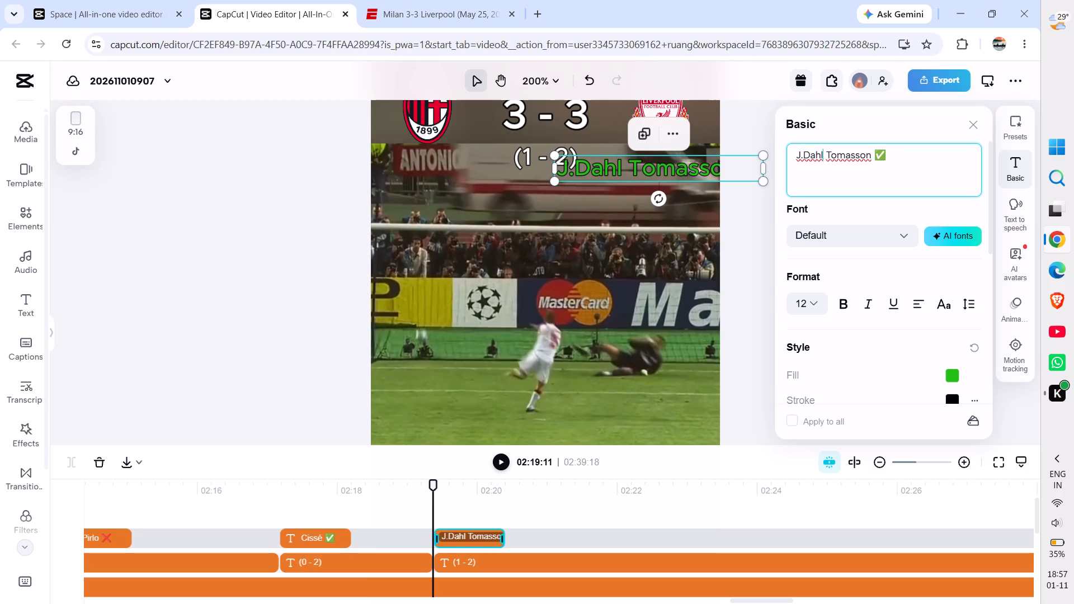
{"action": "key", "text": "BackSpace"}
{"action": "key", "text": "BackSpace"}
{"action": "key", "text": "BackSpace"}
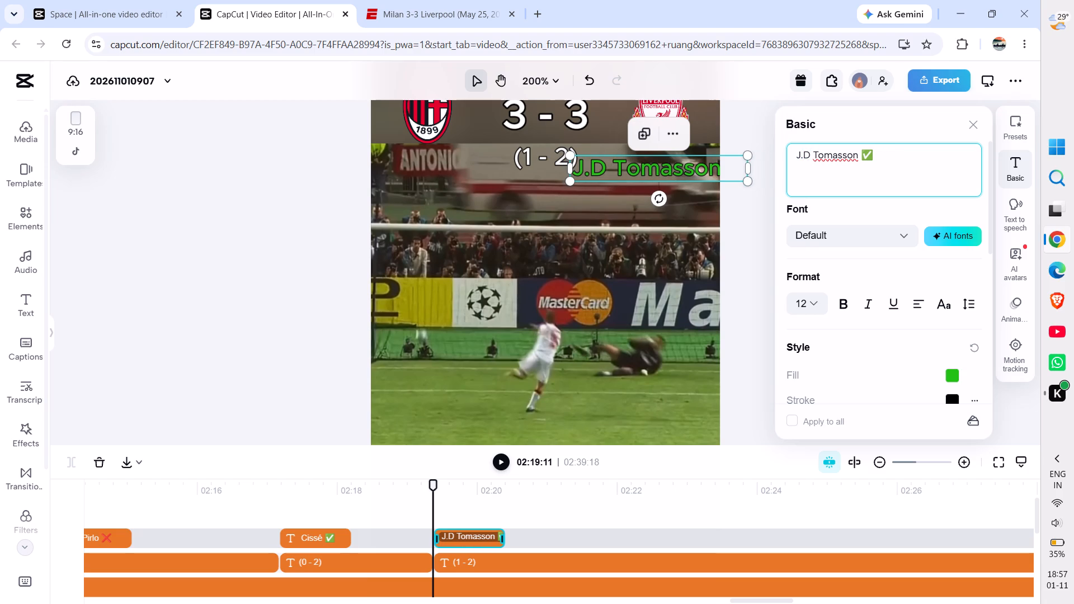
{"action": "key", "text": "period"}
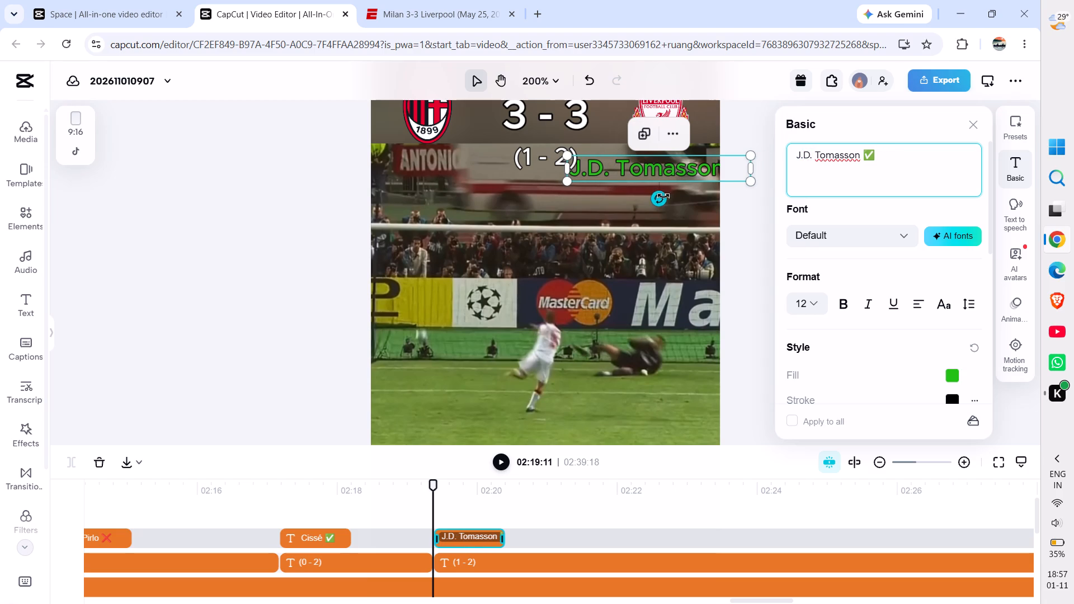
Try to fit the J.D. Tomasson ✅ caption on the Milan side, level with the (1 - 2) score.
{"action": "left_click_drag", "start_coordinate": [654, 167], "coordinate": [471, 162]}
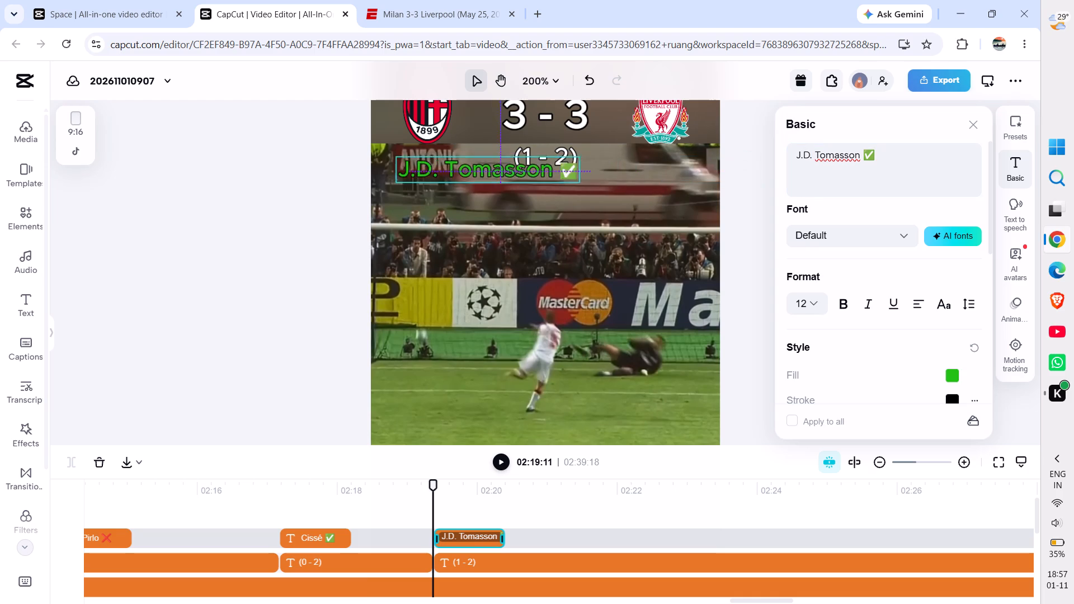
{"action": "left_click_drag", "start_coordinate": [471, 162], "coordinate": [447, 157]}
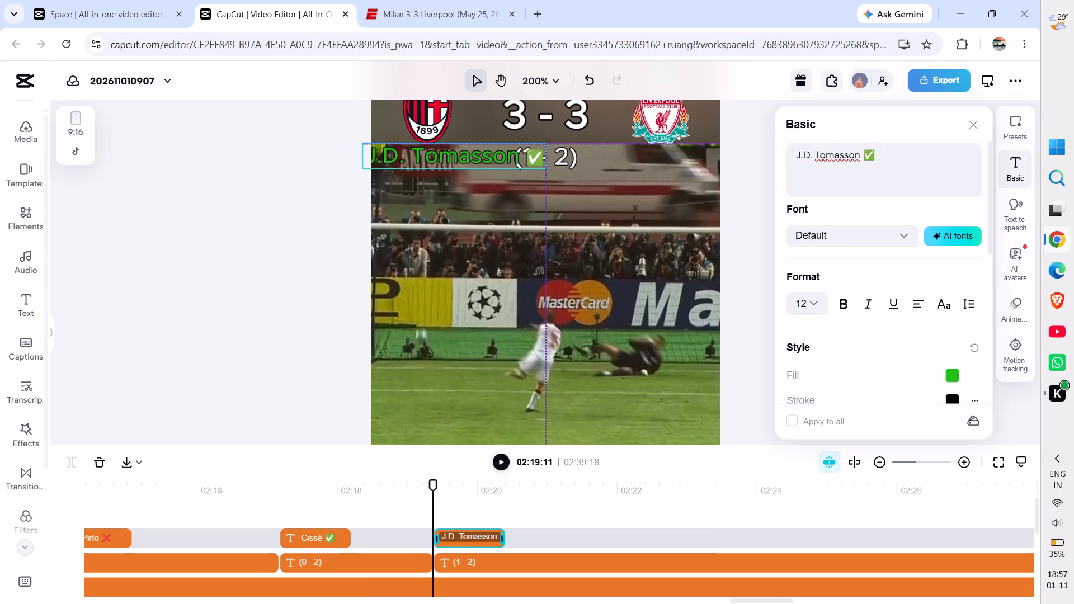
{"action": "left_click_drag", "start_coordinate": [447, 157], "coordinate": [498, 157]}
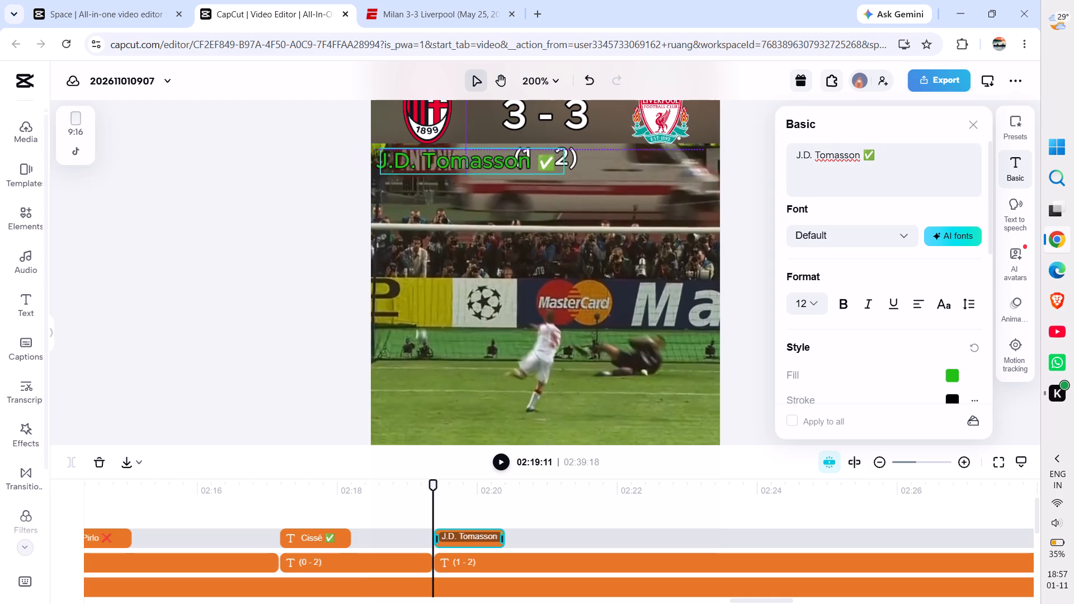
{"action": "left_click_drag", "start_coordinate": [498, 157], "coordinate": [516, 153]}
Remove the initials from the penalty taker's caption so it reads Tomasson ✅.
{"action": "left_click", "coordinate": [816, 162]}
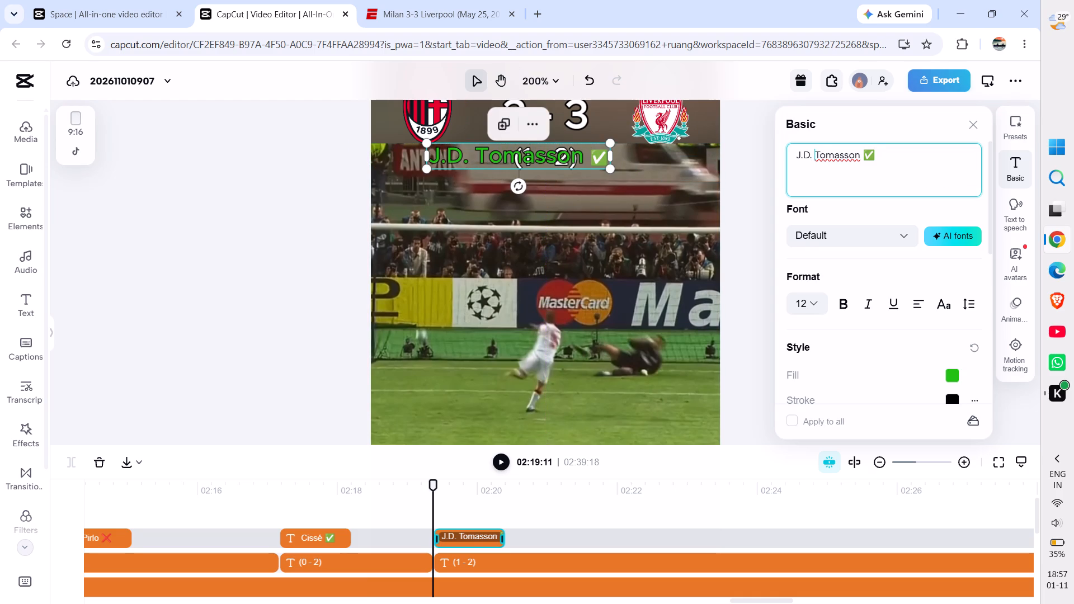
{"action": "key", "text": "BackSpace"}
{"action": "key", "text": "BackSpace"}
{"action": "key", "text": "BackSpace"}
{"action": "key", "text": "BackSpace"}
{"action": "key", "text": "BackSpace"}
{"action": "key", "text": "BackSpace"}
{"action": "key", "text": "BackSpace"}
{"action": "key", "text": "BackSpace"}
{"action": "key", "text": "BackSpace"}
{"action": "key", "text": "BackSpace"}
{"action": "key", "text": "BackSpace"}
{"action": "key", "text": "BackSpace"}
{"action": "key", "text": "BackSpace"}
{"action": "key", "text": "BackSpace"}
{"action": "key", "text": "BackSpace"}
{"action": "key", "text": "BackSpace"}
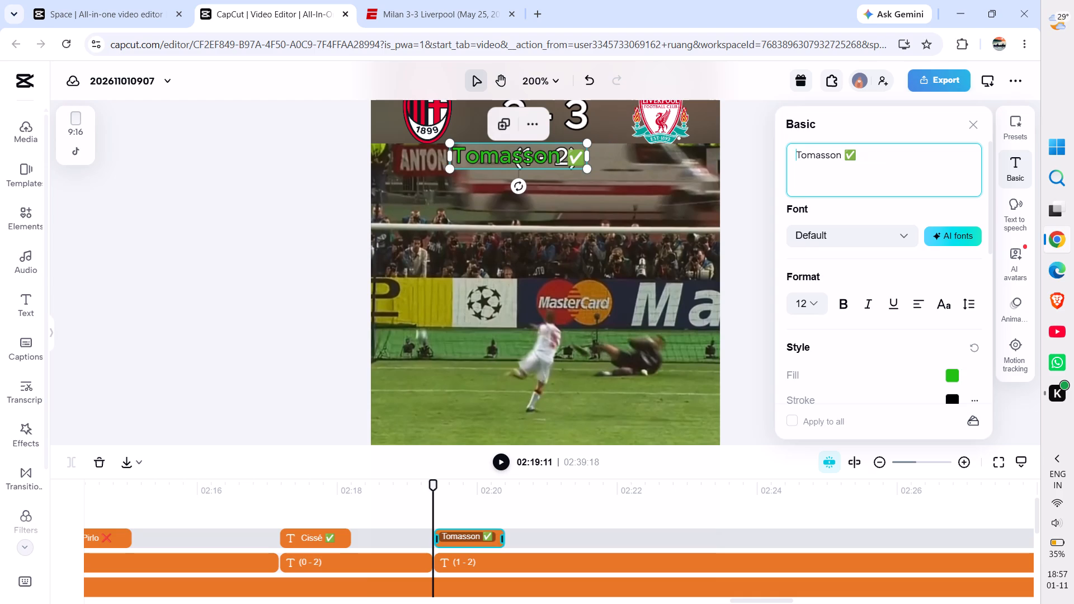
Place the Tomasson ✅ caption just below the Milan crest, level with (1 - 2), and deselect it.
{"action": "left_click_drag", "start_coordinate": [530, 154], "coordinate": [451, 160]}
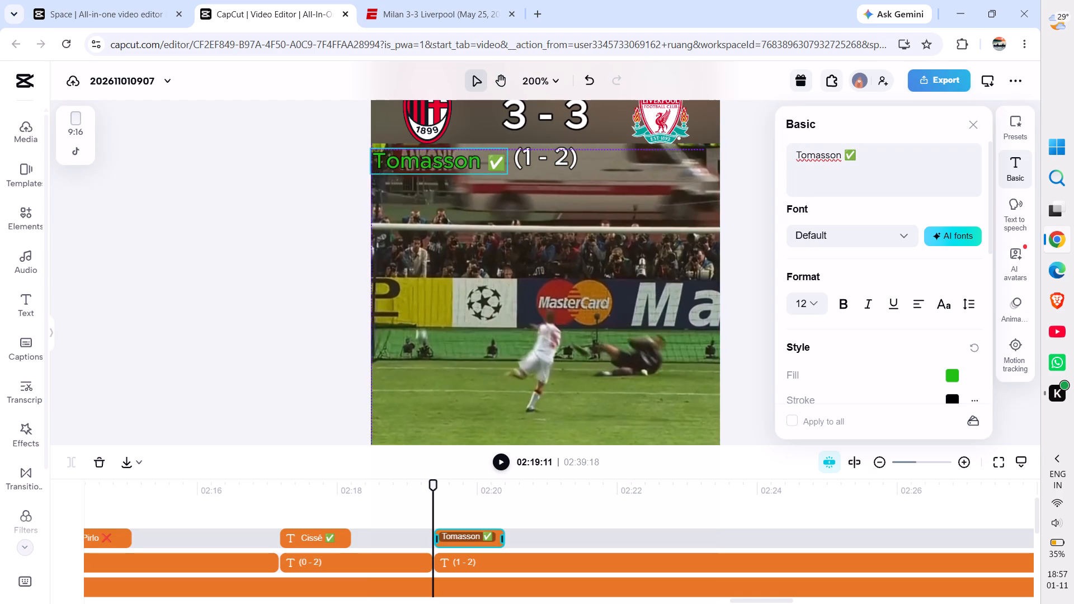
{"action": "left_click_drag", "start_coordinate": [451, 160], "coordinate": [456, 155]}
{"action": "left_click", "coordinate": [270, 218]}
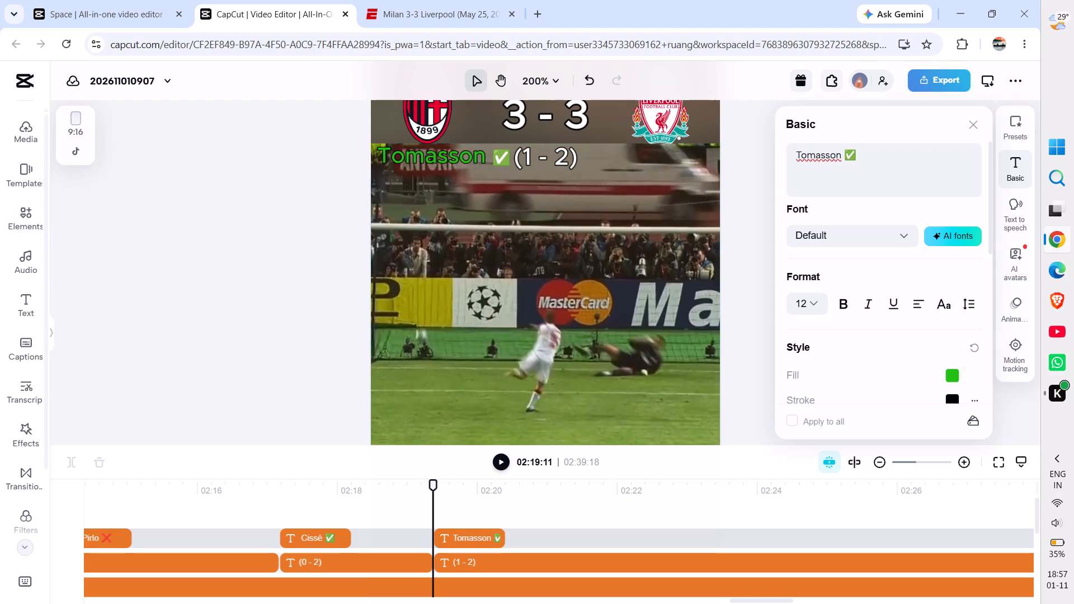
Split the Tomasson ✅ caption at 02:20:04, where the footage cuts to the Liverpool kick, and delete the remainder.
{"action": "key", "text": "space"}
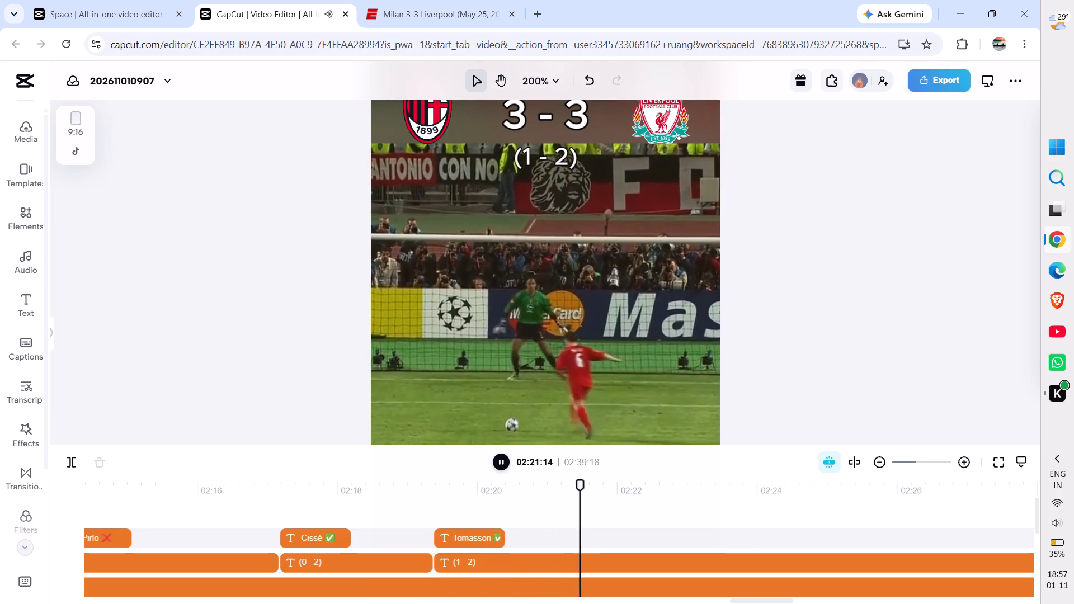
{"action": "key", "text": "space"}
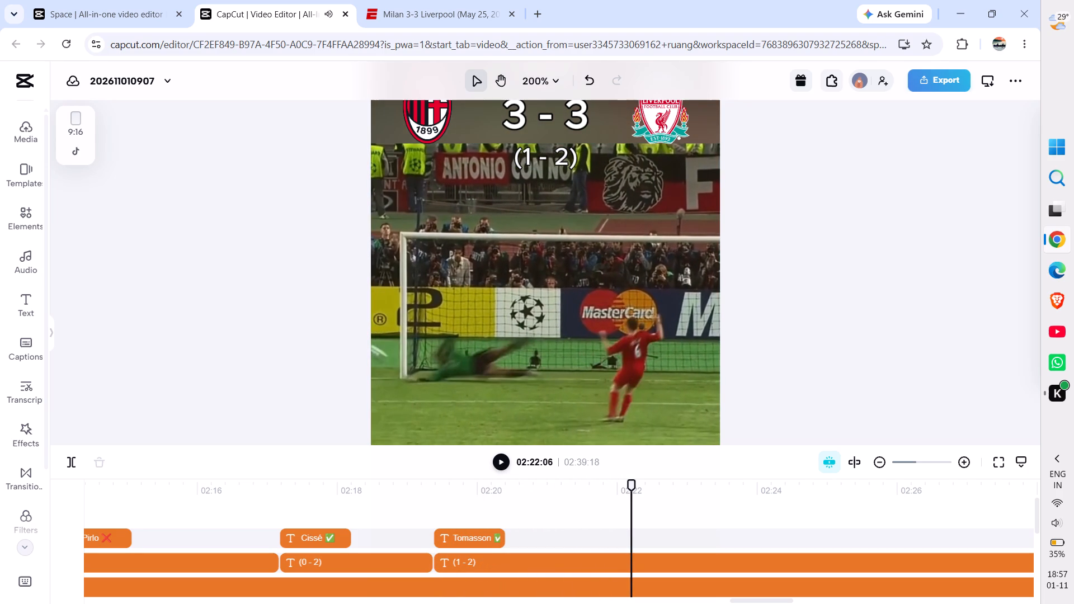
{"action": "left_click_drag", "start_coordinate": [630, 490], "coordinate": [506, 490]}
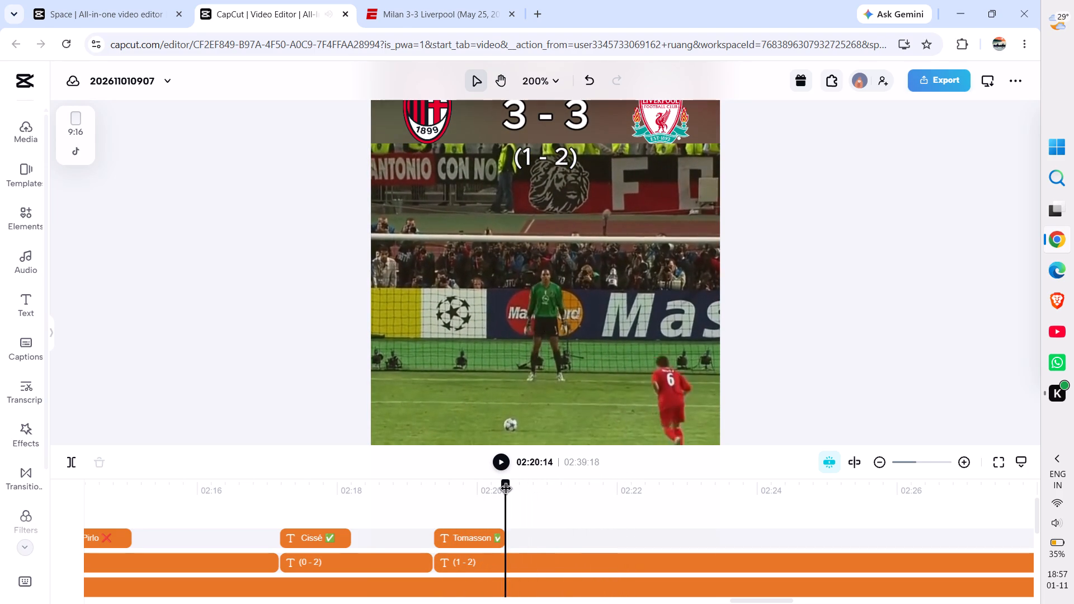
{"action": "left_click_drag", "start_coordinate": [506, 490], "coordinate": [497, 489]}
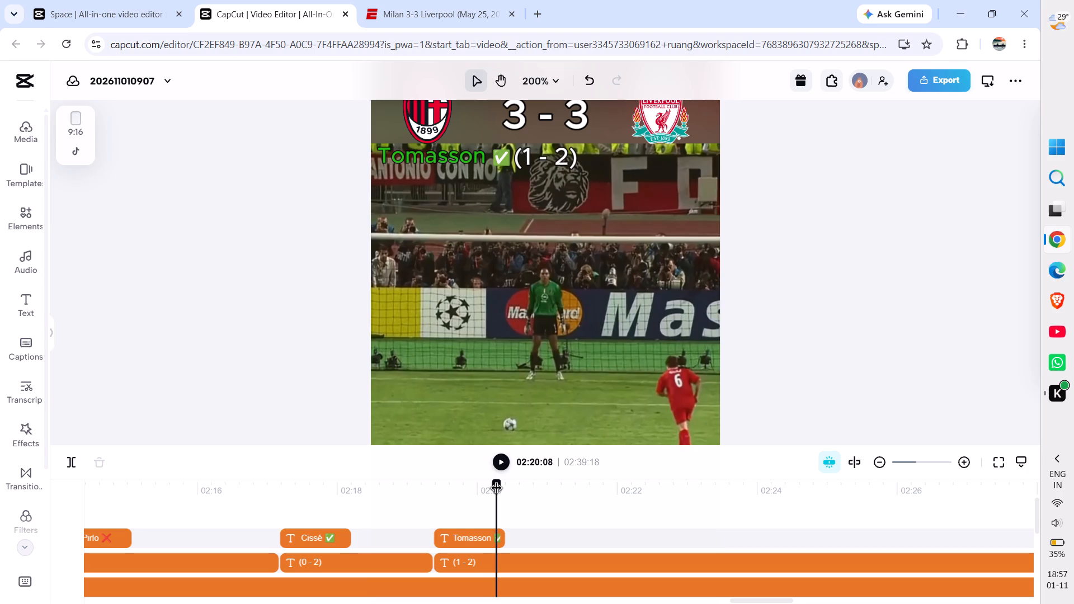
{"action": "left_click_drag", "start_coordinate": [497, 489], "coordinate": [486, 489]}
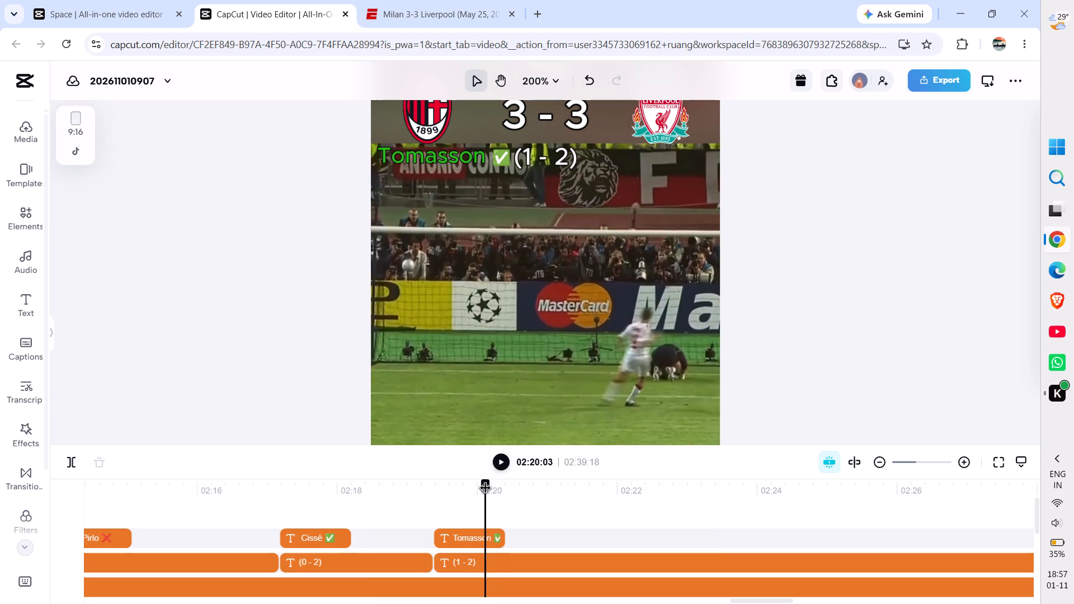
{"action": "left_click_drag", "start_coordinate": [486, 489], "coordinate": [489, 487]}
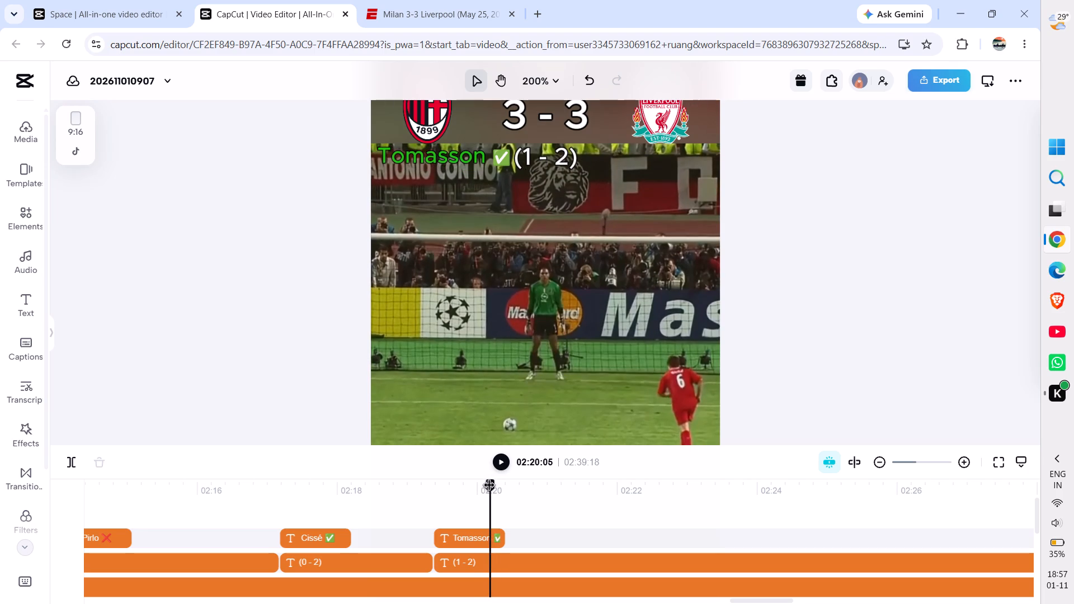
{"action": "left_click_drag", "start_coordinate": [489, 487], "coordinate": [490, 487]}
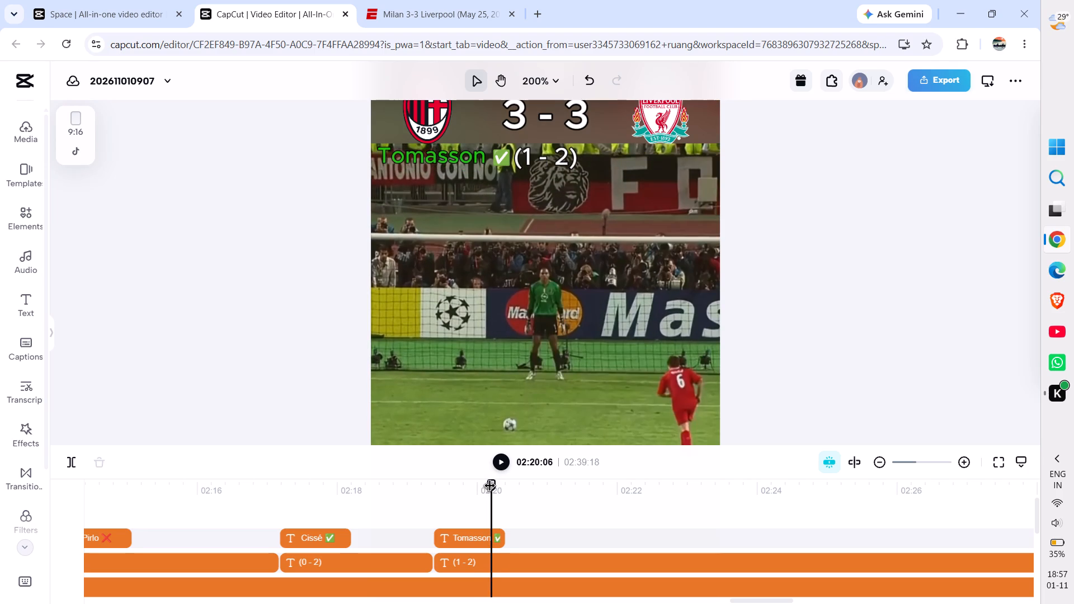
{"action": "left_click", "coordinate": [490, 487]}
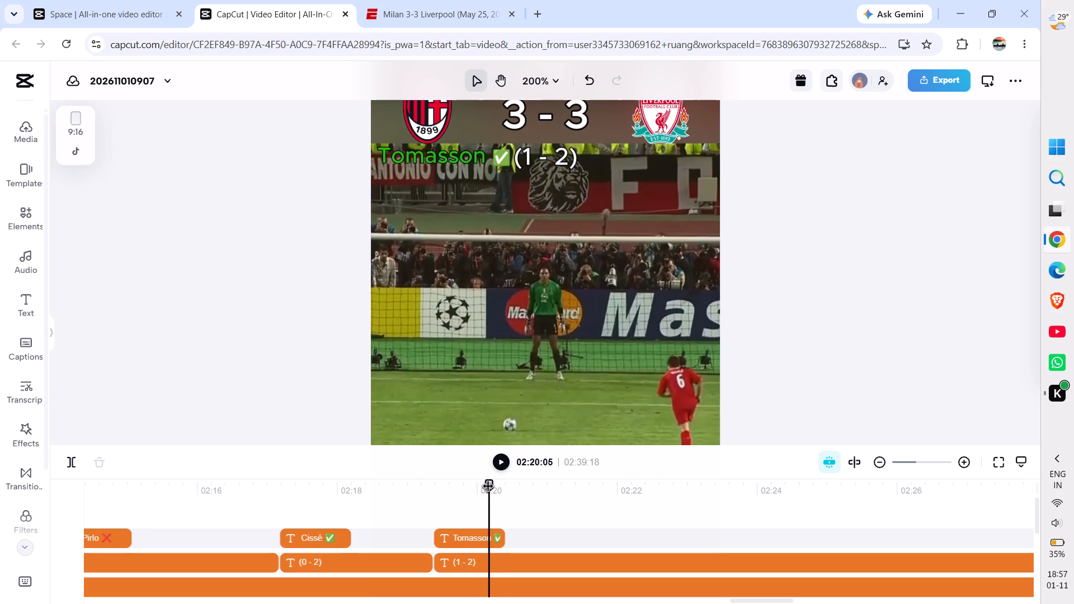
{"action": "left_click", "coordinate": [488, 488]}
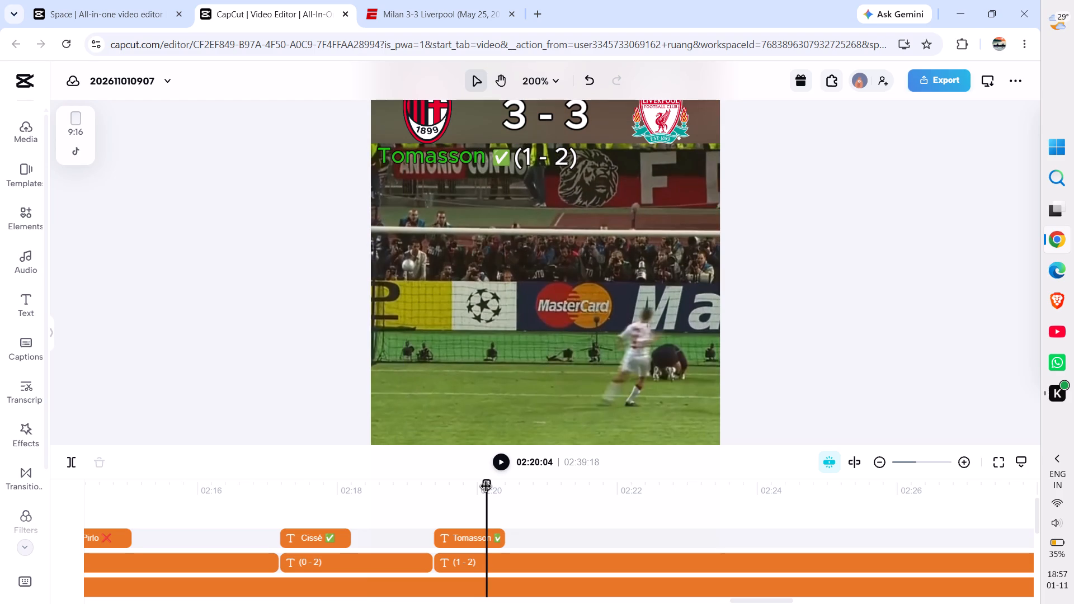
{"action": "left_click", "coordinate": [486, 536]}
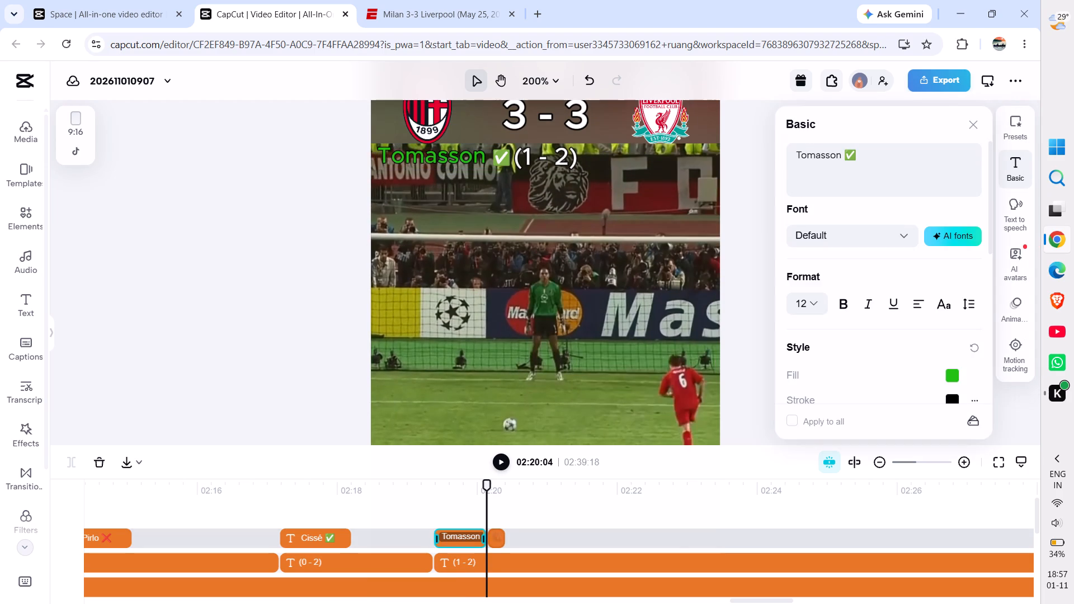
{"action": "left_click", "coordinate": [501, 537]}
{"action": "key", "text": "Delete"}
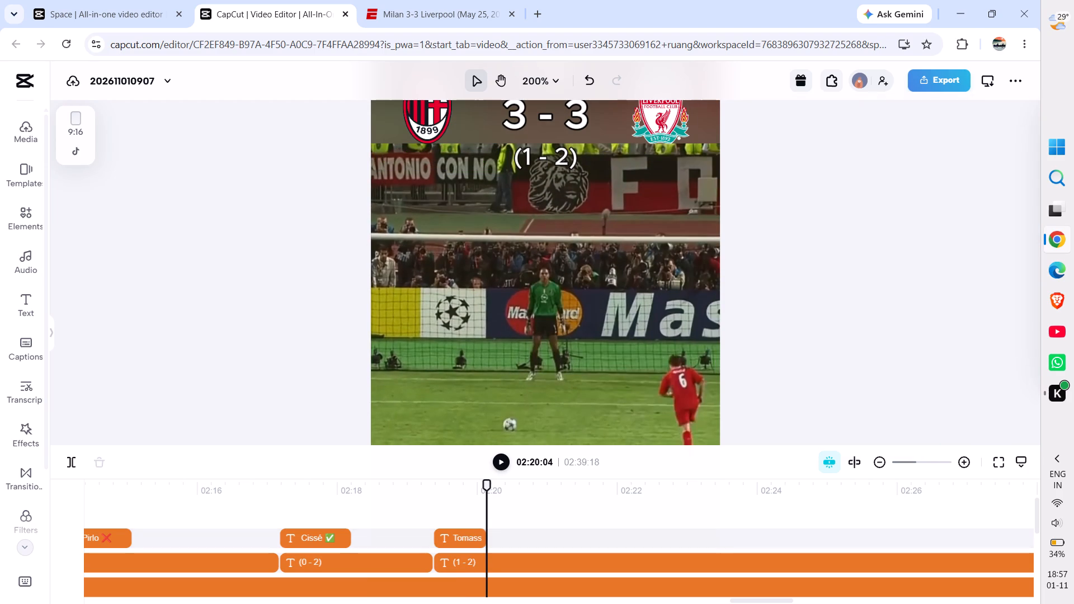
{"action": "left_click", "coordinate": [294, 341]}
Review Liverpool's third kick up to 02:22:20, copy the taker's name John Arne Riise from the ESPN shootout table, and return to CapCut.
{"action": "key", "text": "space"}
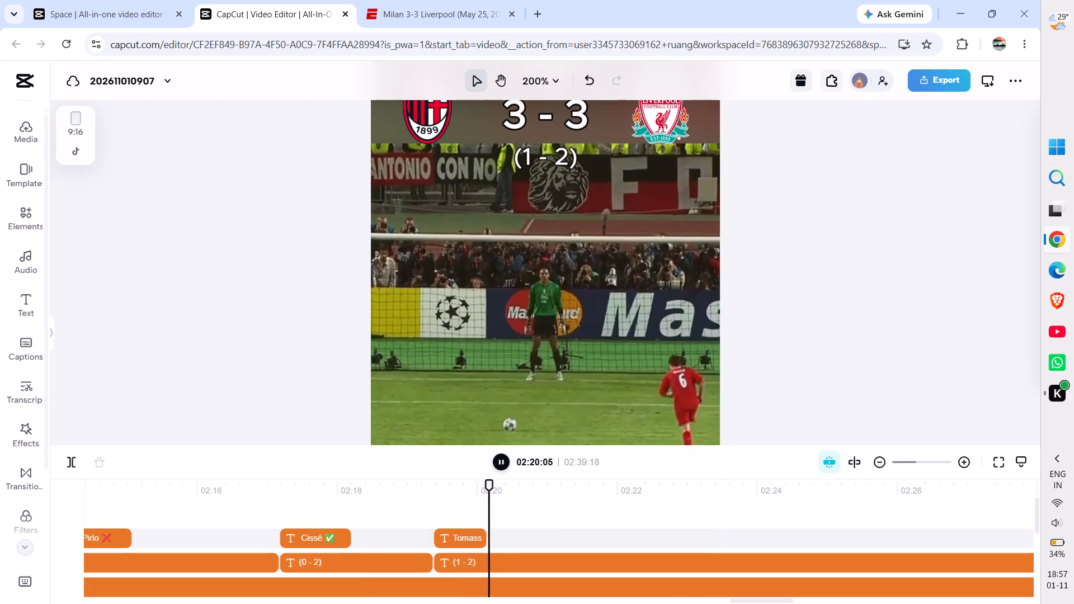
{"action": "key", "text": "space"}
{"action": "key", "text": "space"}
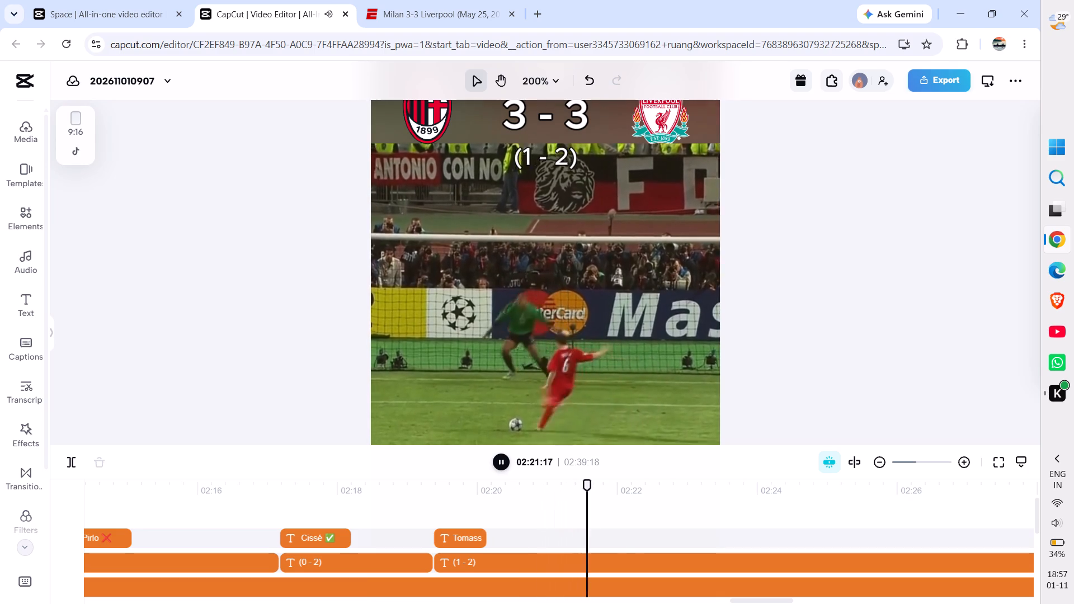
{"action": "key", "text": "space"}
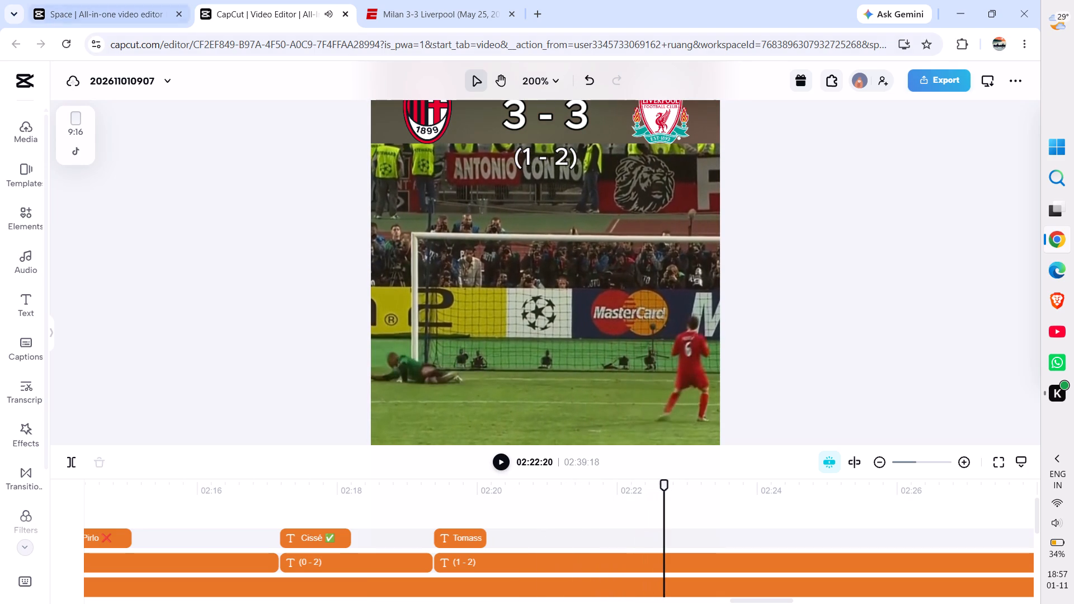
{"action": "left_click", "coordinate": [454, 9]}
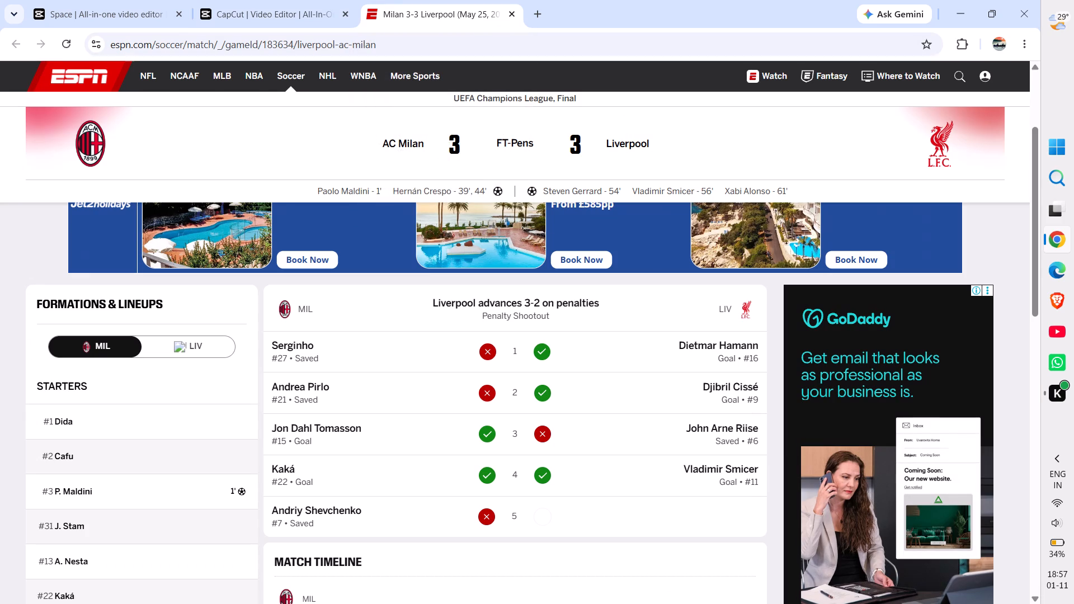
{"action": "left_click_drag", "start_coordinate": [680, 424], "coordinate": [703, 424]}
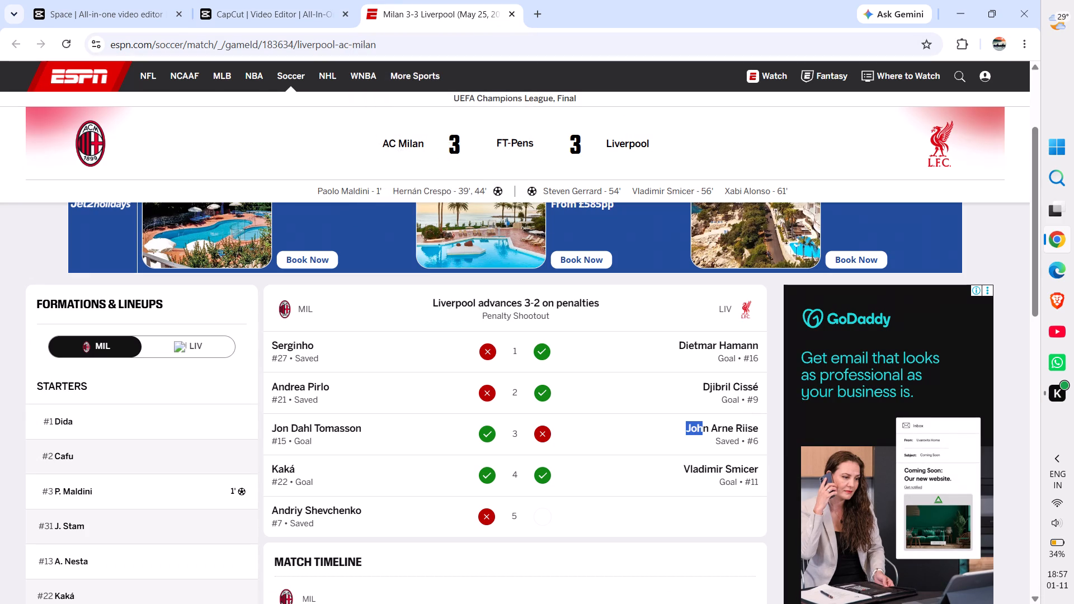
{"action": "left_click_drag", "start_coordinate": [703, 424], "coordinate": [763, 427]}
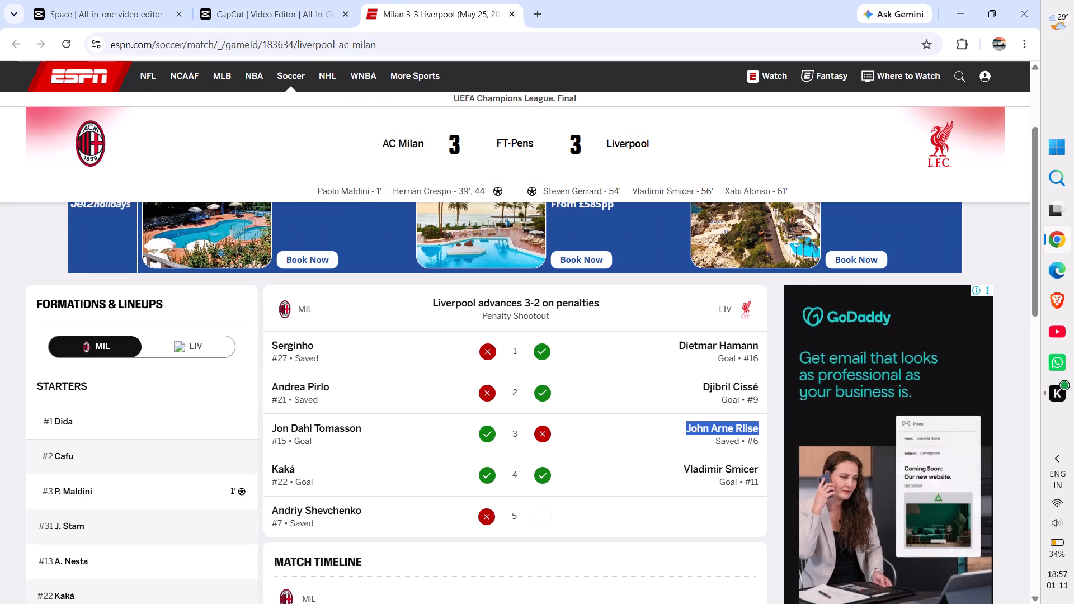
{"action": "key", "text": "ctrl+c"}
{"action": "left_click", "coordinate": [635, 565]}
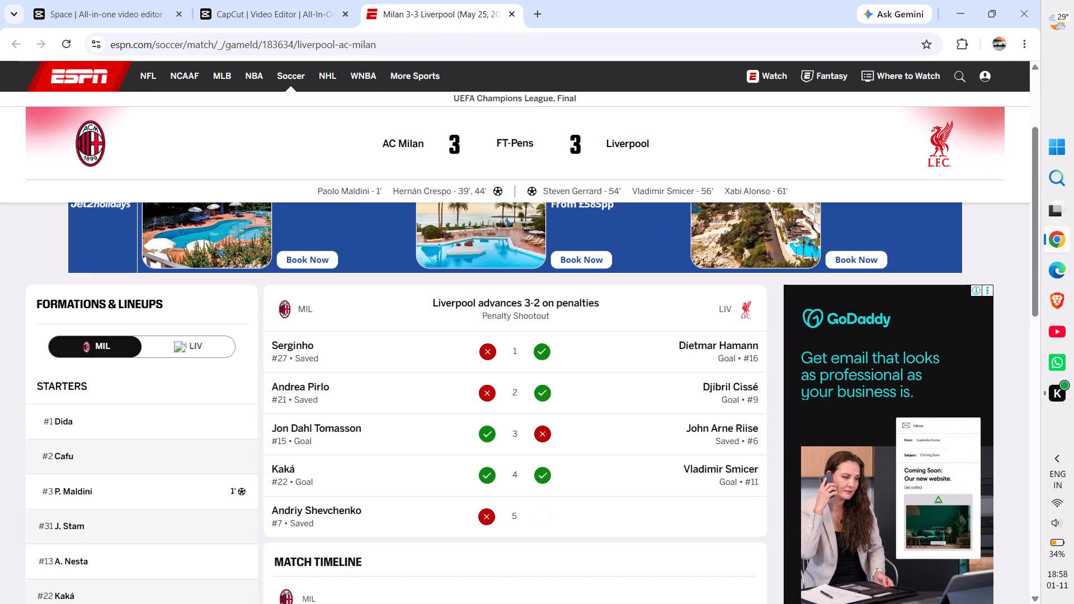
{"action": "left_click", "coordinate": [298, 7]}
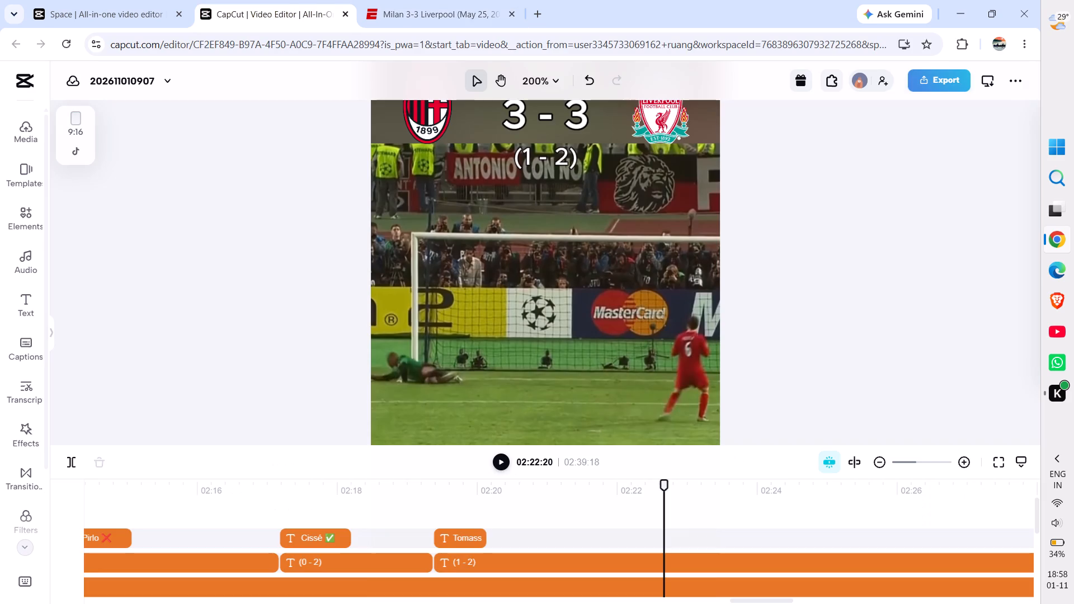
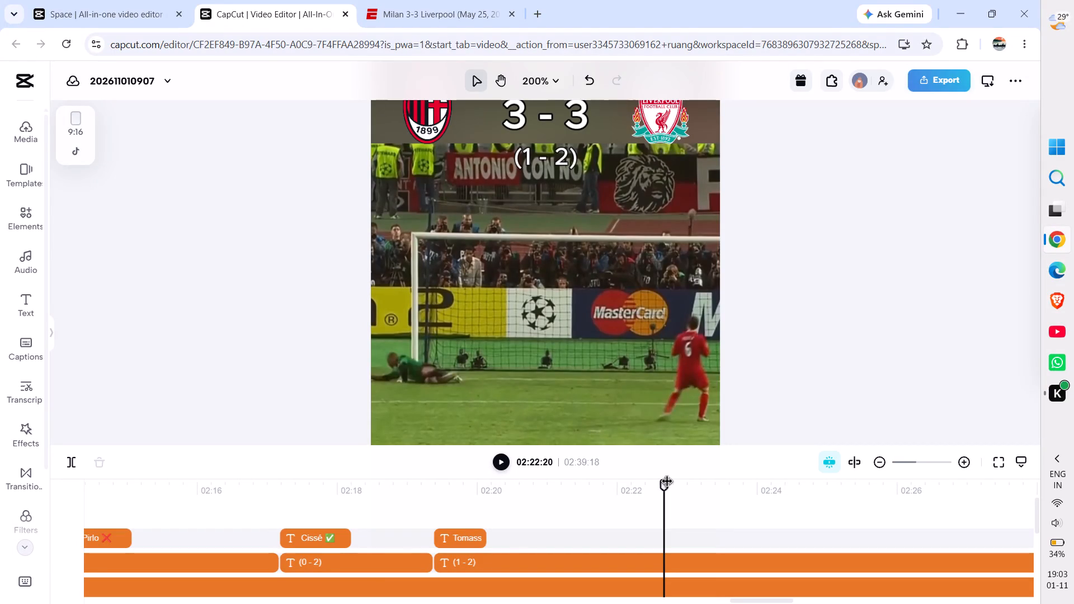
Paste a copy of the Pirlo ❌ caption at 02:22:04, the moment Liverpool's third kick is saved.
{"action": "left_click_drag", "start_coordinate": [667, 483], "coordinate": [658, 484]}
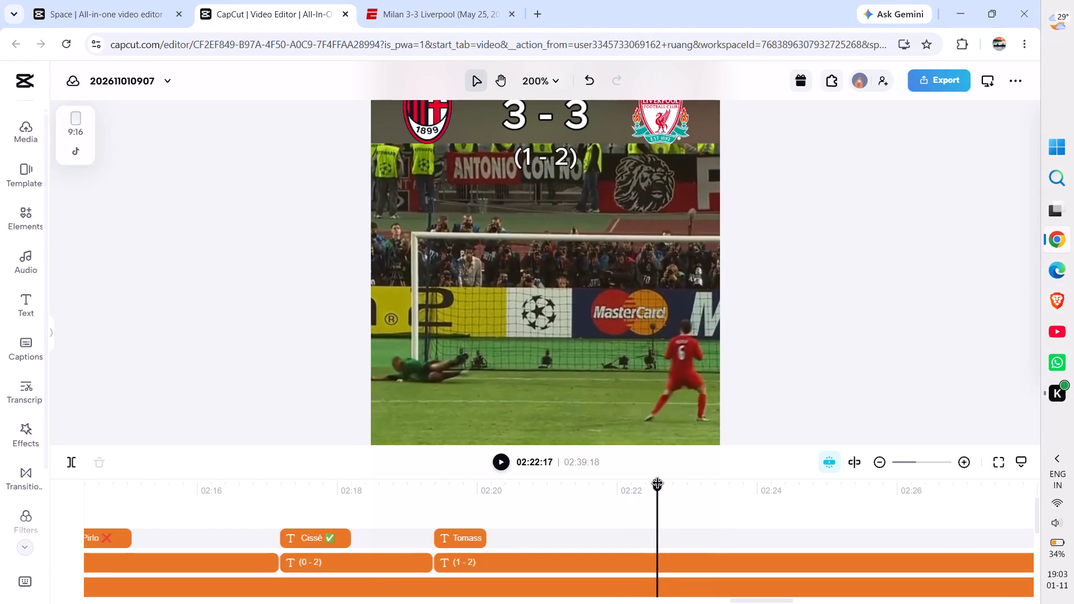
{"action": "left_click_drag", "start_coordinate": [658, 484], "coordinate": [629, 487]}
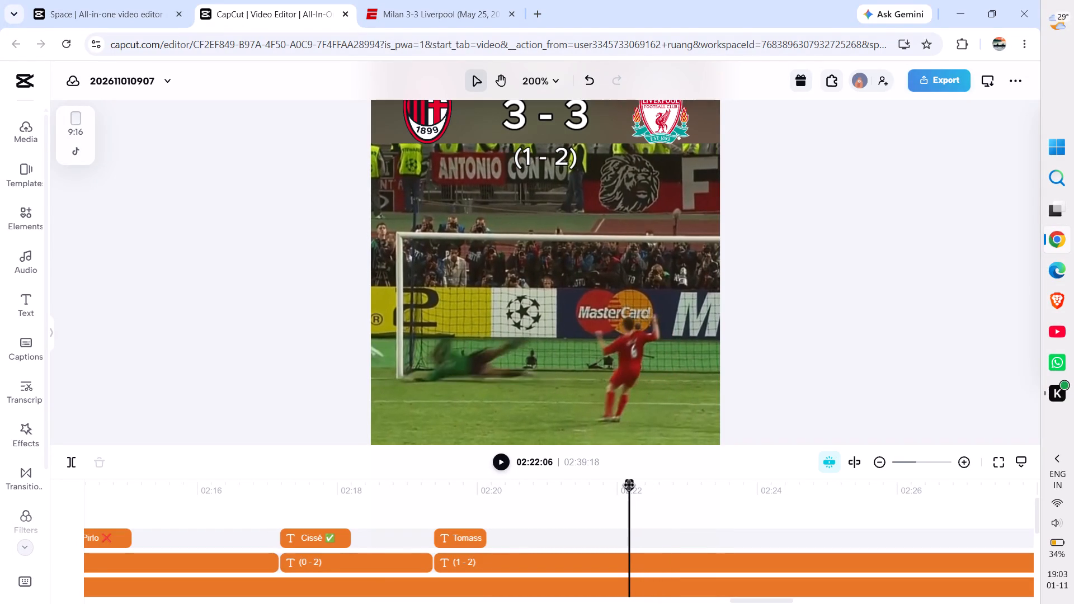
{"action": "left_click_drag", "start_coordinate": [629, 487], "coordinate": [620, 487]}
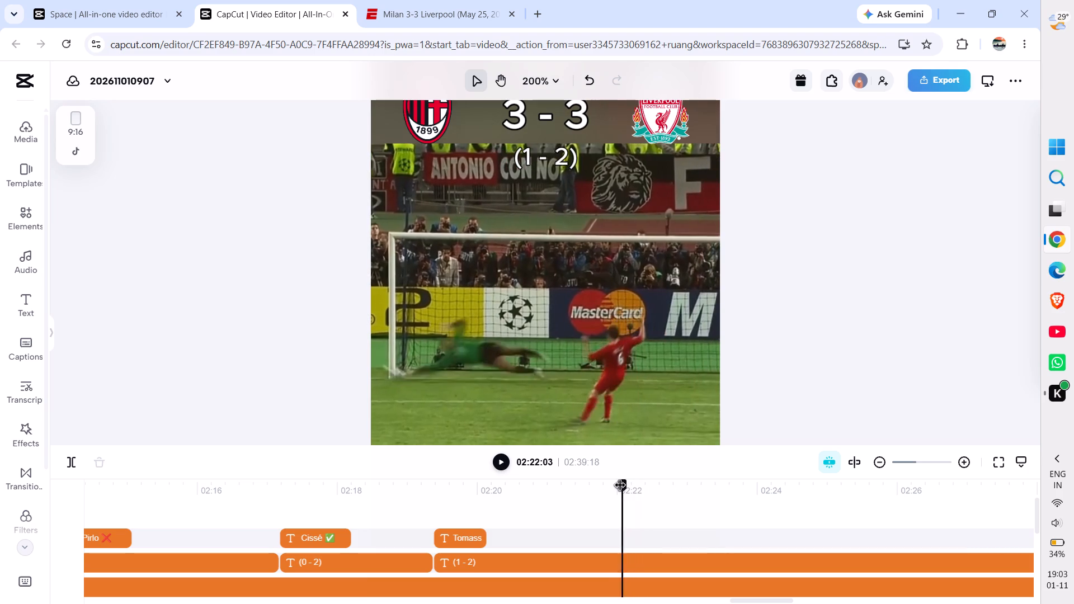
{"action": "left_click_drag", "start_coordinate": [620, 487], "coordinate": [611, 487]}
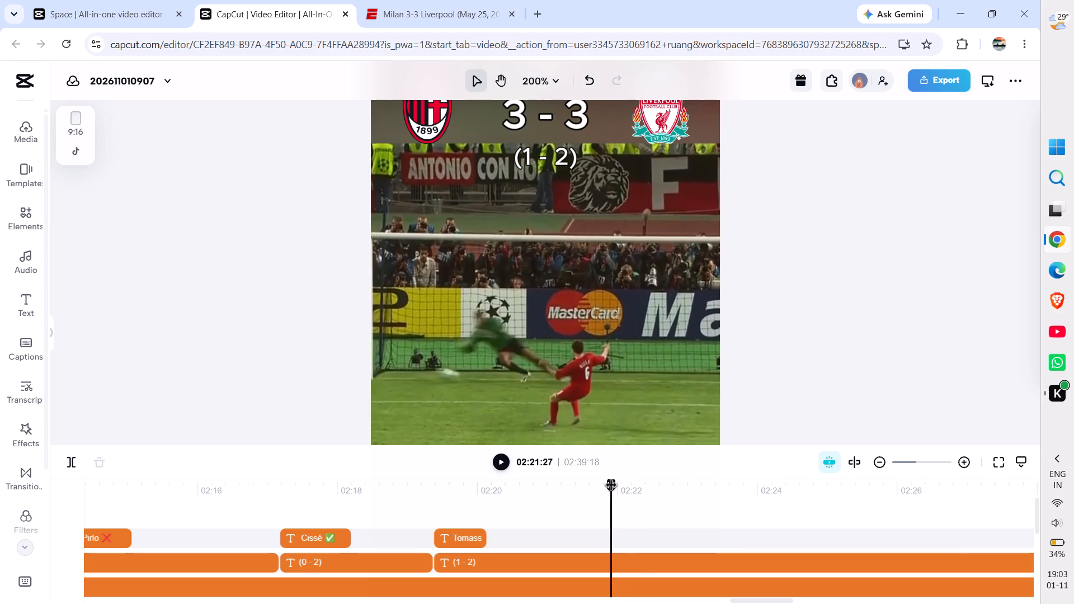
{"action": "left_click_drag", "start_coordinate": [611, 487], "coordinate": [633, 489]}
{"action": "left_click_drag", "start_coordinate": [633, 489], "coordinate": [630, 489]}
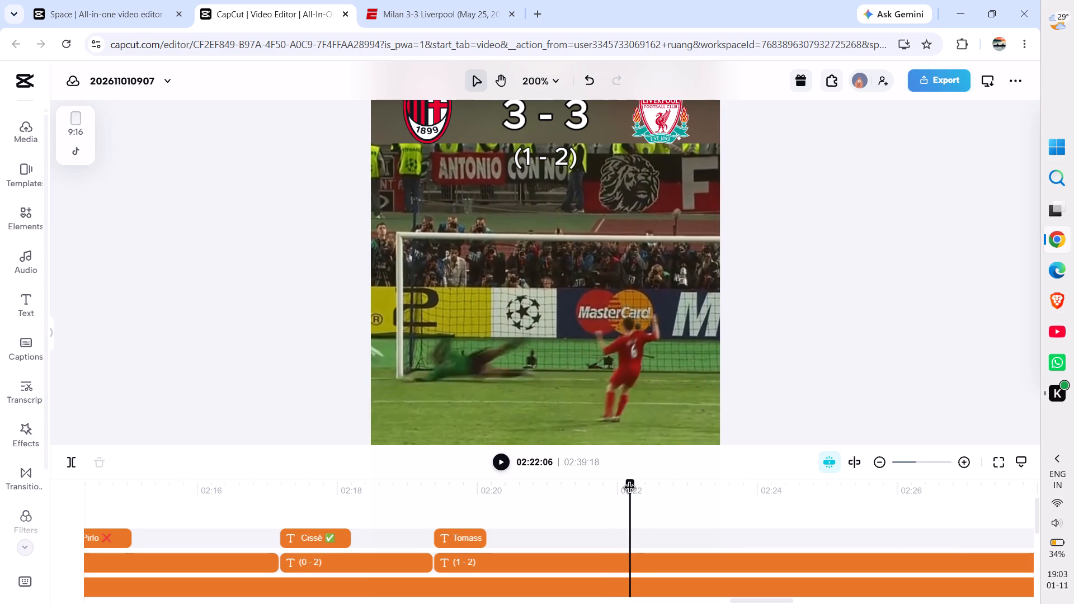
{"action": "left_click_drag", "start_coordinate": [630, 489], "coordinate": [626, 490]}
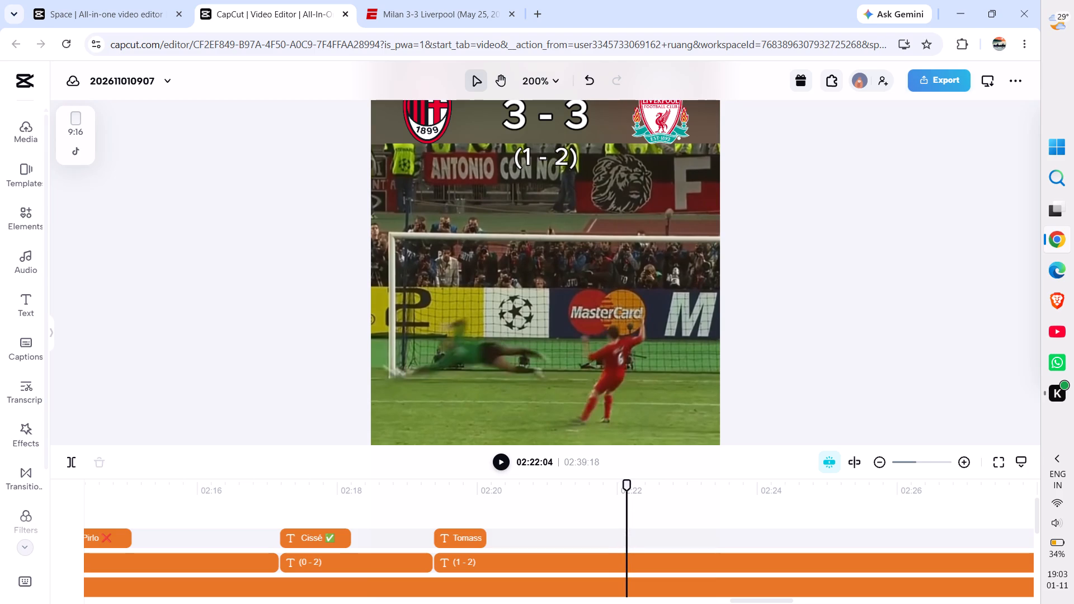
{"action": "left_click", "coordinate": [107, 530]}
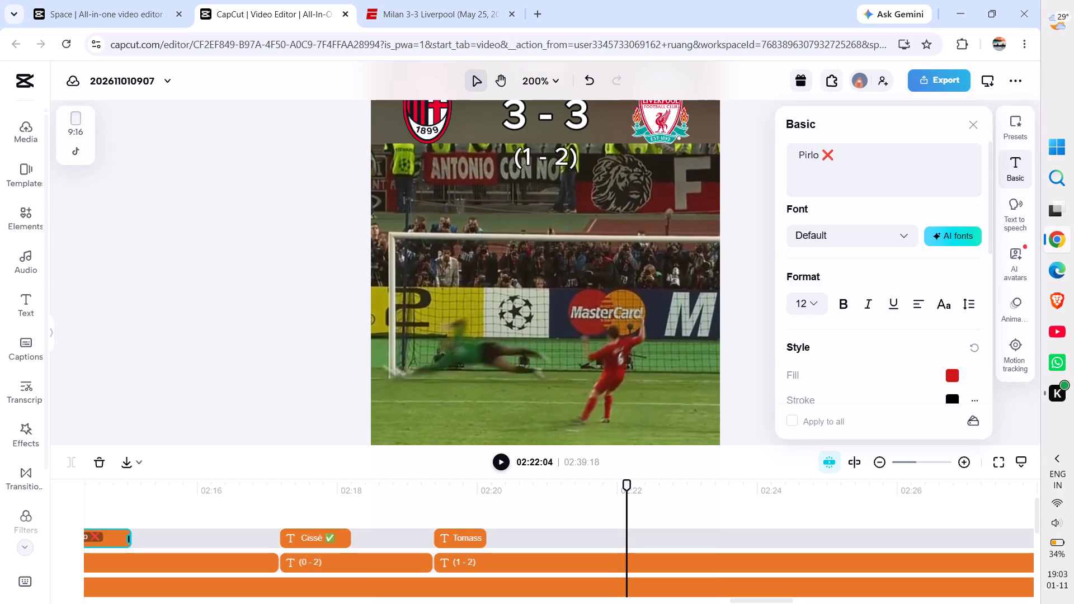
{"action": "key", "text": "ctrl+c"}
{"action": "key", "text": "ctrl+v"}
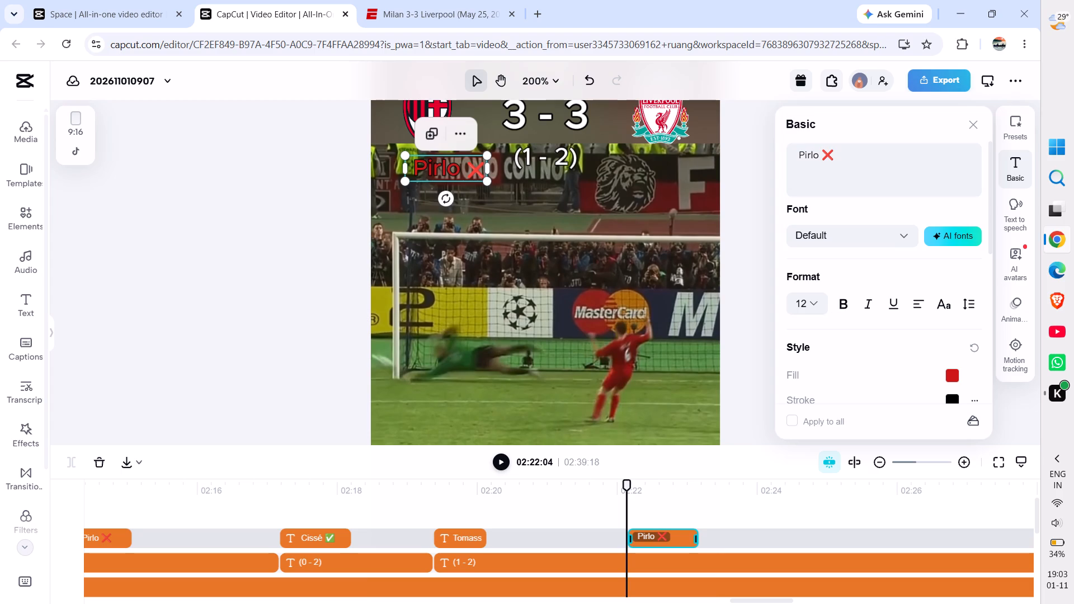
Replace Pirlo in the pasted caption with the copied ESPN name John Arne Riise, keeping the ❌.
{"action": "left_click", "coordinate": [447, 2]}
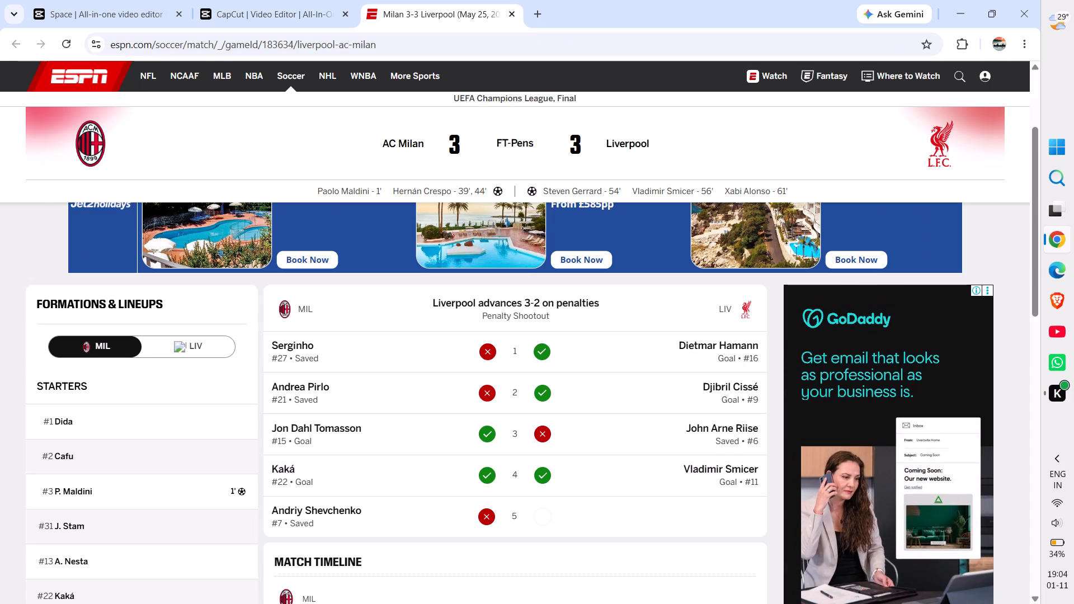
{"action": "left_click", "coordinate": [260, 1]}
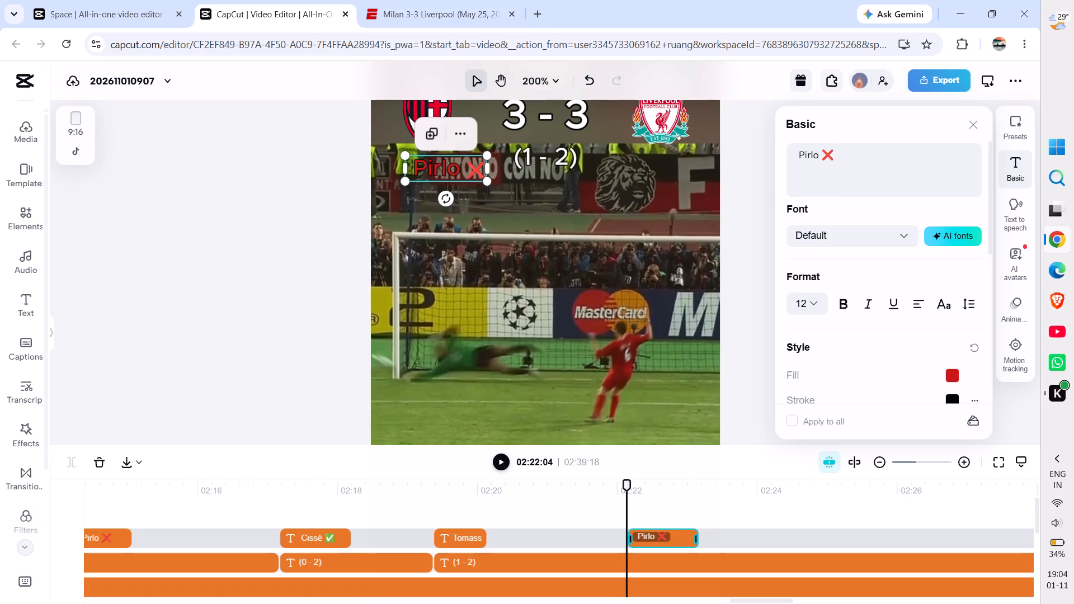
{"action": "left_click", "coordinate": [817, 163]}
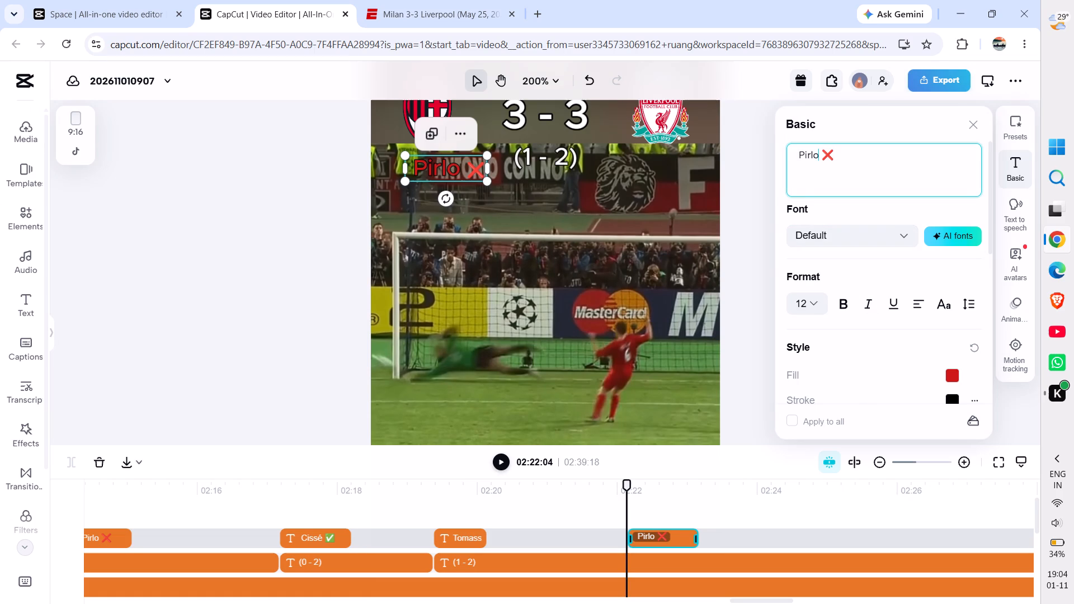
{"action": "key", "text": "BackSpace"}
{"action": "key", "text": "BackSpace"}
{"action": "key", "text": "BackSpace"}
{"action": "key", "text": "BackSpace"}
{"action": "key", "text": "BackSpace"}
{"action": "key", "text": "BackSpace"}
{"action": "key", "text": "BackSpace"}
{"action": "key", "text": "BackSpace"}
{"action": "key", "text": "BackSpace"}
{"action": "key", "text": "BackSpace"}
{"action": "key", "text": "BackSpace"}
{"action": "key", "text": "BackSpace"}
{"action": "key", "text": "BackSpace"}
{"action": "key", "text": "BackSpace"}
{"action": "key", "text": "BackSpace"}
{"action": "key", "text": "BackSpace"}
{"action": "key", "text": "BackSpace"}
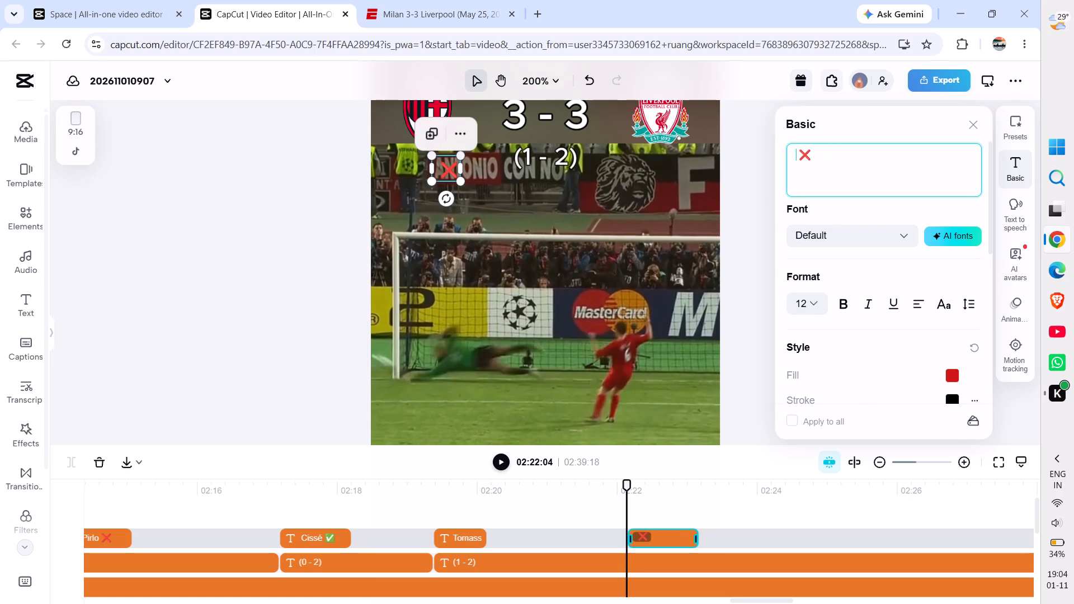
{"action": "key", "text": "ctrl+v"}
Remove the first names from the new caption so it reads Riise ❌.
{"action": "left_click", "coordinate": [841, 163]}
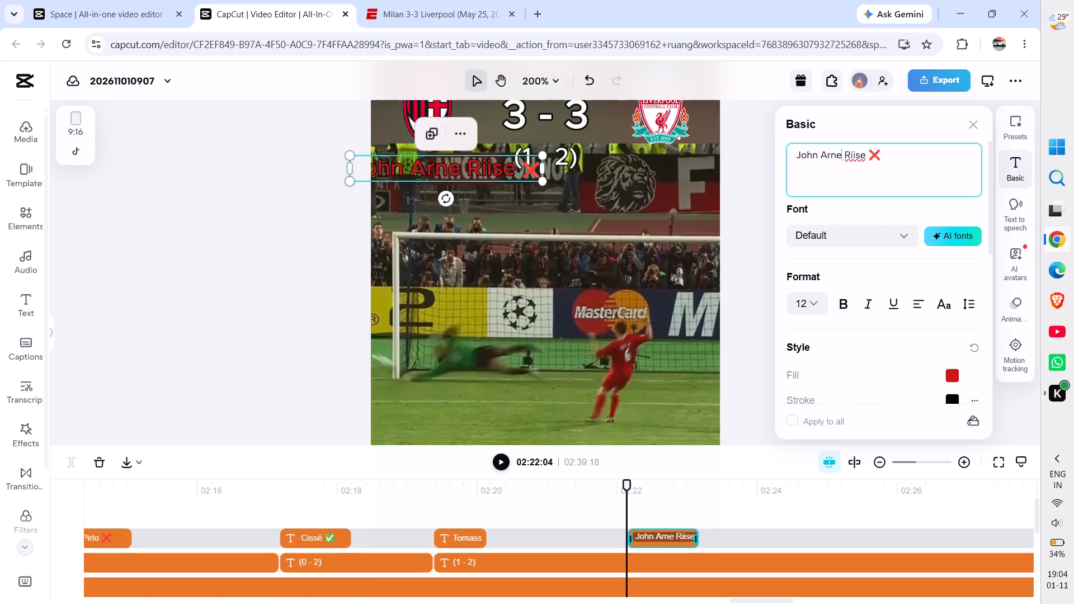
{"action": "key", "text": "BackSpace"}
{"action": "key", "text": "BackSpace"}
{"action": "key", "text": "BackSpace"}
{"action": "key", "text": "BackSpace"}
{"action": "key", "text": "BackSpace"}
{"action": "key", "text": "BackSpace"}
{"action": "key", "text": "BackSpace"}
{"action": "key", "text": "BackSpace"}
{"action": "key", "text": "BackSpace"}
{"action": "key", "text": "BackSpace"}
{"action": "key", "text": "BackSpace"}
{"action": "key", "text": "BackSpace"}
{"action": "key", "text": "BackSpace"}
{"action": "key", "text": "BackSpace"}
{"action": "key", "text": "BackSpace"}
{"action": "key", "text": "BackSpace"}
{"action": "key", "text": "BackSpace"}
{"action": "key", "text": "BackSpace"}
{"action": "key", "text": "BackSpace"}
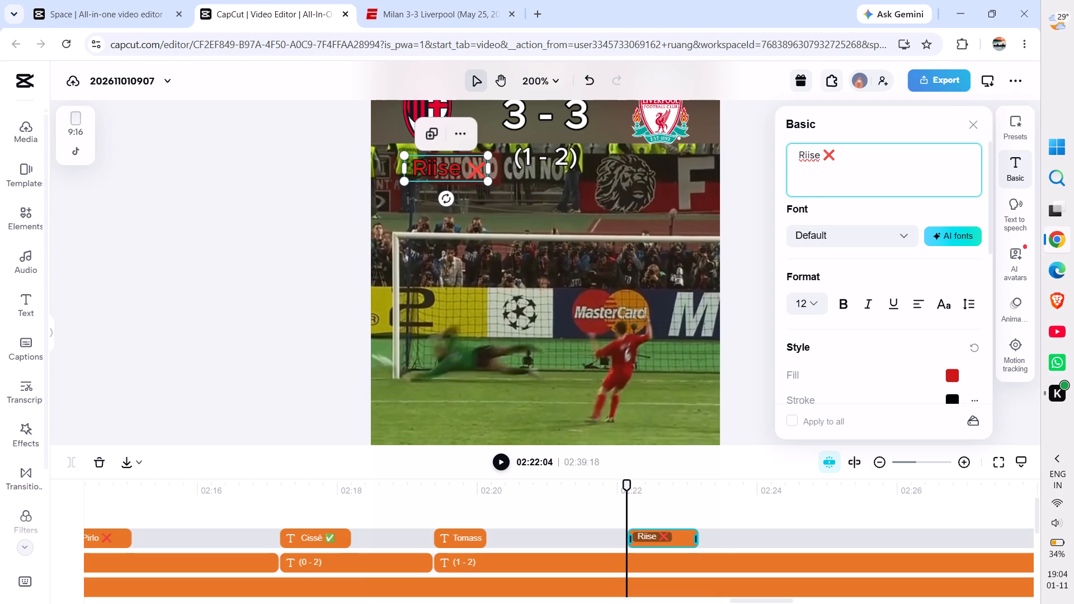
Place the Riise ❌ caption just below the Liverpool crest, level with (1 - 2), and deselect it.
{"action": "left_click_drag", "start_coordinate": [440, 166], "coordinate": [642, 151]}
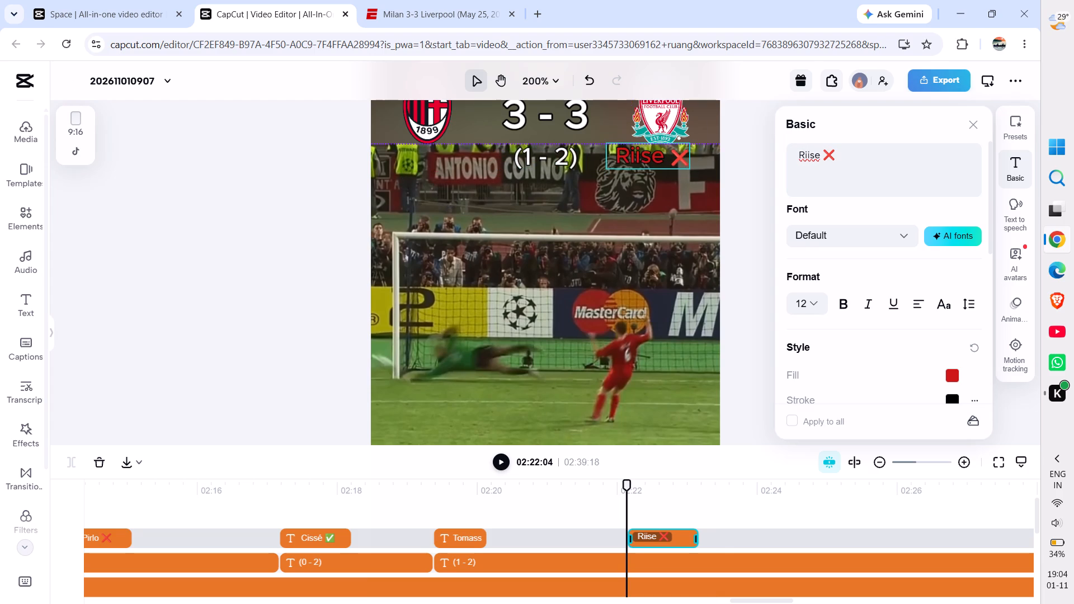
{"action": "left_click_drag", "start_coordinate": [642, 151], "coordinate": [649, 152]}
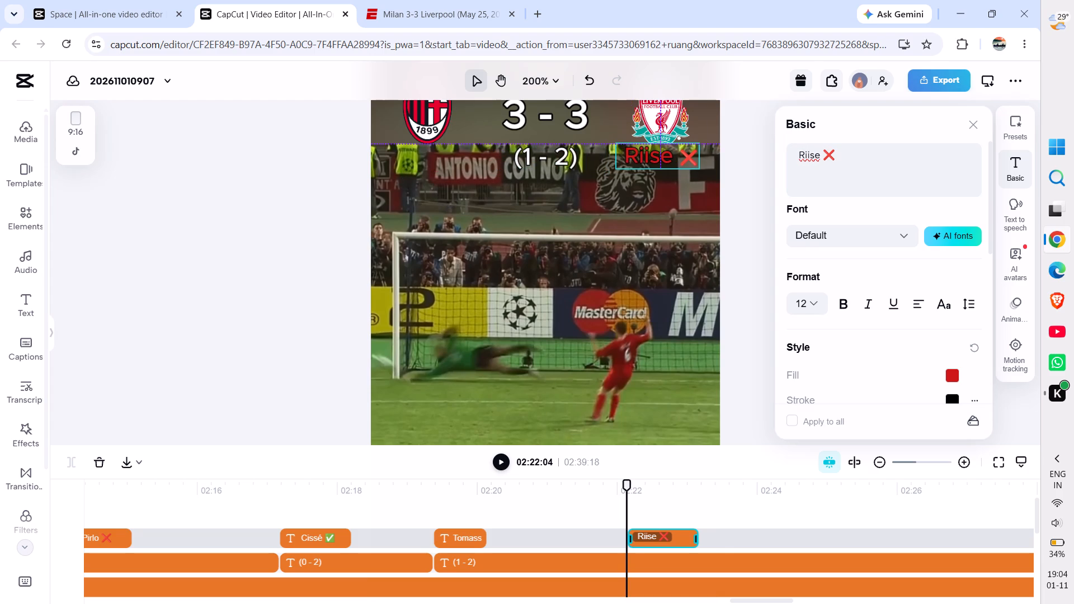
{"action": "left_click_drag", "start_coordinate": [649, 152], "coordinate": [649, 152]}
{"action": "left_click", "coordinate": [252, 248]}
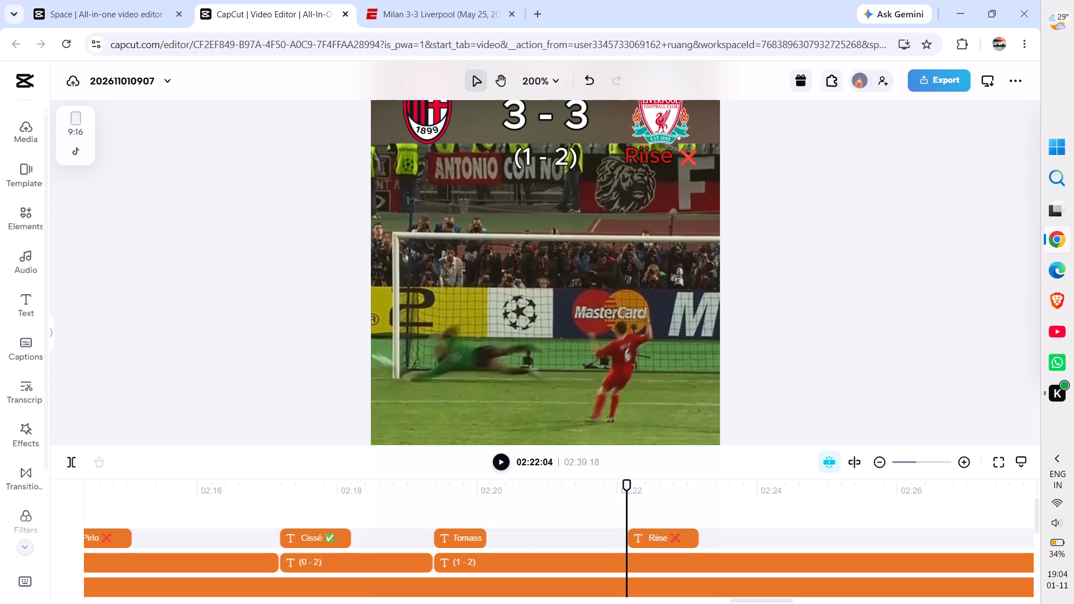
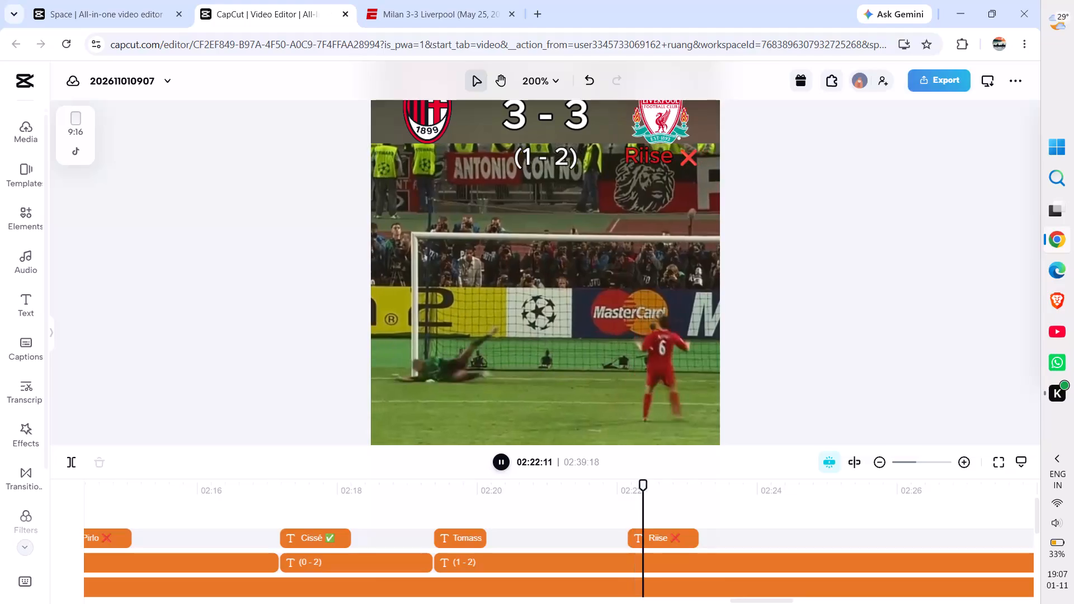
Trim the Riise ❌ caption to end at 02:22:28, where Milan's fourth kick begins, by splitting it and deleting the leftover piece.
{"action": "key", "text": "space"}
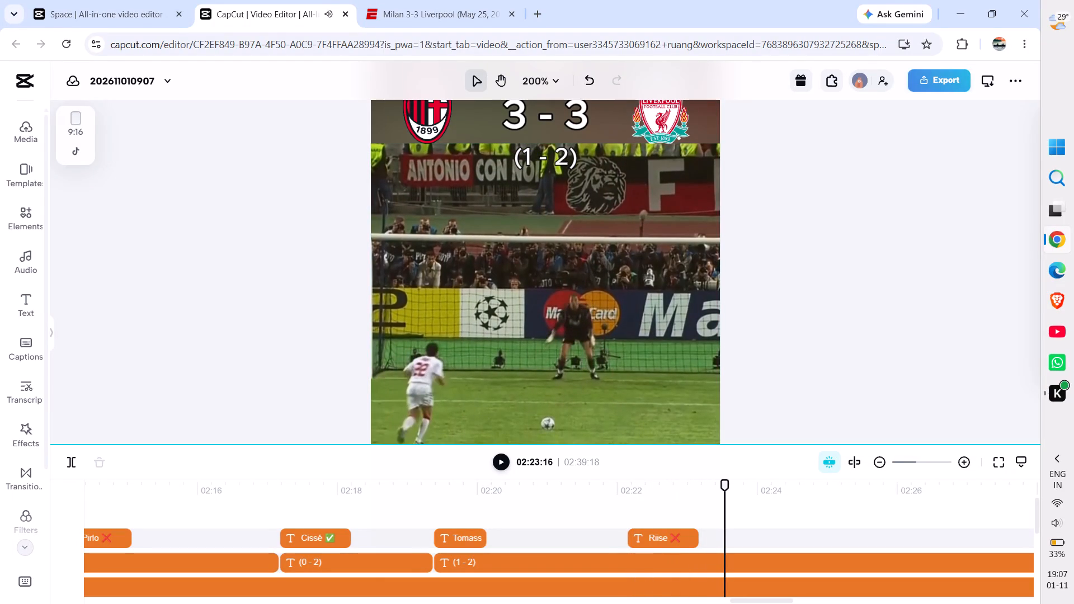
{"action": "left_click_drag", "start_coordinate": [727, 482], "coordinate": [708, 485]}
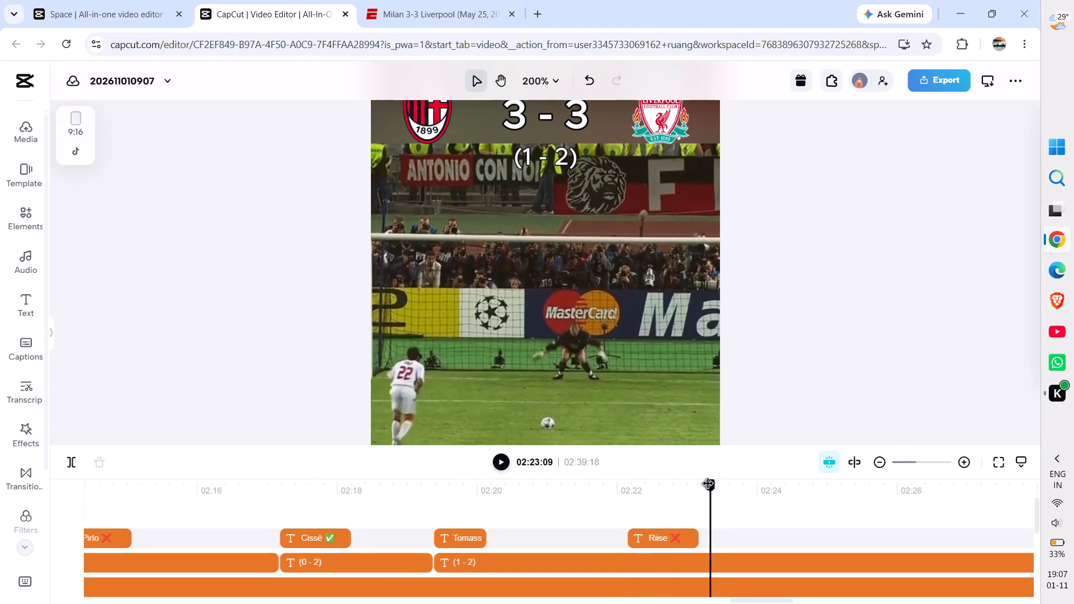
{"action": "left_click_drag", "start_coordinate": [708, 485], "coordinate": [693, 487]}
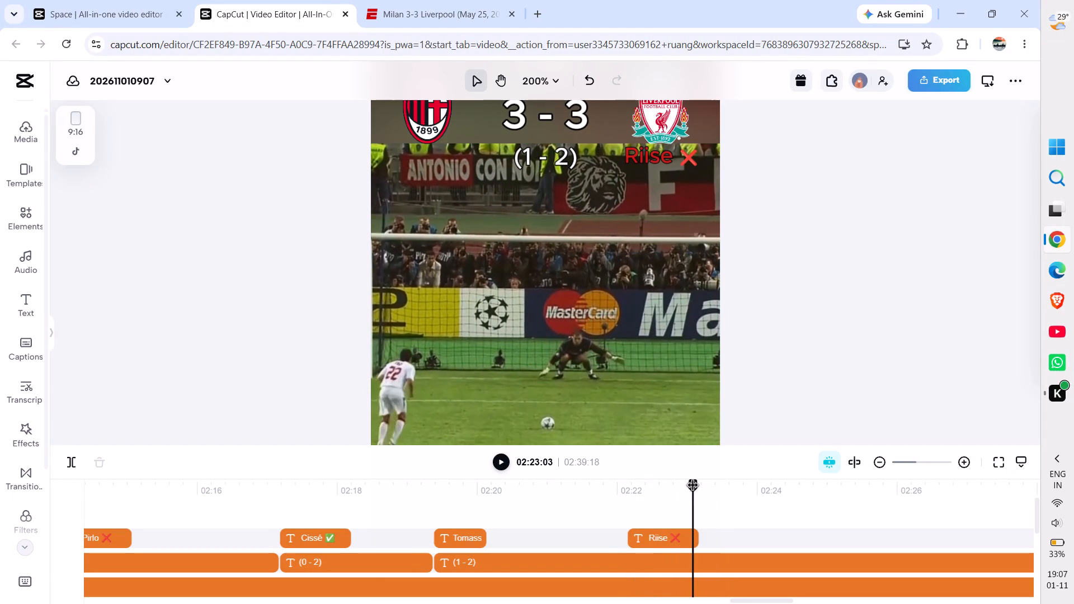
{"action": "left_click_drag", "start_coordinate": [693, 487], "coordinate": [684, 488]}
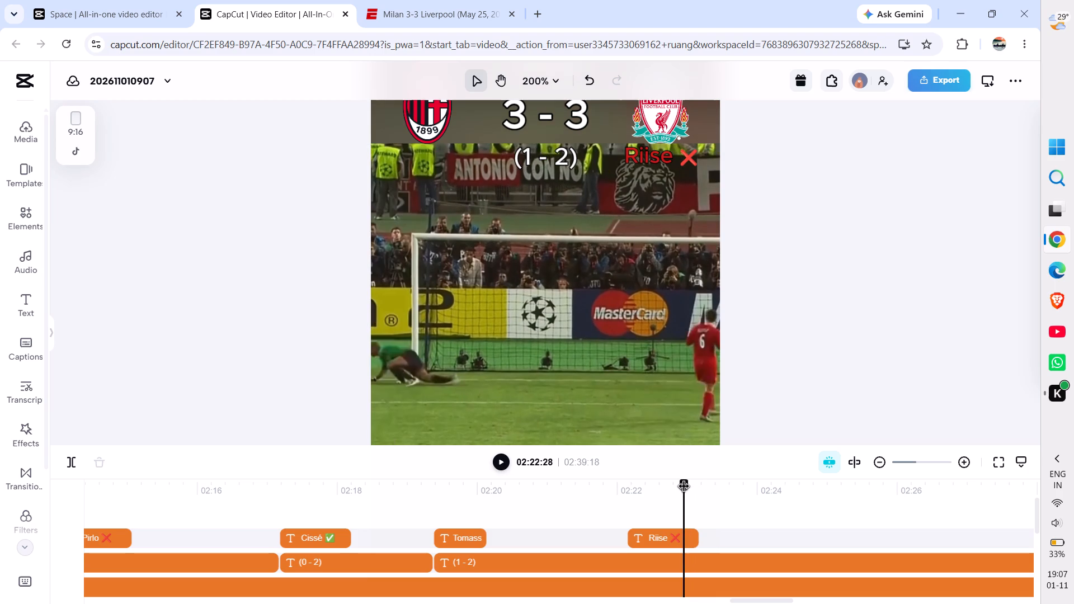
{"action": "left_click_drag", "start_coordinate": [684, 488], "coordinate": [687, 488]}
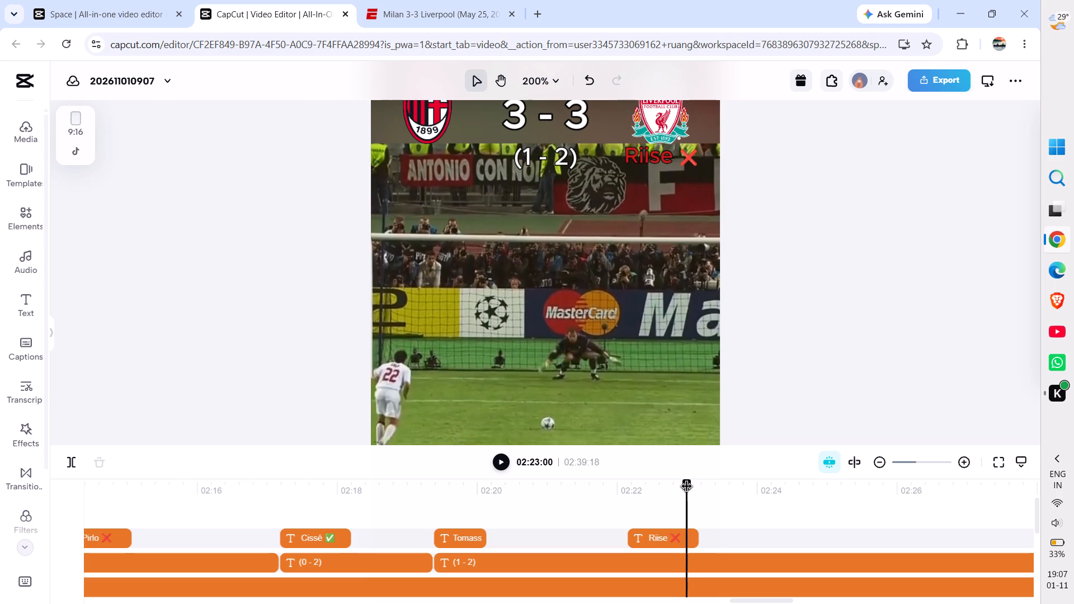
{"action": "left_click_drag", "start_coordinate": [687, 488], "coordinate": [687, 488]}
{"action": "left_click", "coordinate": [687, 488]}
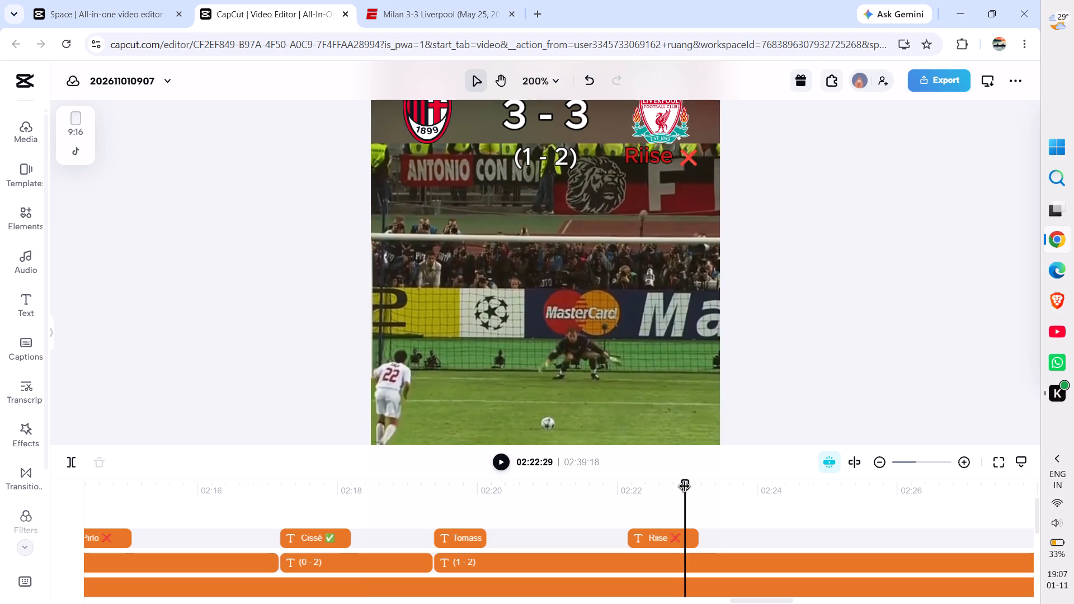
{"action": "left_click", "coordinate": [685, 488]}
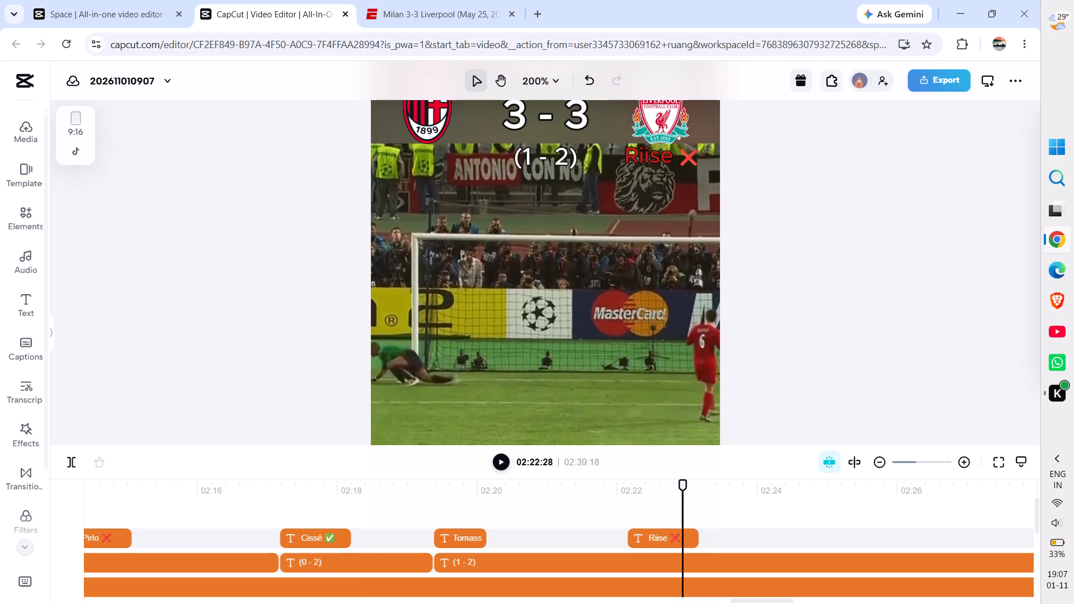
{"action": "left_click", "coordinate": [681, 539]}
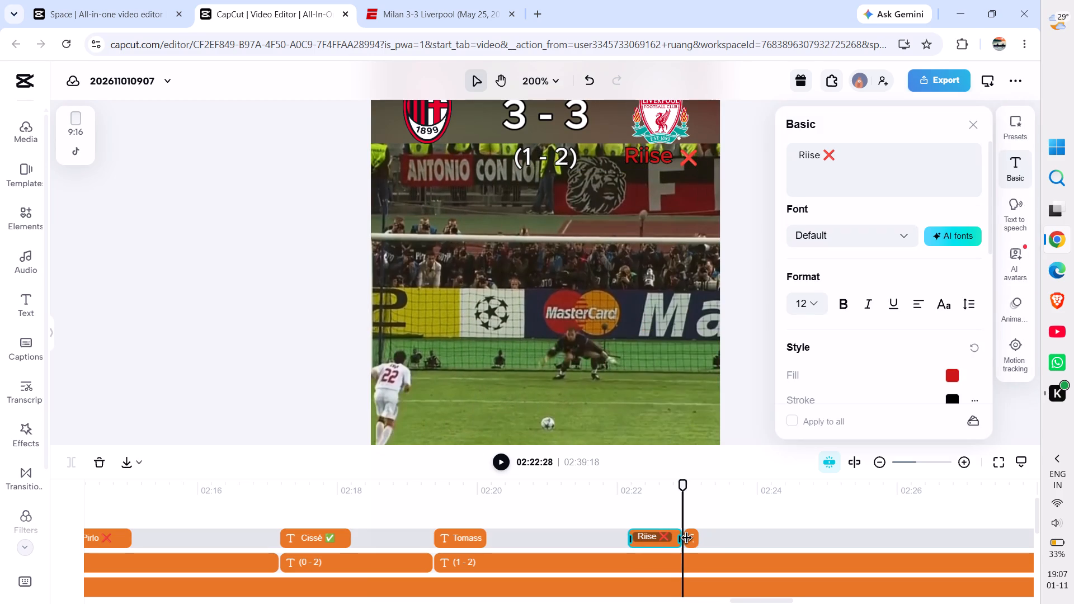
{"action": "left_click", "coordinate": [688, 539]}
{"action": "key", "text": "Delete"}
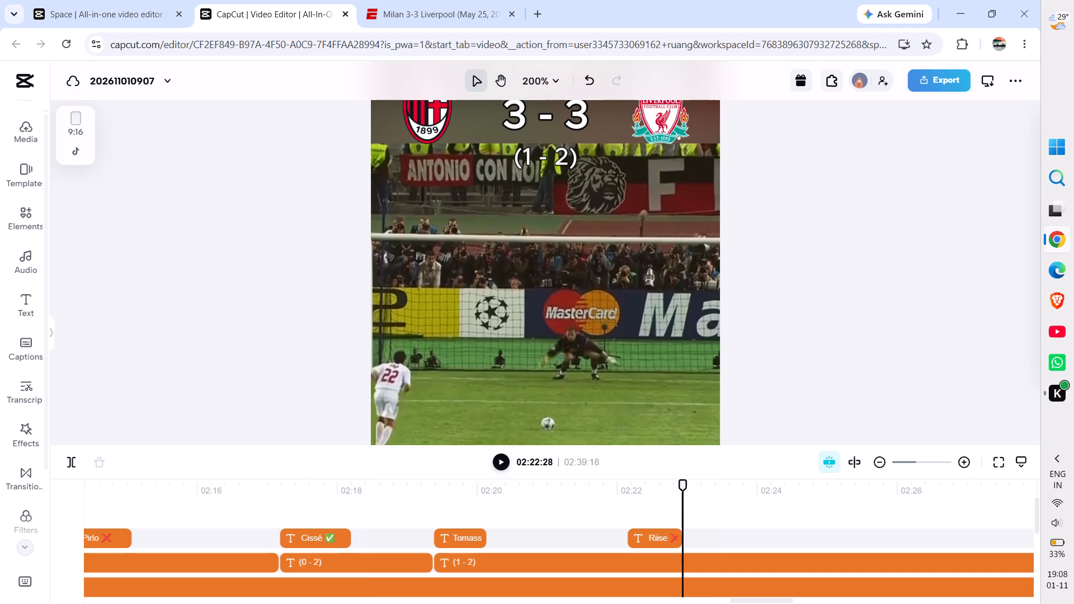
Set the playhead to 02:25:00, the moment Milan's fourth kick beats the keeper.
{"action": "key", "text": "space"}
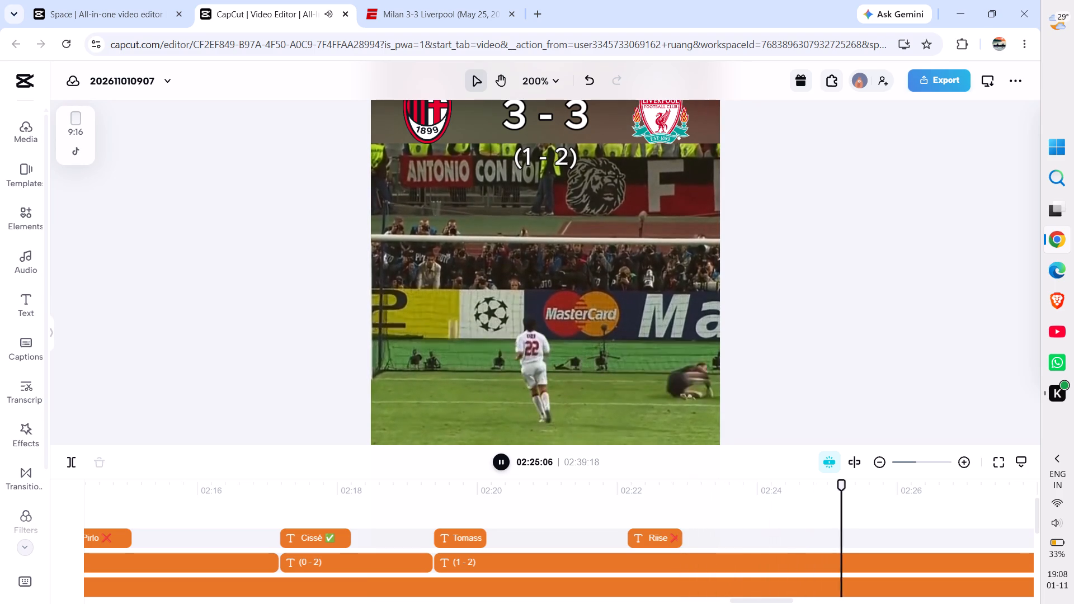
{"action": "key", "text": "space"}
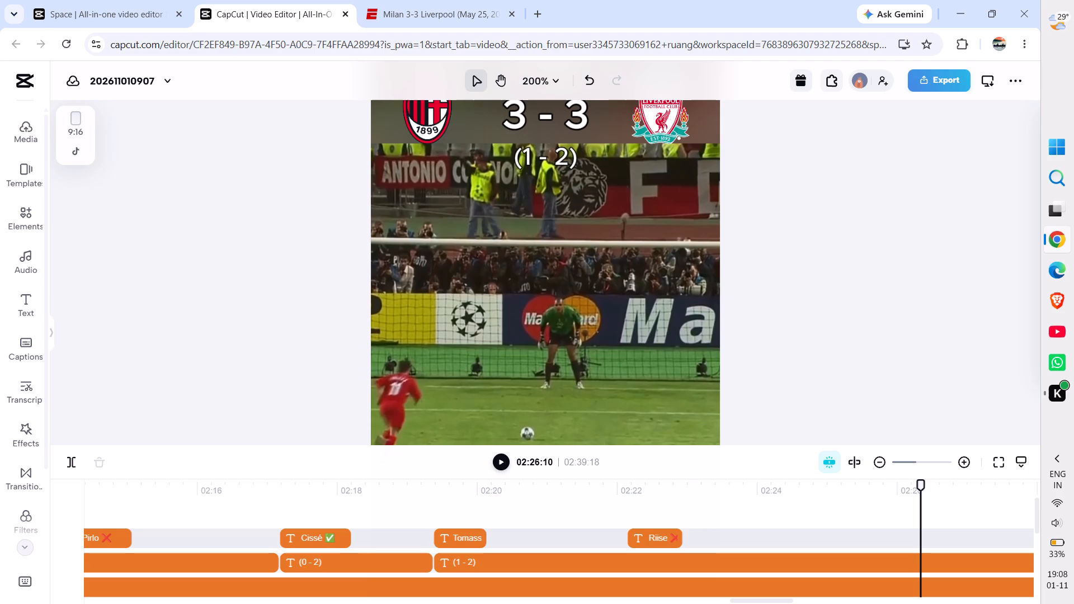
{"action": "left_click_drag", "start_coordinate": [918, 487], "coordinate": [784, 512]}
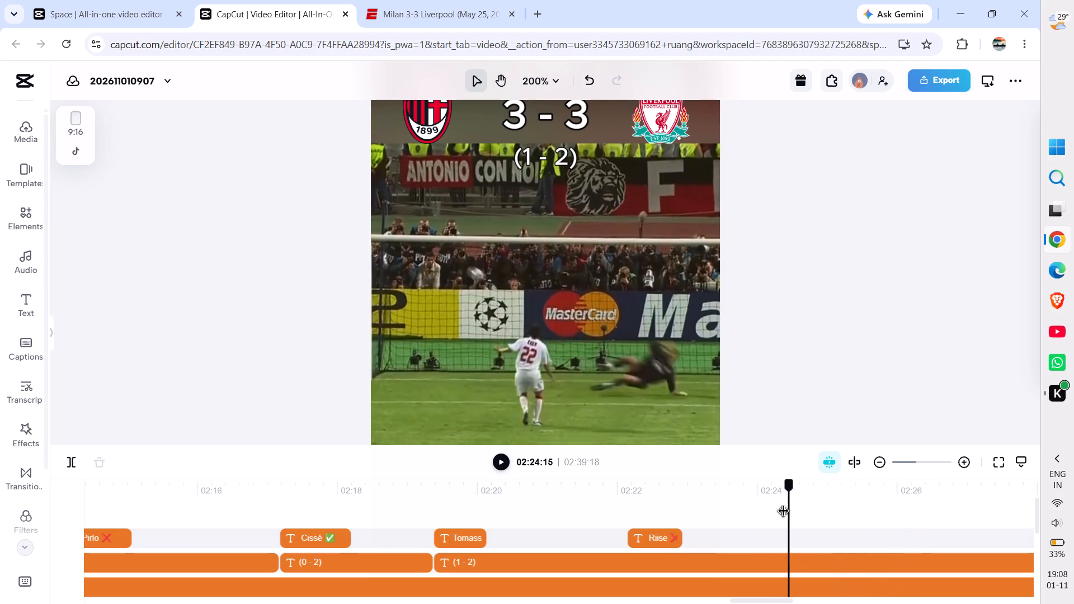
{"action": "left_click_drag", "start_coordinate": [784, 512], "coordinate": [751, 513]}
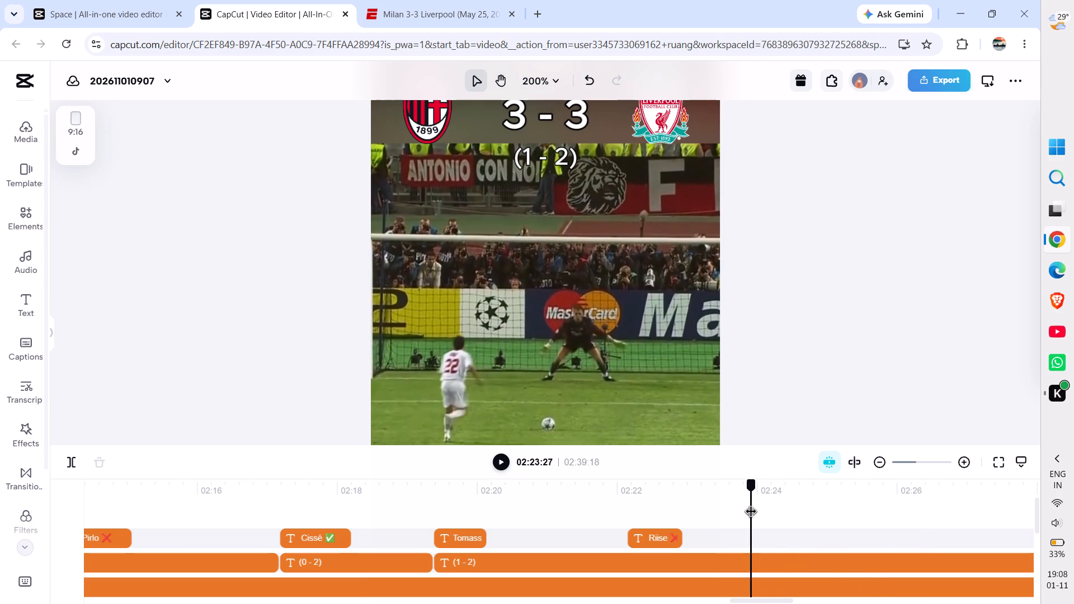
{"action": "left_click_drag", "start_coordinate": [751, 513], "coordinate": [762, 514]}
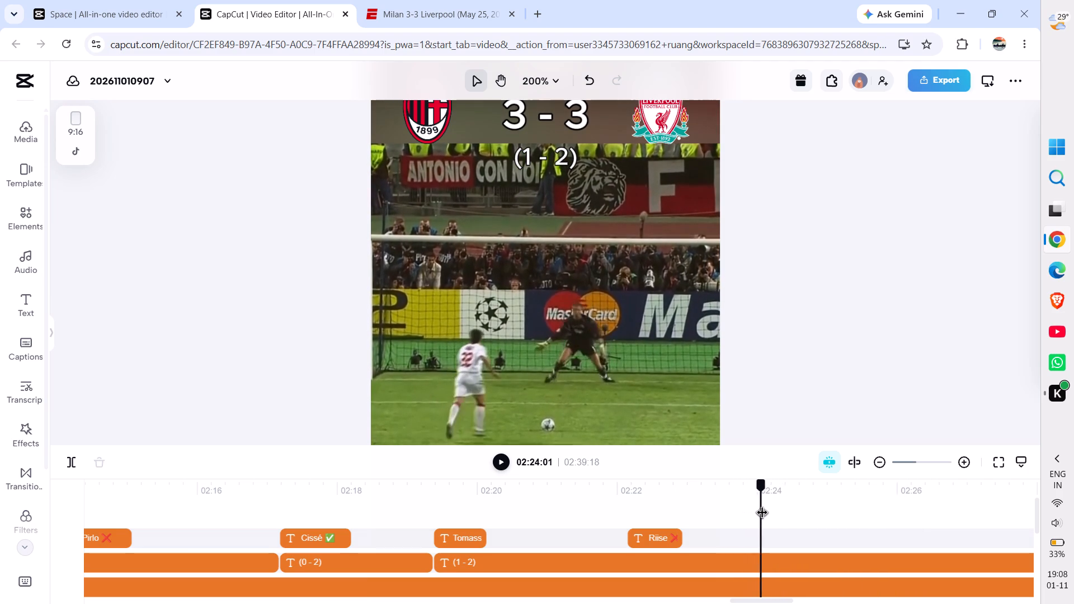
{"action": "left_click_drag", "start_coordinate": [762, 514], "coordinate": [804, 518]}
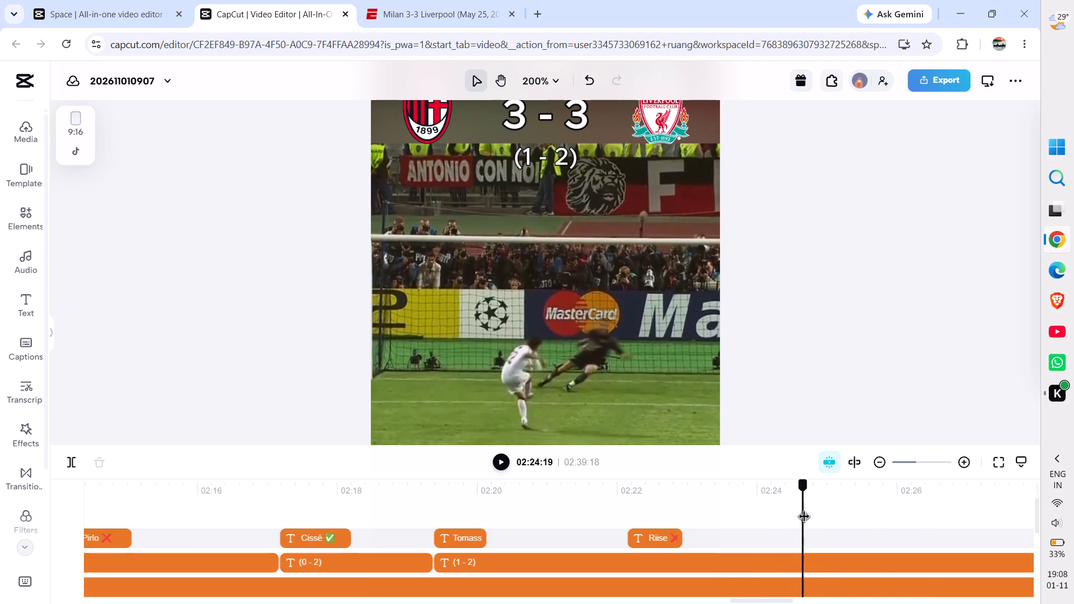
{"action": "left_click_drag", "start_coordinate": [804, 518], "coordinate": [827, 520]}
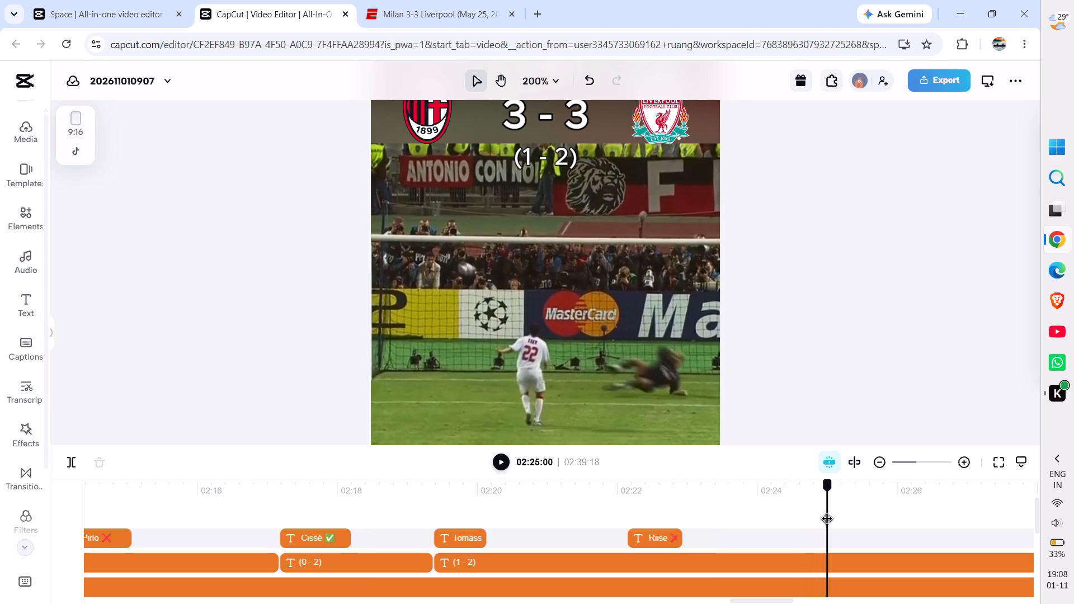
{"action": "left_click_drag", "start_coordinate": [827, 520], "coordinate": [830, 520]}
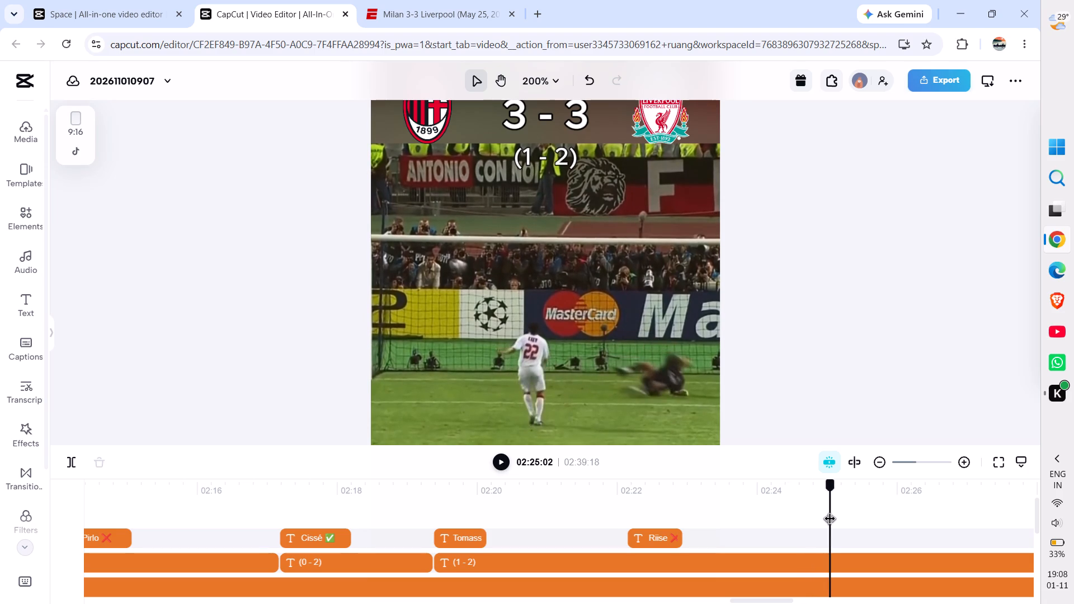
{"action": "left_click_drag", "start_coordinate": [830, 520], "coordinate": [831, 520]}
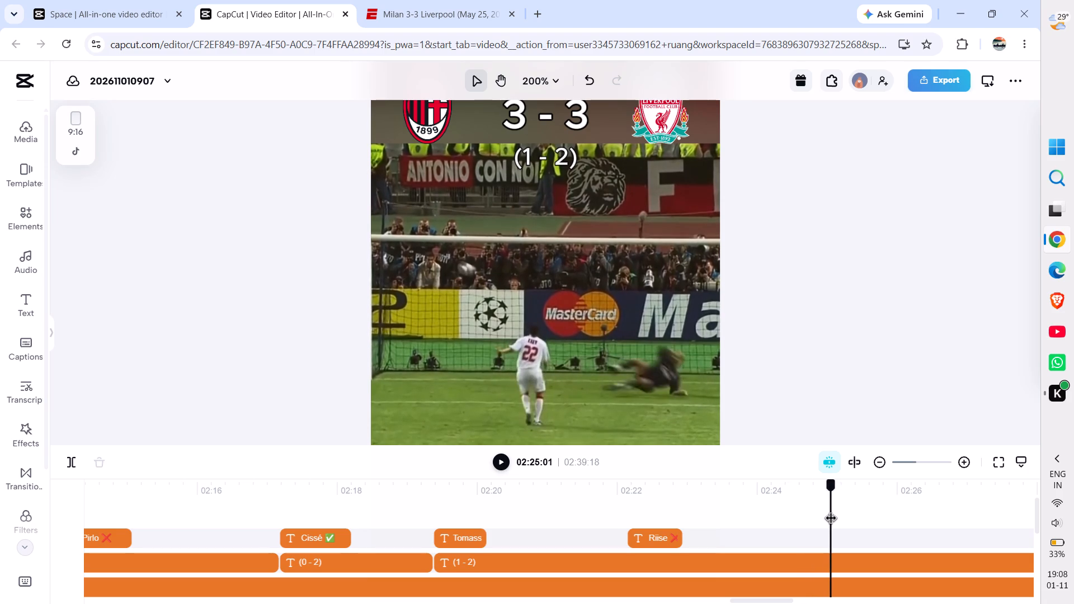
{"action": "left_click_drag", "start_coordinate": [831, 520], "coordinate": [828, 520]}
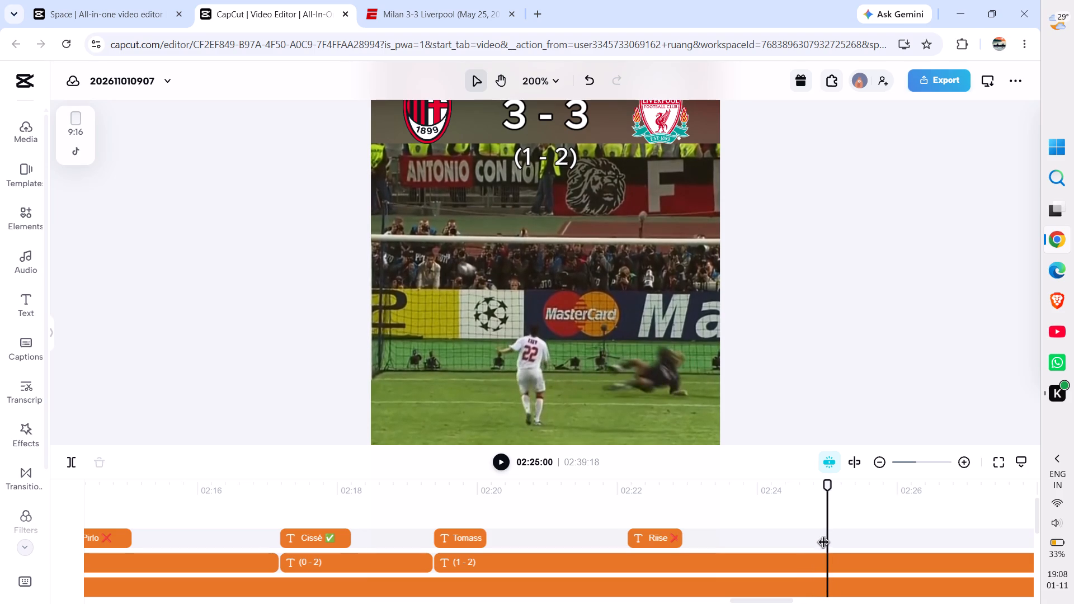
Copy the fourth Milan penalty taker's name, Kaká, from the ESPN shootout list and return to the CapCut project.
{"action": "left_click", "coordinate": [437, 0]}
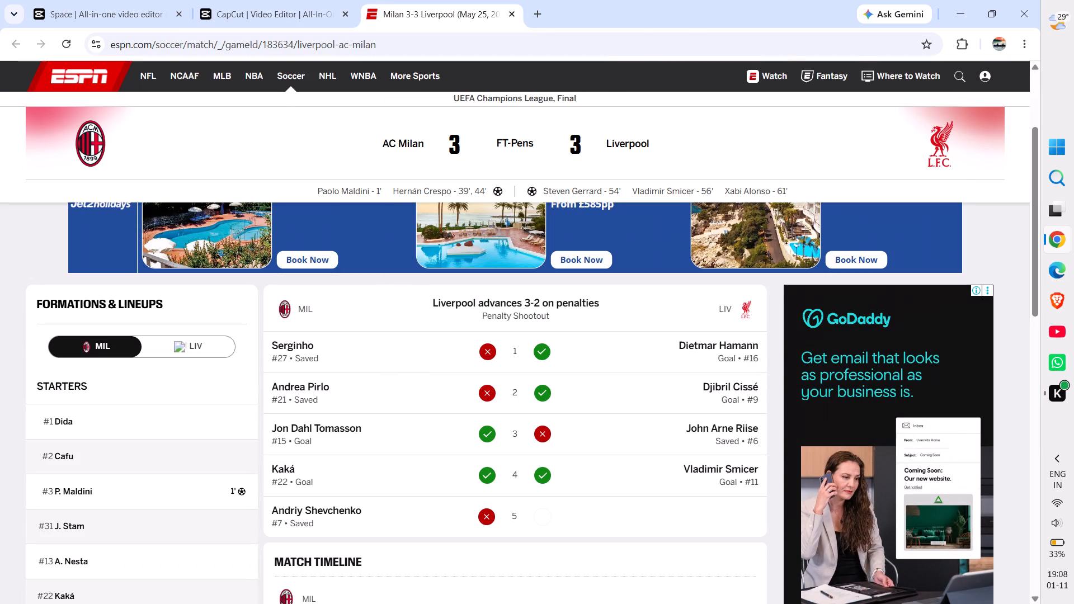
{"action": "left_click_drag", "start_coordinate": [270, 470], "coordinate": [306, 470]}
{"action": "key", "text": "ctrl+c"}
{"action": "left_click", "coordinate": [223, 161]}
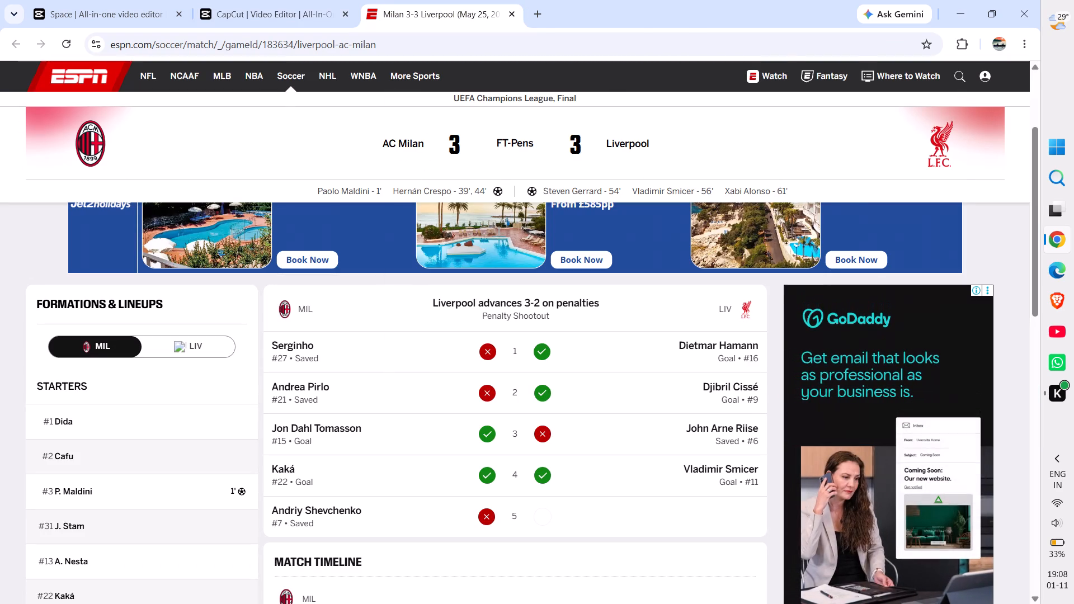
{"action": "left_click", "coordinate": [268, 0]}
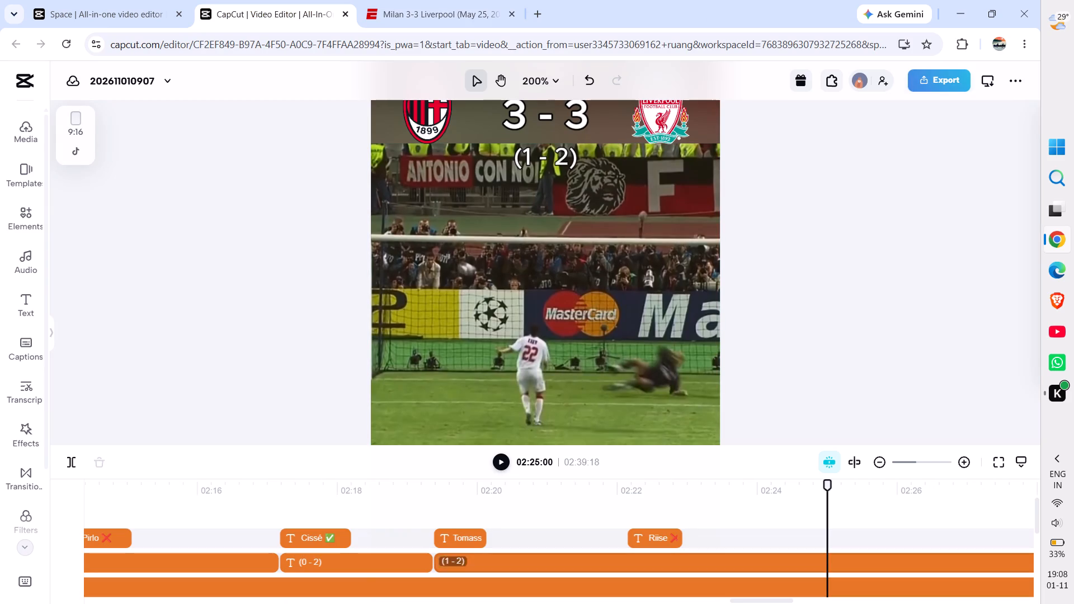
Split the (1 - 2) shootout score at 02:25:00 and change the second part to (2 - 2).
{"action": "left_click", "coordinate": [826, 558]}
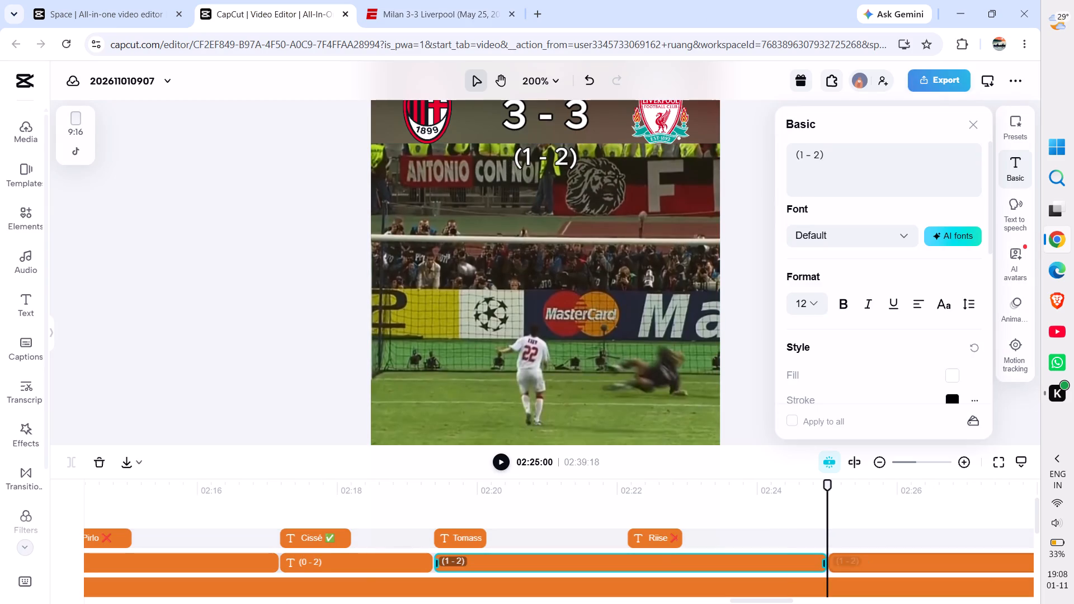
{"action": "left_click", "coordinate": [858, 558]}
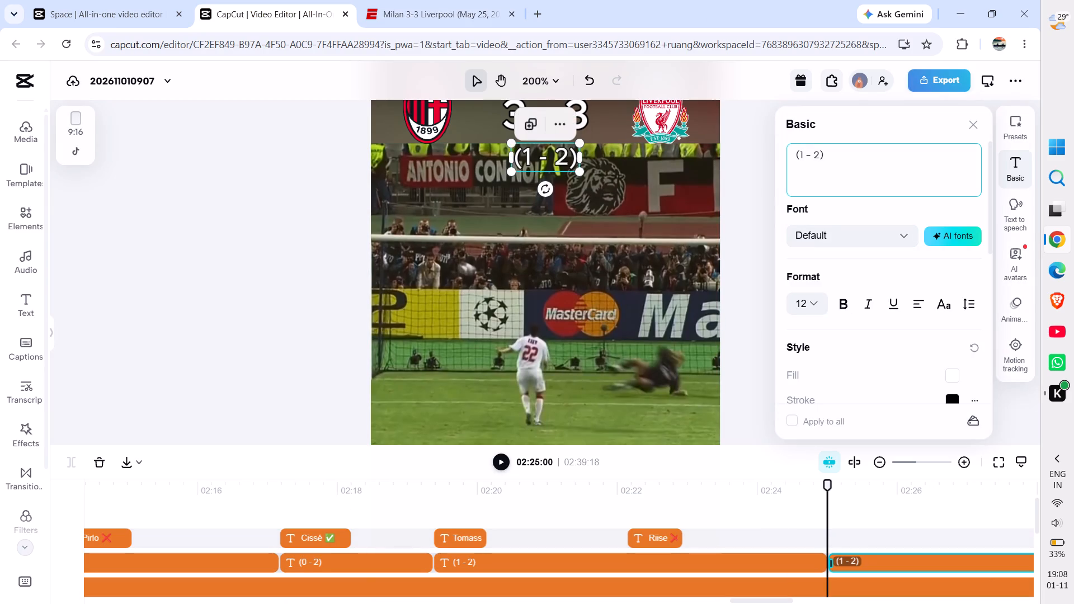
{"action": "left_click", "coordinate": [803, 164]}
{"action": "key", "text": "BackSpace"}
{"action": "key", "text": "2"}
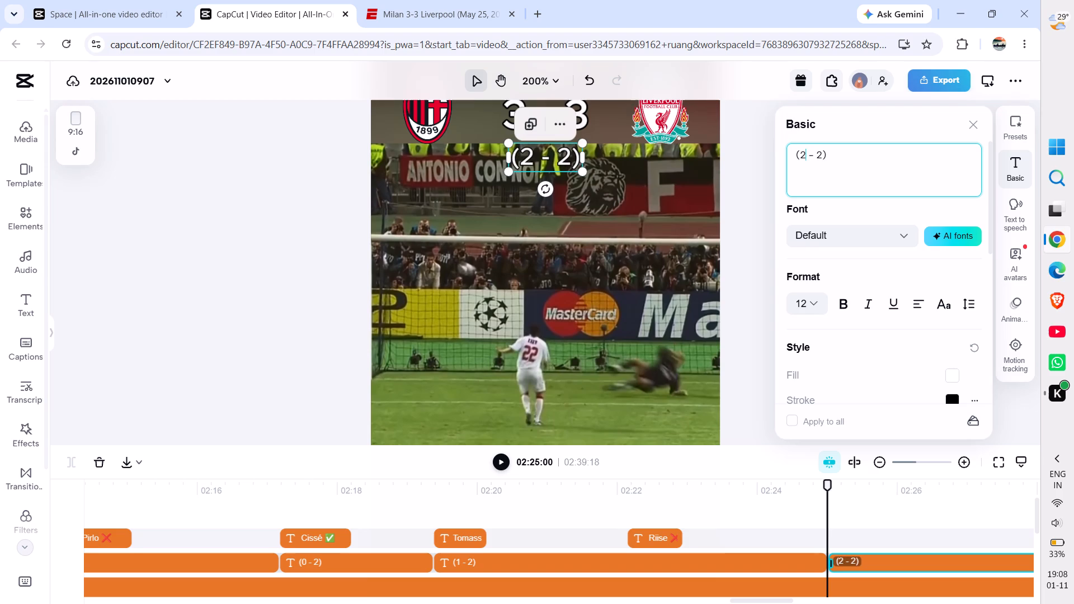
{"action": "left_click", "coordinate": [747, 168]}
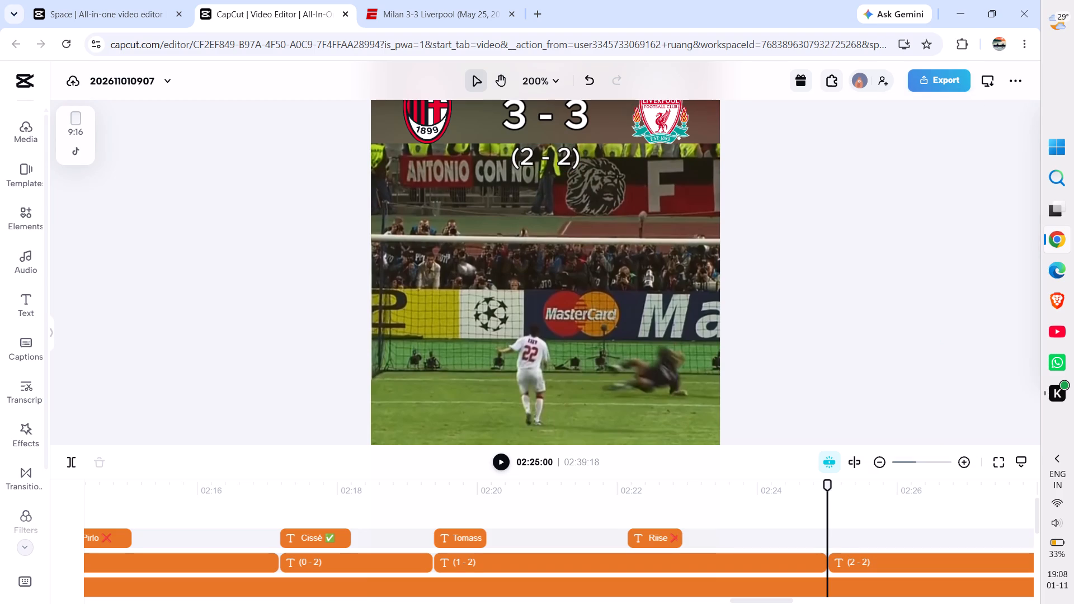
Paste a copy of the Tomasson ✅ caption at 02:25:00.
{"action": "left_click", "coordinate": [451, 539]}
{"action": "key", "text": "ctrl+c"}
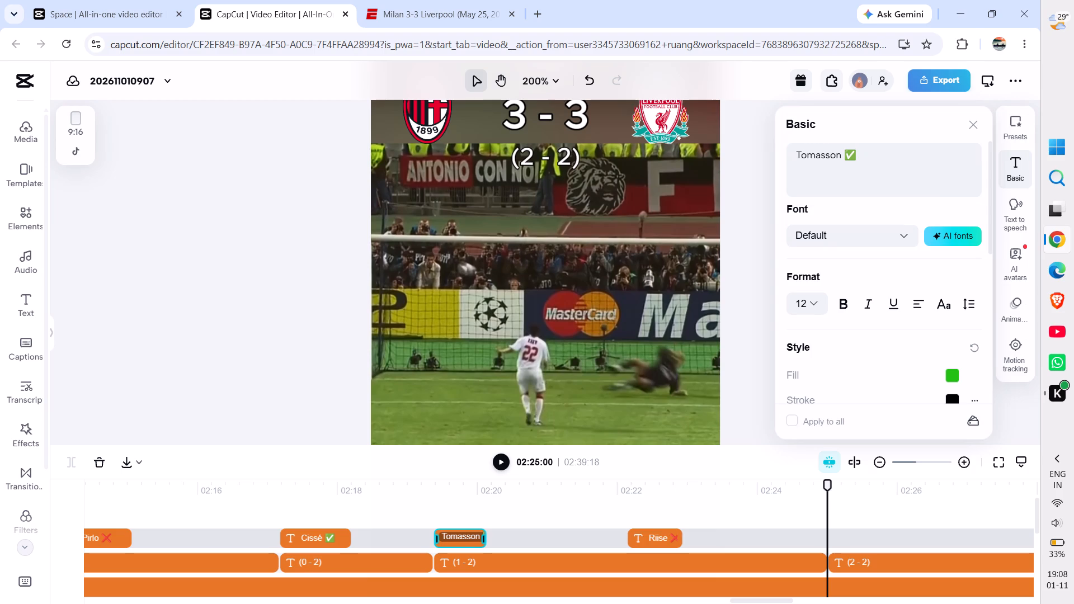
{"action": "key", "text": "ctrl+v"}
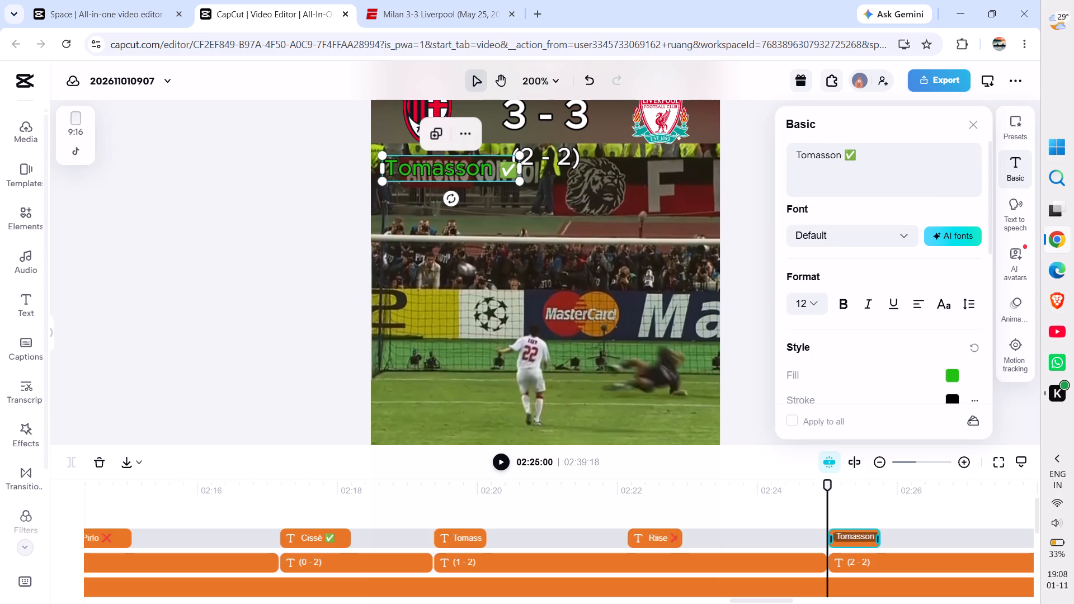
Replace Tomasson in the pasted caption with the copied name Kaká, keeping the ✅.
{"action": "left_click", "coordinate": [837, 162]}
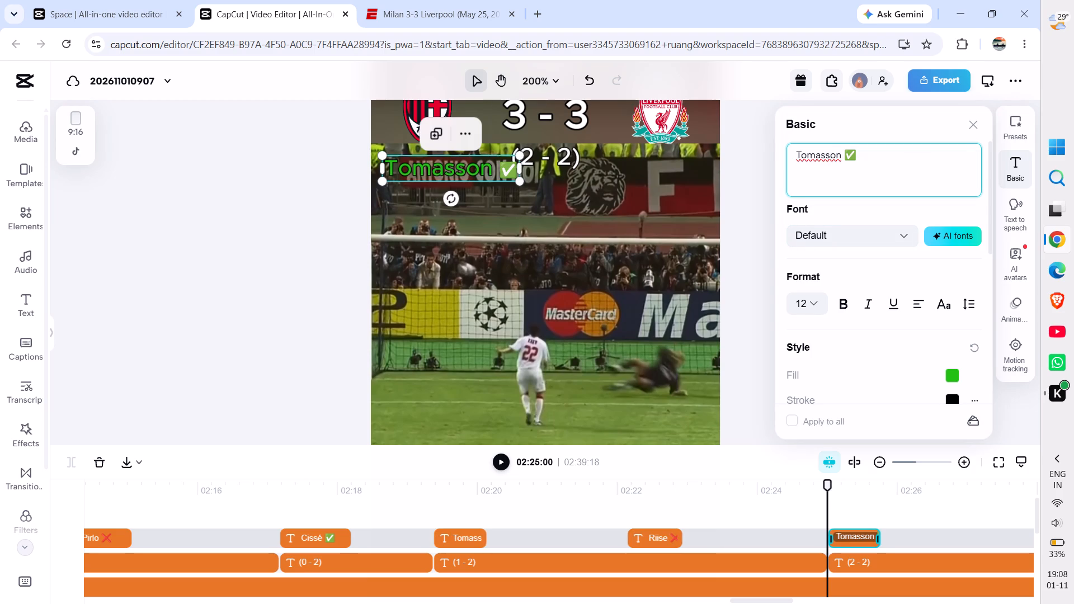
{"action": "left_click", "coordinate": [840, 162]}
{"action": "key", "text": "BackSpace"}
{"action": "key", "text": "BackSpace"}
{"action": "key", "text": "BackSpace"}
{"action": "key", "text": "BackSpace"}
{"action": "key", "text": "BackSpace"}
{"action": "key", "text": "BackSpace"}
{"action": "key", "text": "BackSpace"}
{"action": "key", "text": "BackSpace"}
{"action": "key", "text": "BackSpace"}
{"action": "key", "text": "BackSpace"}
{"action": "key", "text": "BackSpace"}
{"action": "key", "text": "BackSpace"}
{"action": "key", "text": "BackSpace"}
{"action": "key", "text": "BackSpace"}
{"action": "key", "text": "BackSpace"}
{"action": "key", "text": "BackSpace"}
{"action": "key", "text": "BackSpace"}
{"action": "key", "text": "BackSpace"}
{"action": "key", "text": "BackSpace"}
{"action": "key", "text": "BackSpace"}
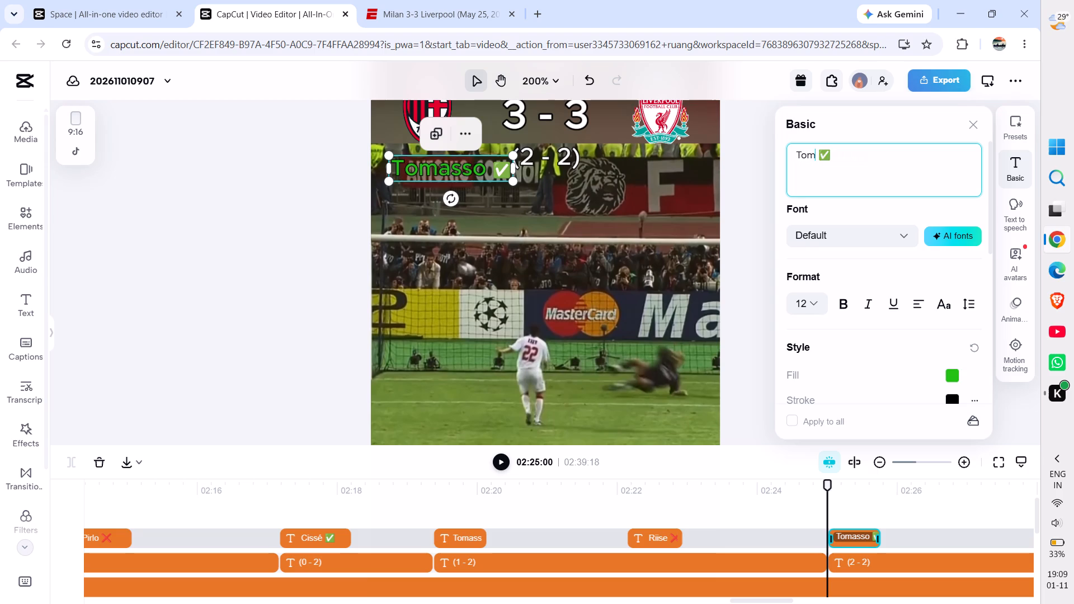
{"action": "key", "text": "ctrl+v"}
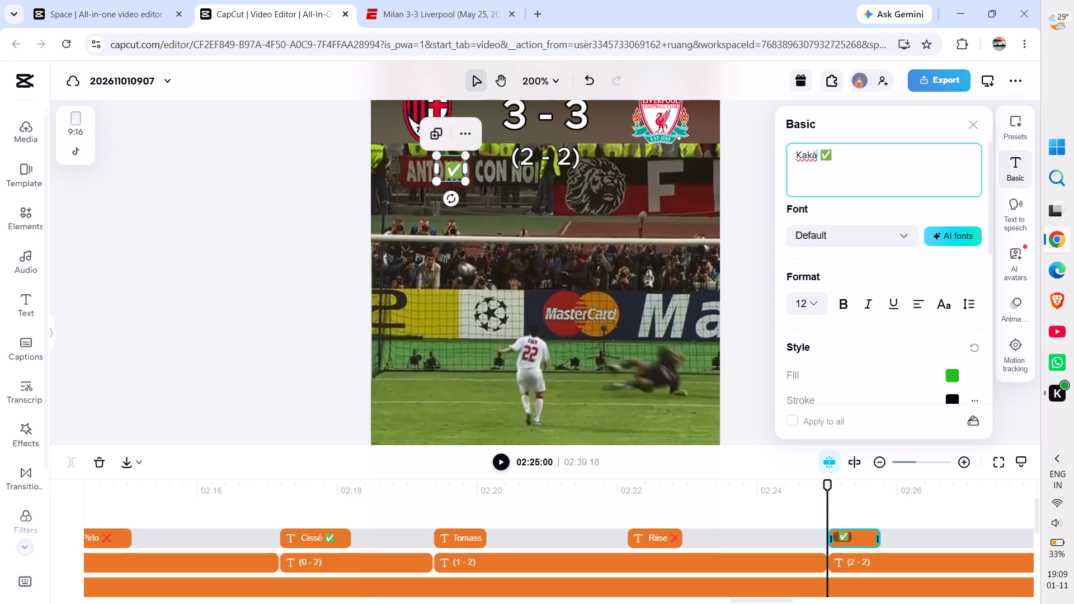
Place the Kaká ✅ caption just below the Milan crest, level with (2 - 2), and deselect it.
{"action": "left_click_drag", "start_coordinate": [438, 169], "coordinate": [437, 168]}
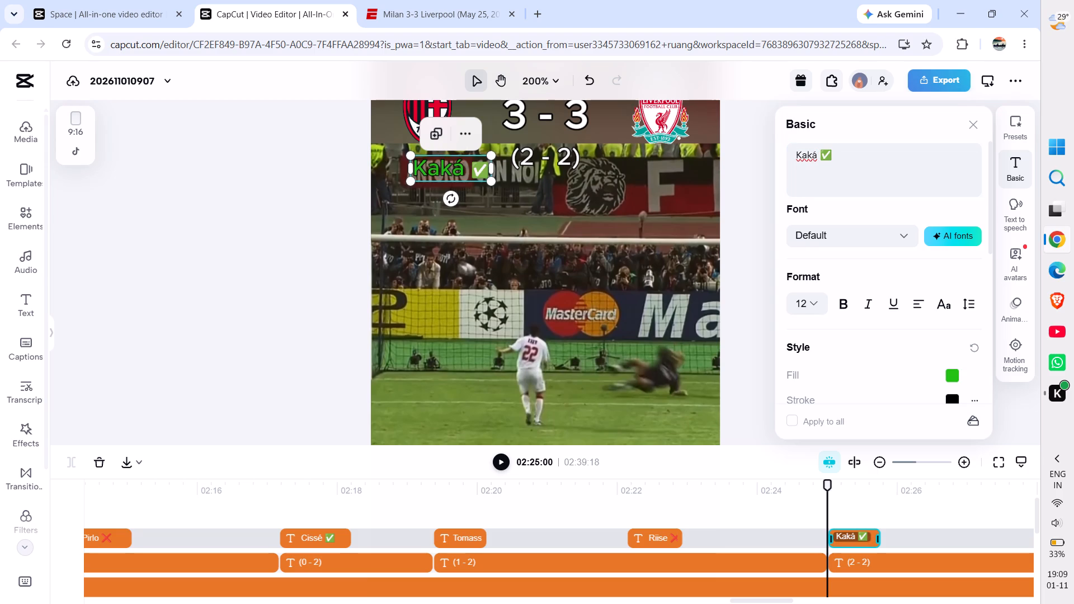
{"action": "left_click_drag", "start_coordinate": [437, 168], "coordinate": [422, 155]}
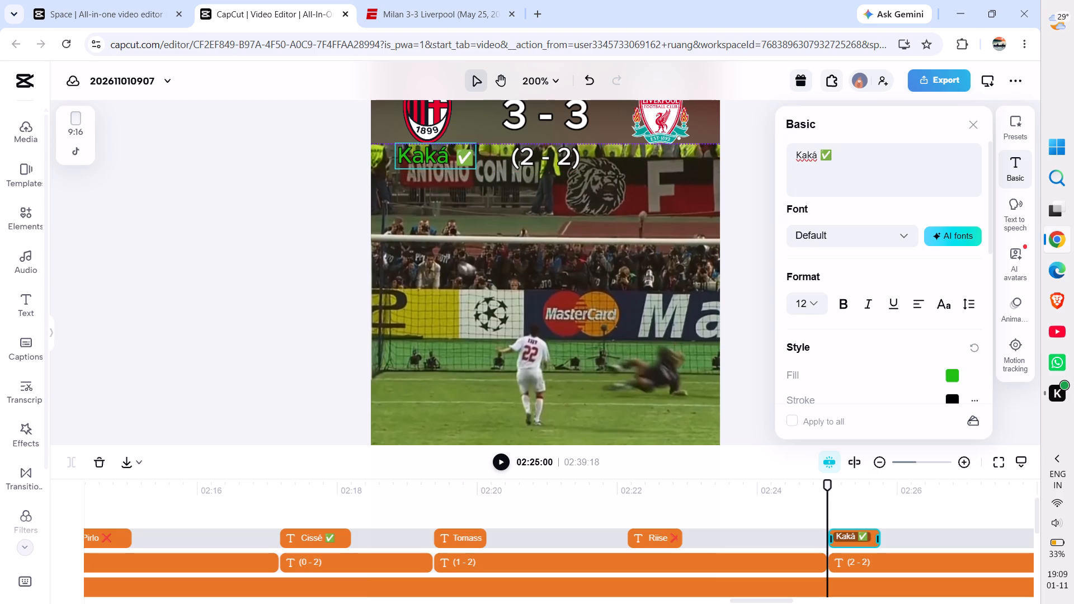
{"action": "left_click", "coordinate": [280, 174]}
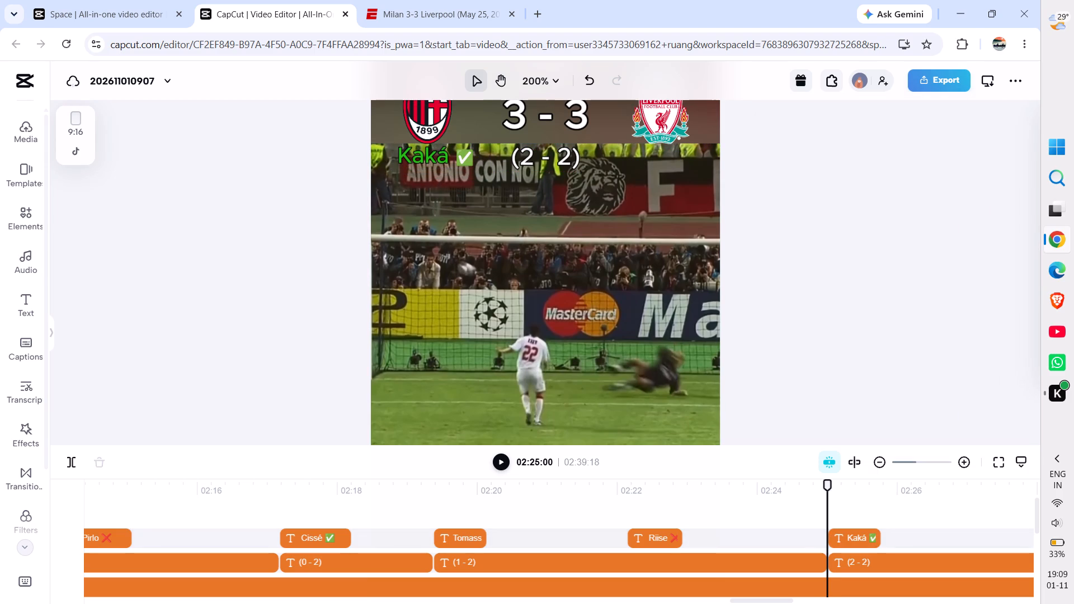
Review the footage following Kaká's kick and check the next Liverpool taker in the ESPN penalty shootout list.
{"action": "key", "text": "space"}
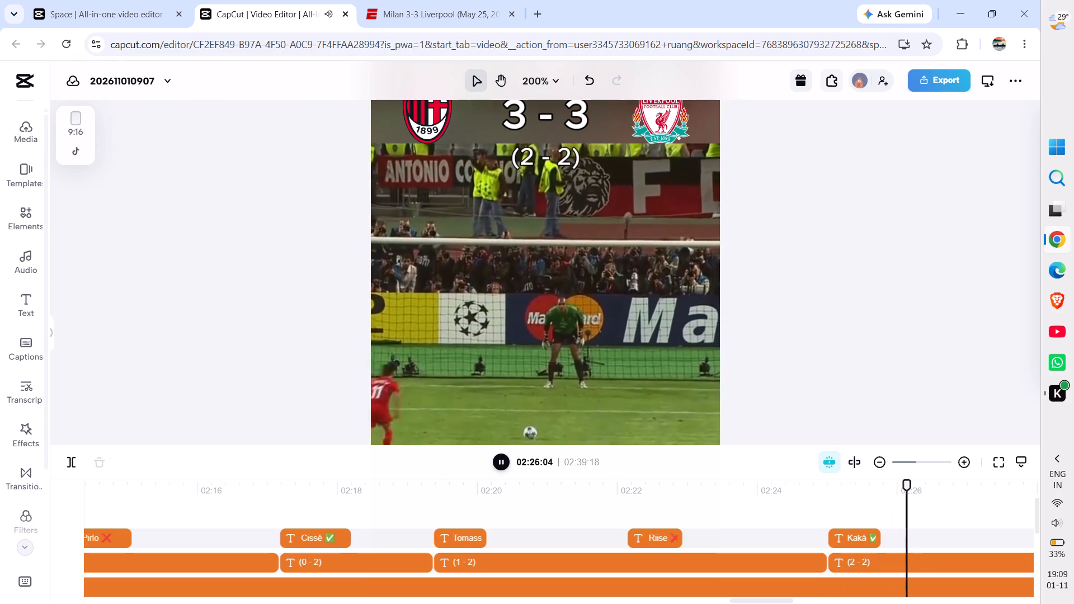
{"action": "key", "text": "space"}
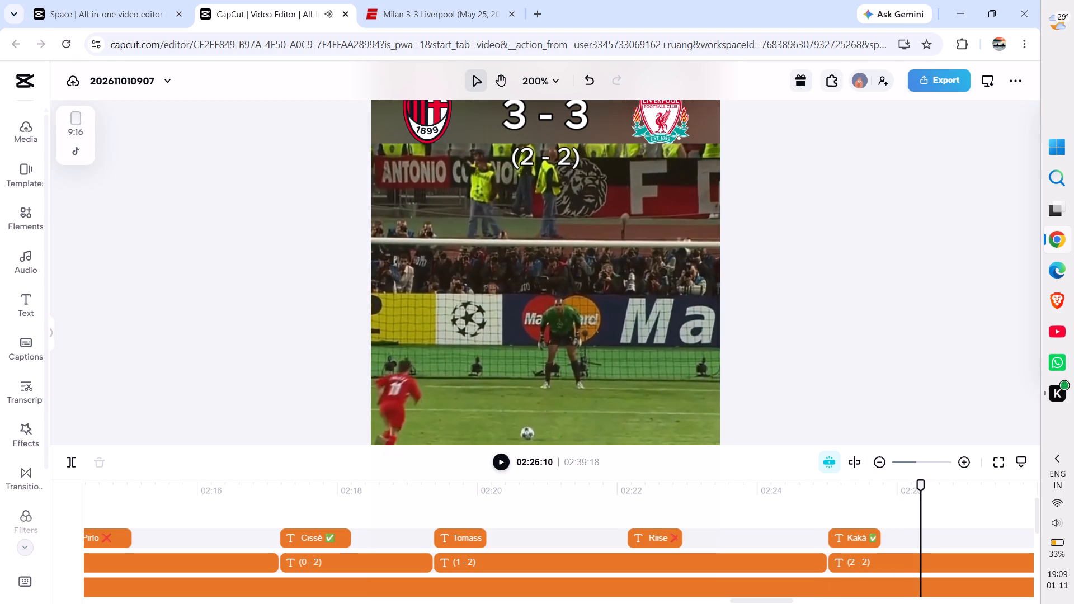
{"action": "left_click_drag", "start_coordinate": [921, 483], "coordinate": [899, 485]}
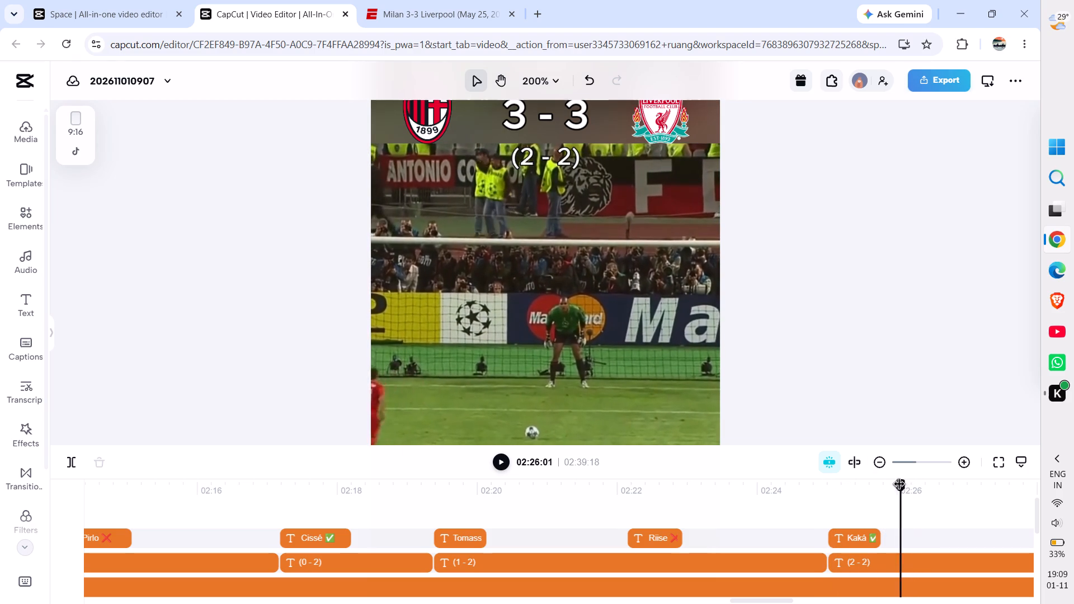
{"action": "left_click_drag", "start_coordinate": [899, 485], "coordinate": [882, 487]}
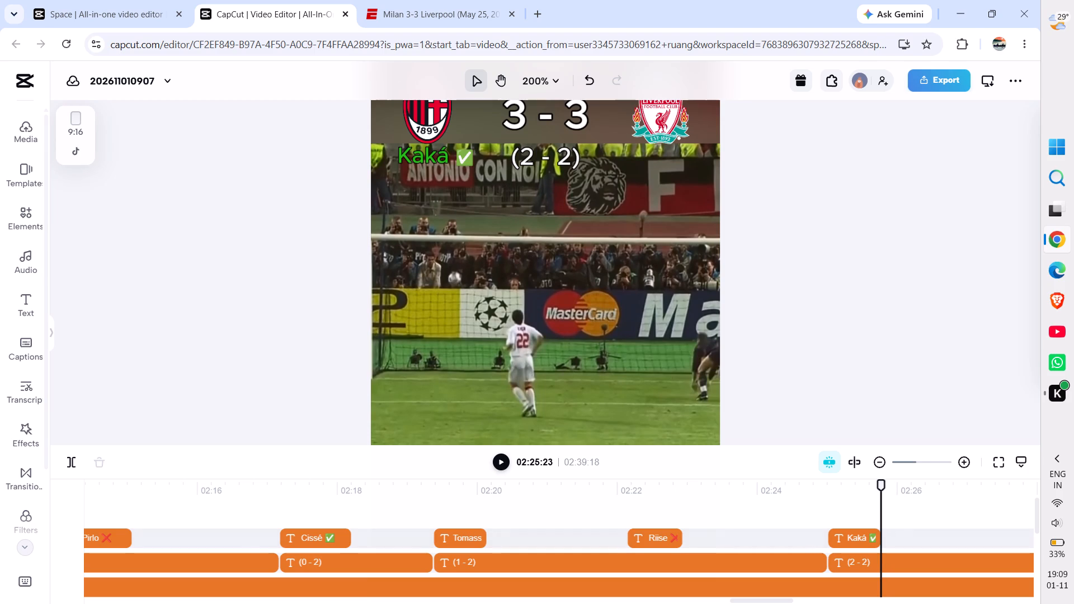
{"action": "scroll", "coordinate": [963, 526], "scroll_direction": "left", "scroll_amount": 5}
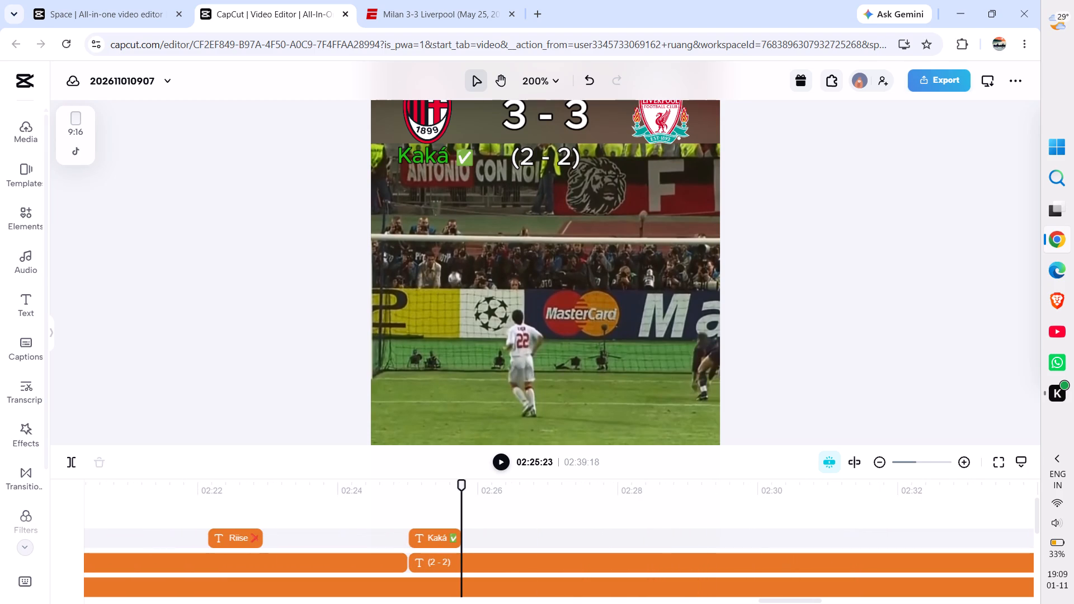
{"action": "scroll", "coordinate": [963, 526], "scroll_direction": "left", "scroll_amount": 1}
{"action": "left_click", "coordinate": [413, 0]}
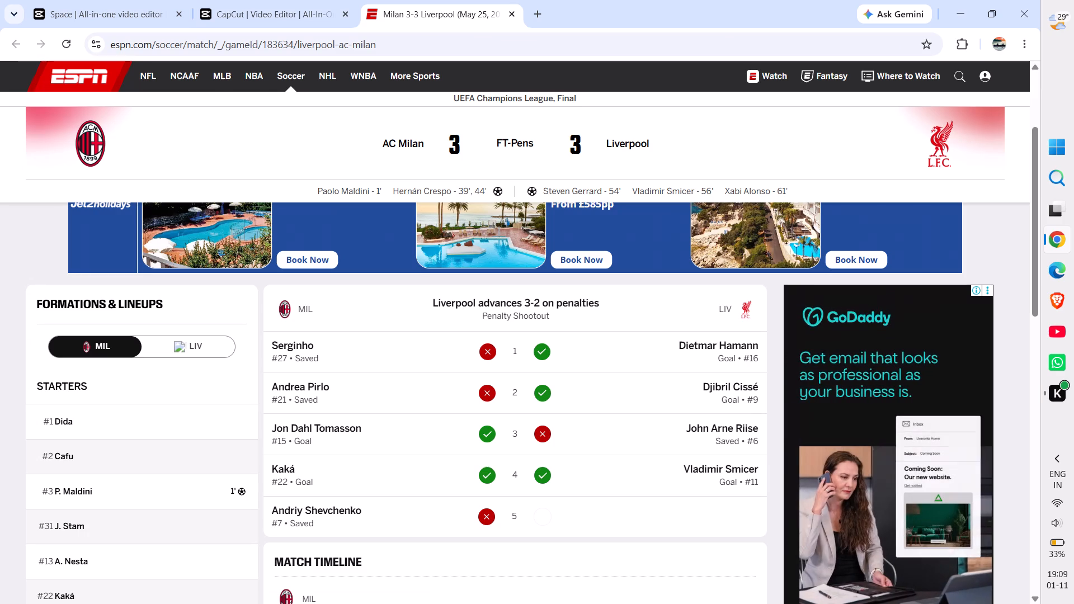
{"action": "left_click", "coordinate": [315, 3]}
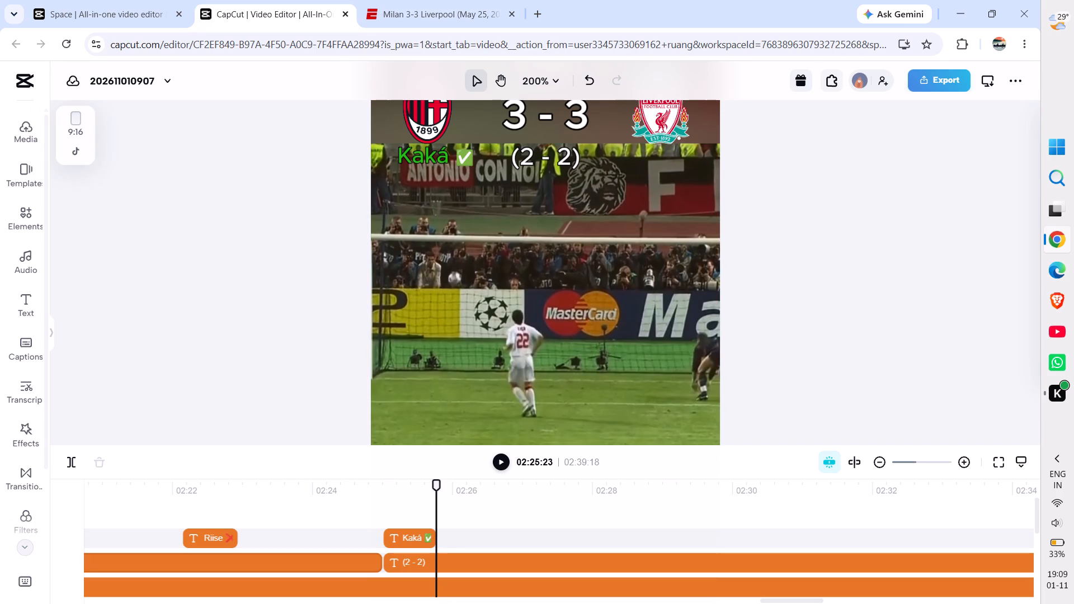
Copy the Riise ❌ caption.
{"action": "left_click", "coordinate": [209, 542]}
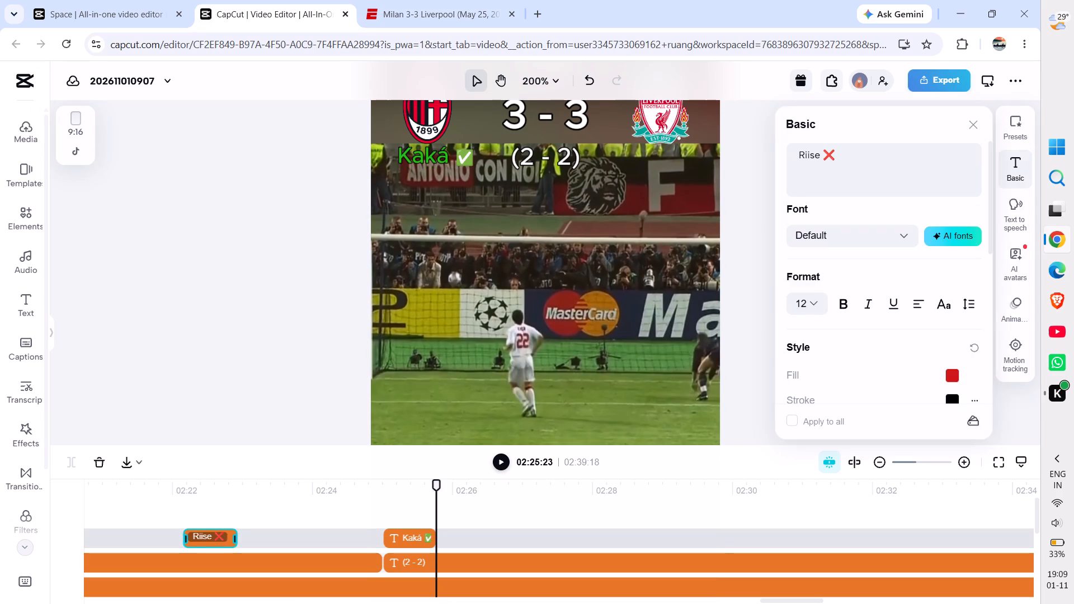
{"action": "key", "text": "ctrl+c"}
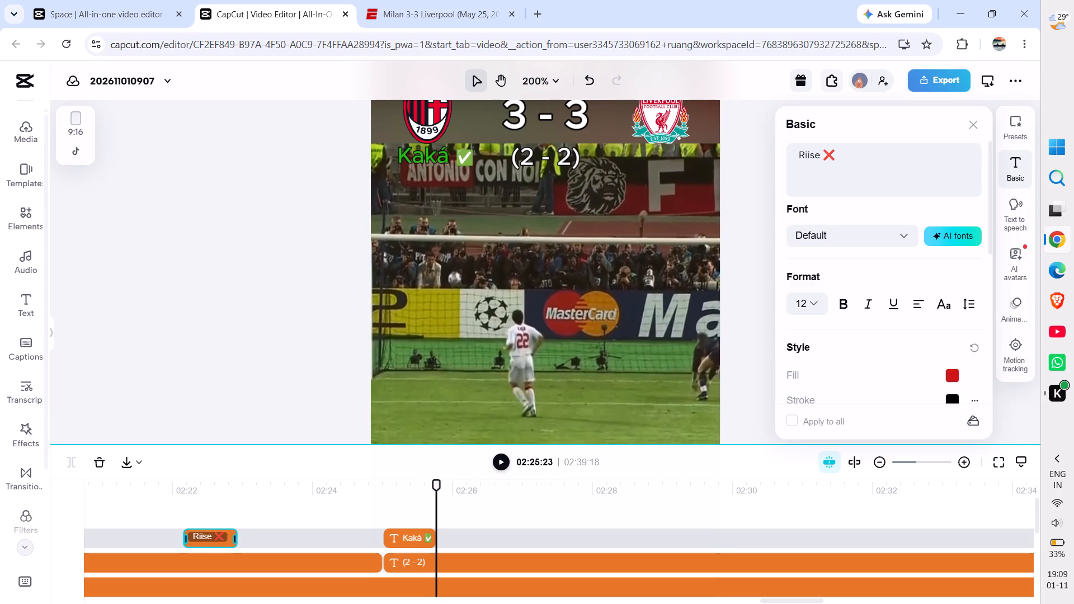
Copy the name Vladimir Smicer from the ESPN penalty shootout list and return to the CapCut project.
{"action": "key", "text": "space"}
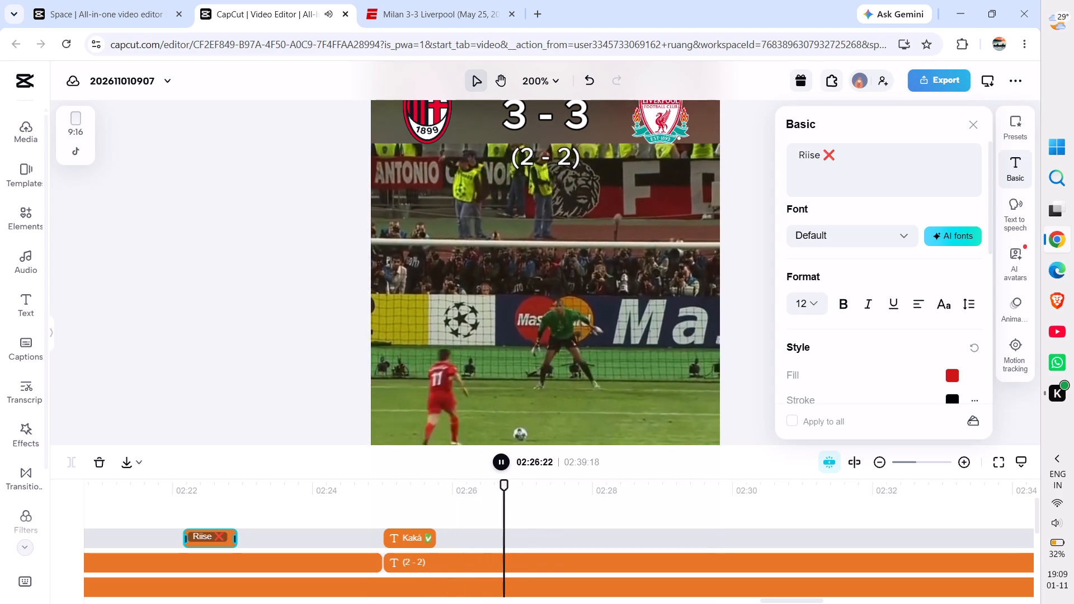
{"action": "key", "text": "space"}
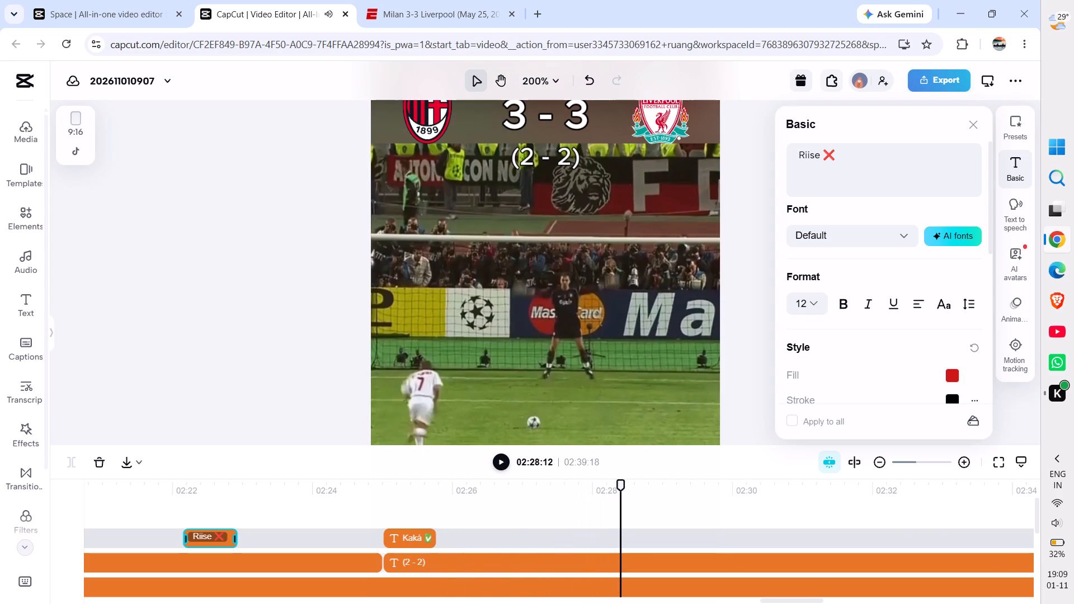
{"action": "left_click", "coordinate": [424, 0]}
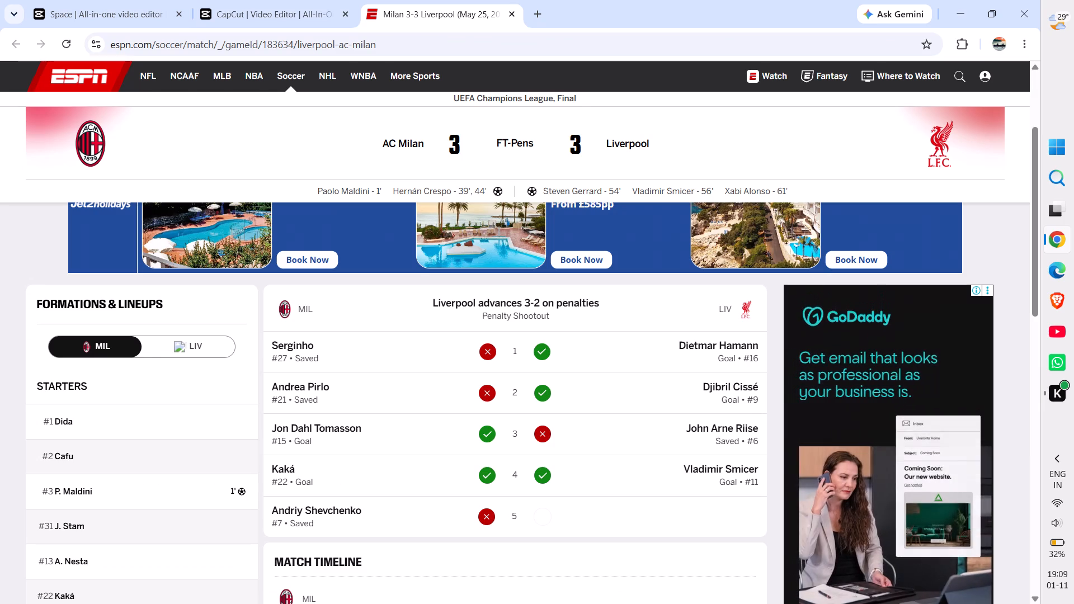
{"action": "left_click_drag", "start_coordinate": [681, 465], "coordinate": [762, 465]}
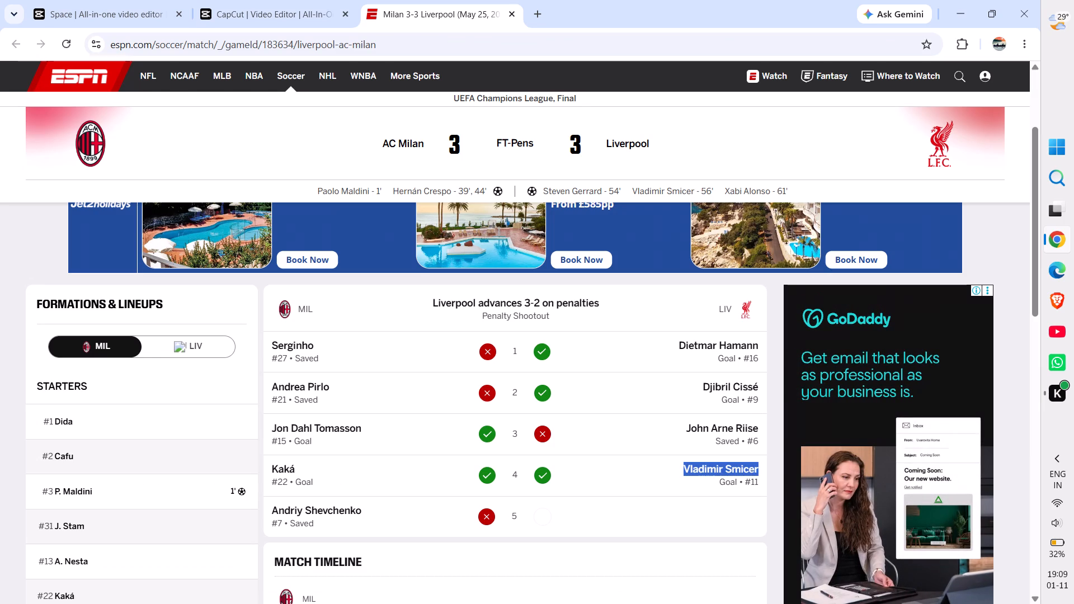
{"action": "key", "text": "ctrl+c"}
{"action": "left_click", "coordinate": [263, 152]}
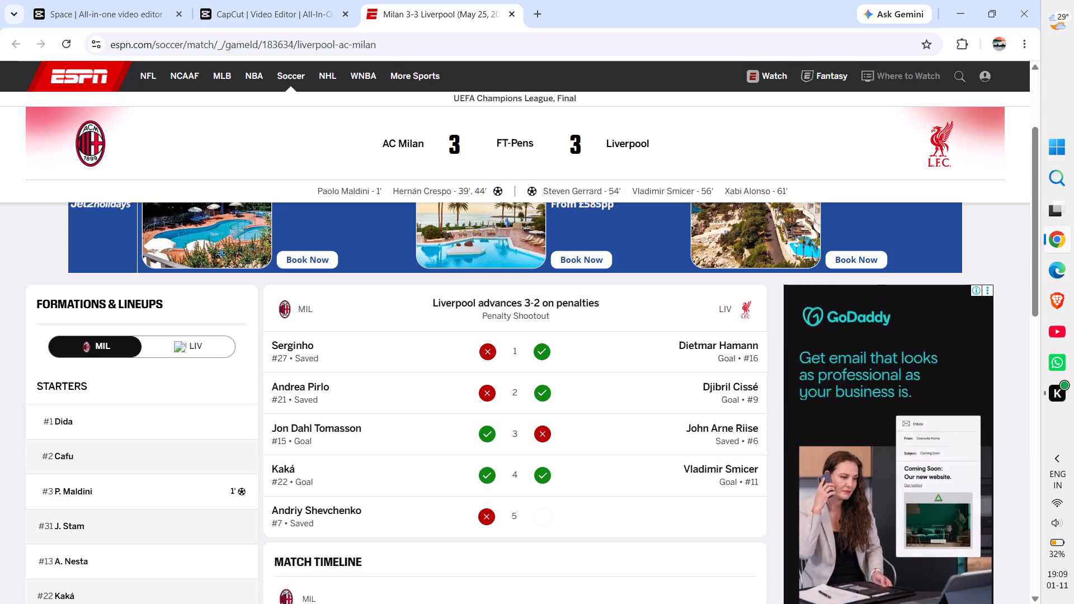
{"action": "left_click", "coordinate": [267, 1]}
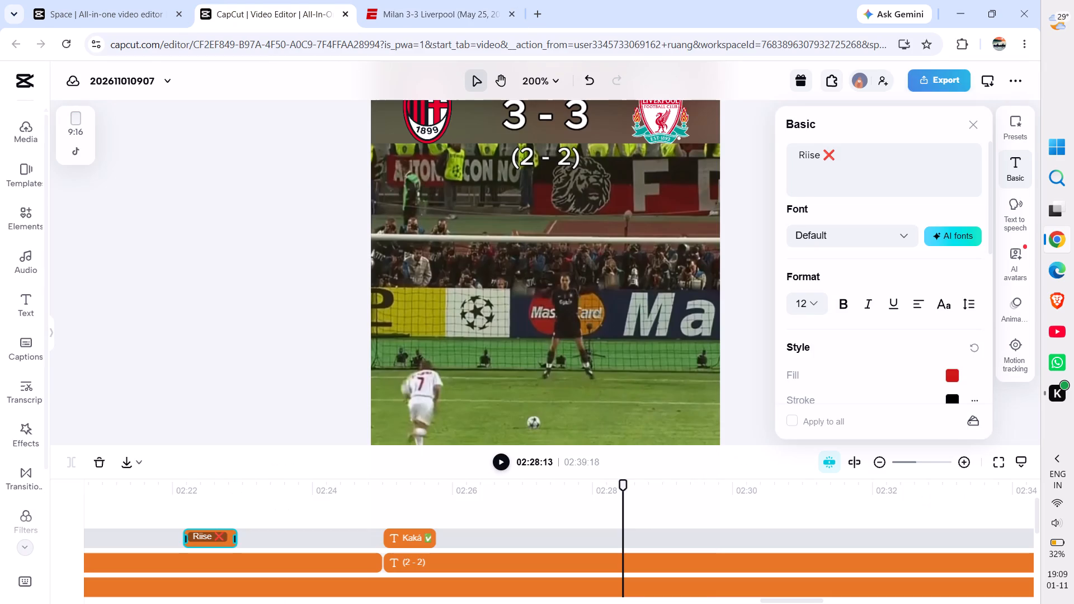
Copy the Kaká ✅ caption as the base for the next scorer's caption.
{"action": "left_click_drag", "start_coordinate": [623, 483], "coordinate": [597, 489]}
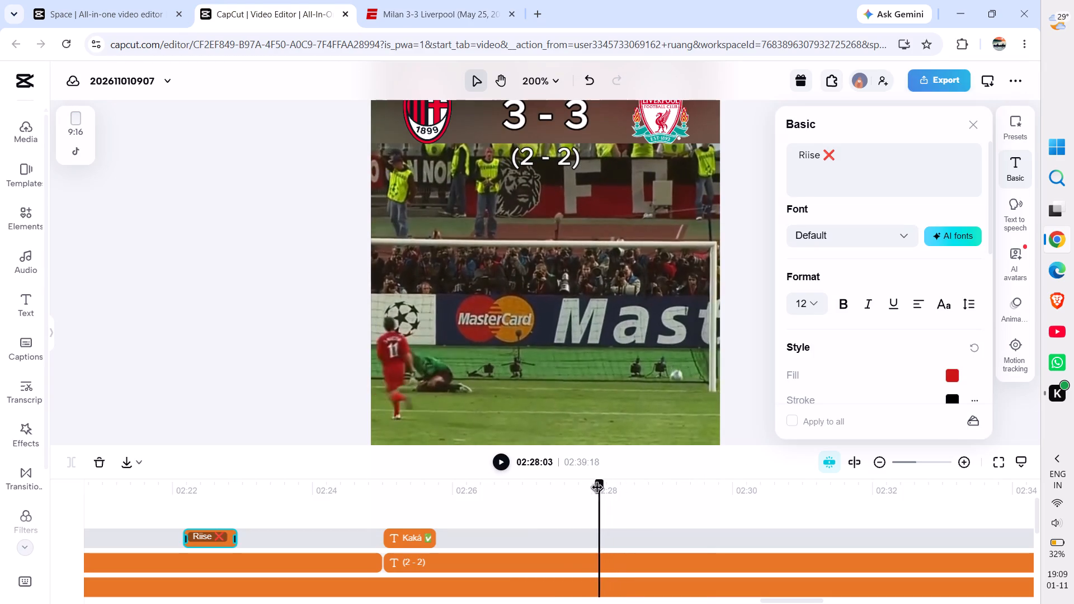
{"action": "left_click_drag", "start_coordinate": [597, 489], "coordinate": [549, 504]}
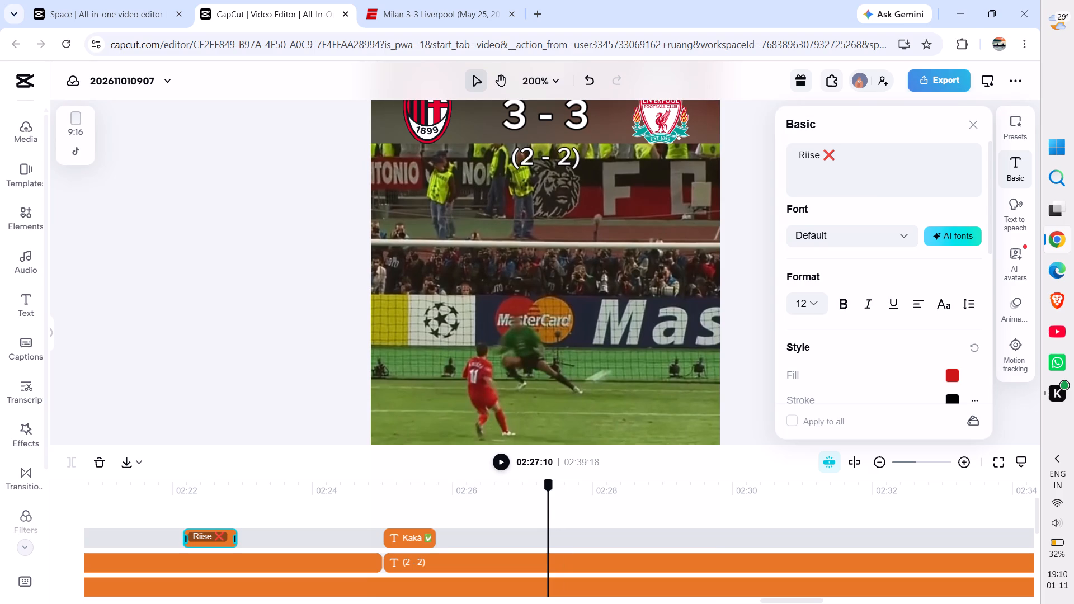
{"action": "left_click", "coordinate": [417, 537]}
{"action": "key", "text": "ctrl+c"}
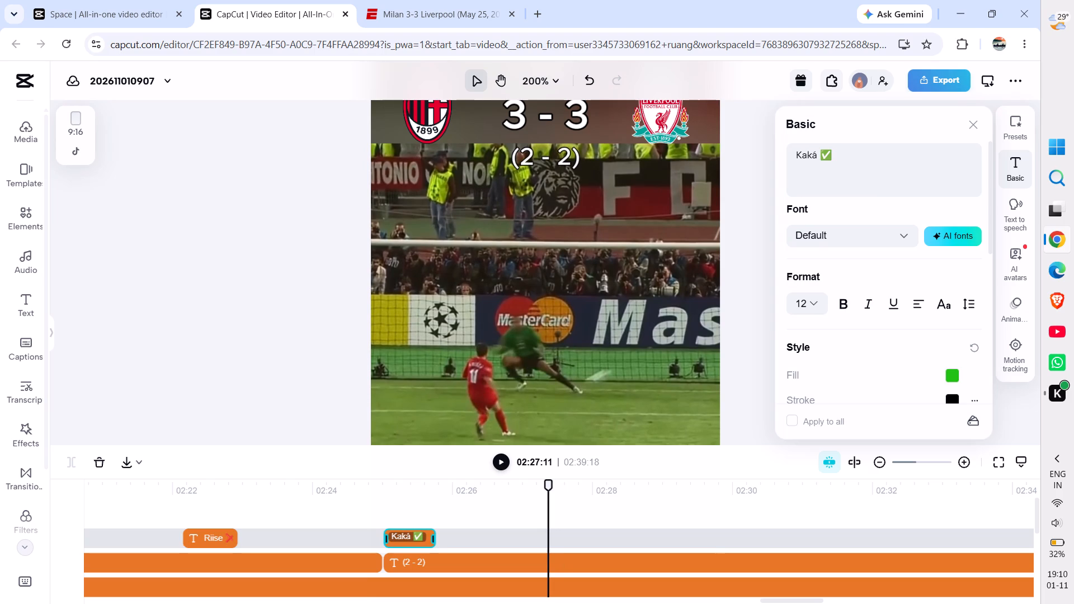
Split the (2 - 2) shootout score at 02:27:25, just after Smicer's shot.
{"action": "key", "text": "space"}
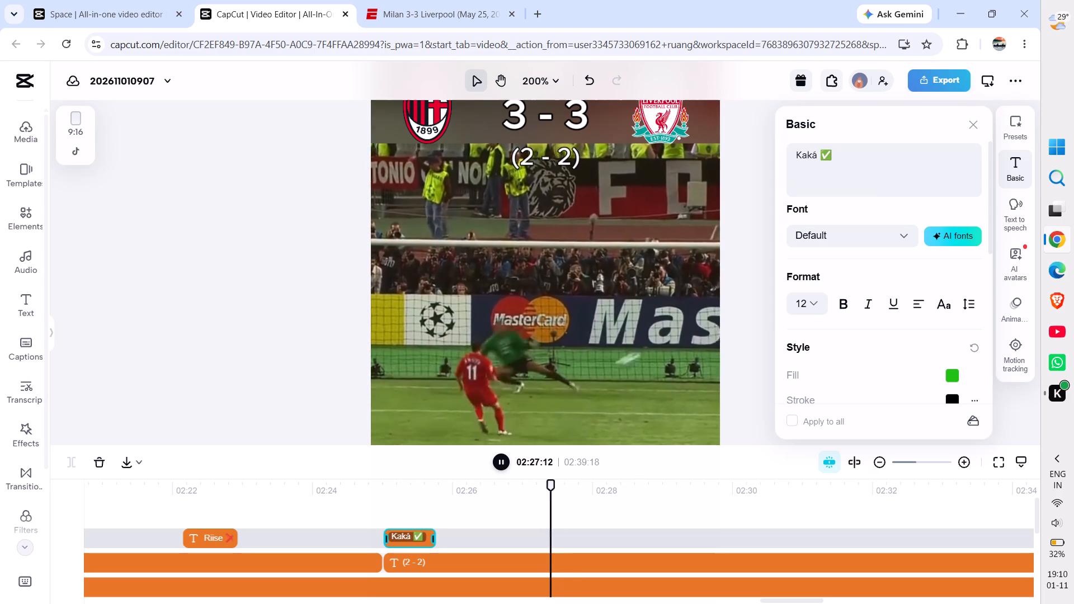
{"action": "key", "text": "space"}
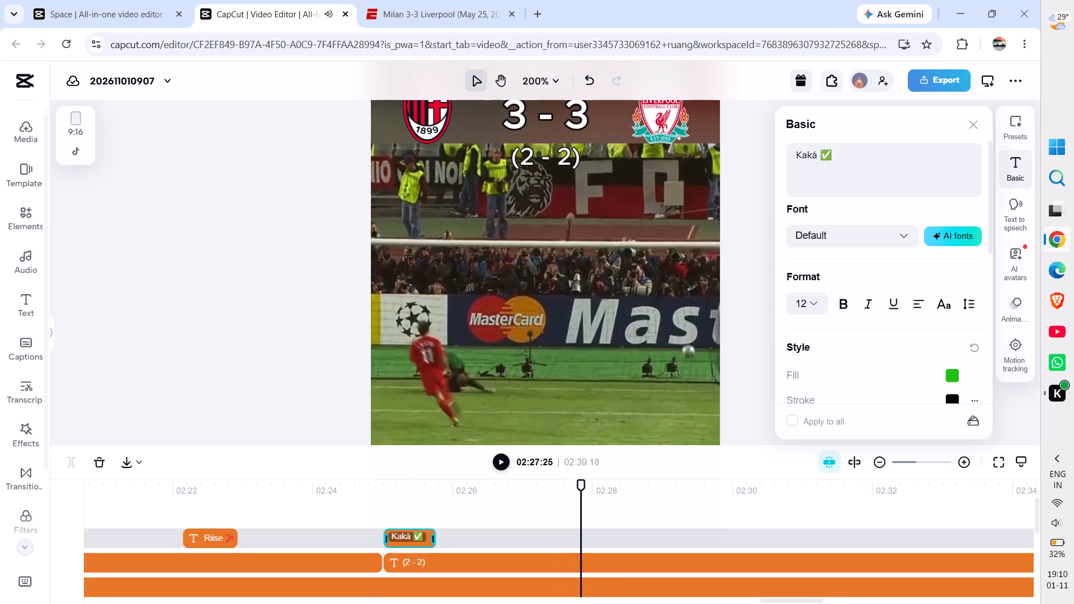
{"action": "left_click", "coordinate": [582, 565]}
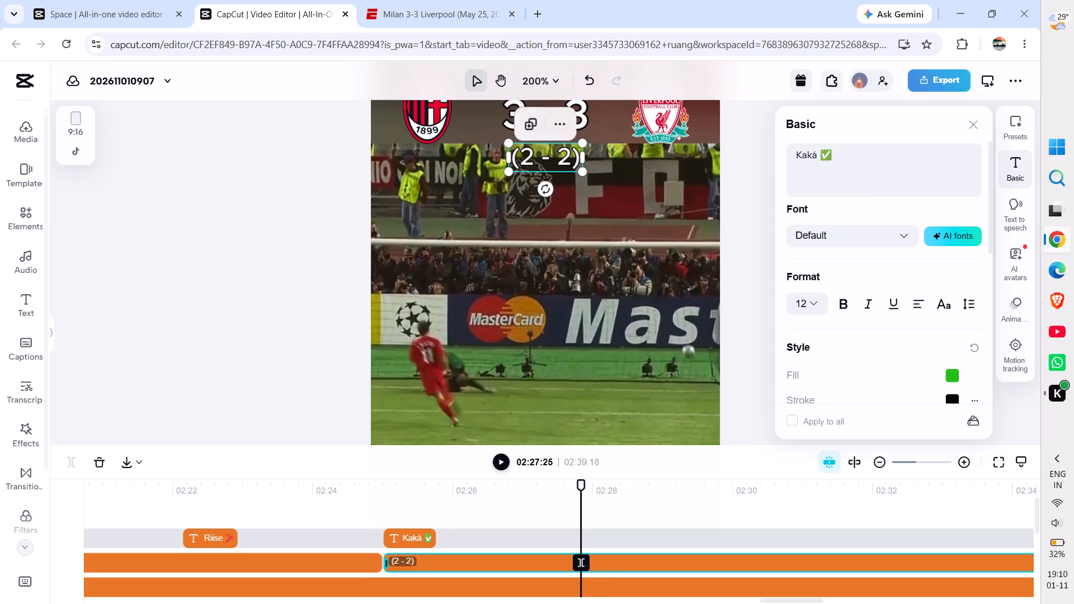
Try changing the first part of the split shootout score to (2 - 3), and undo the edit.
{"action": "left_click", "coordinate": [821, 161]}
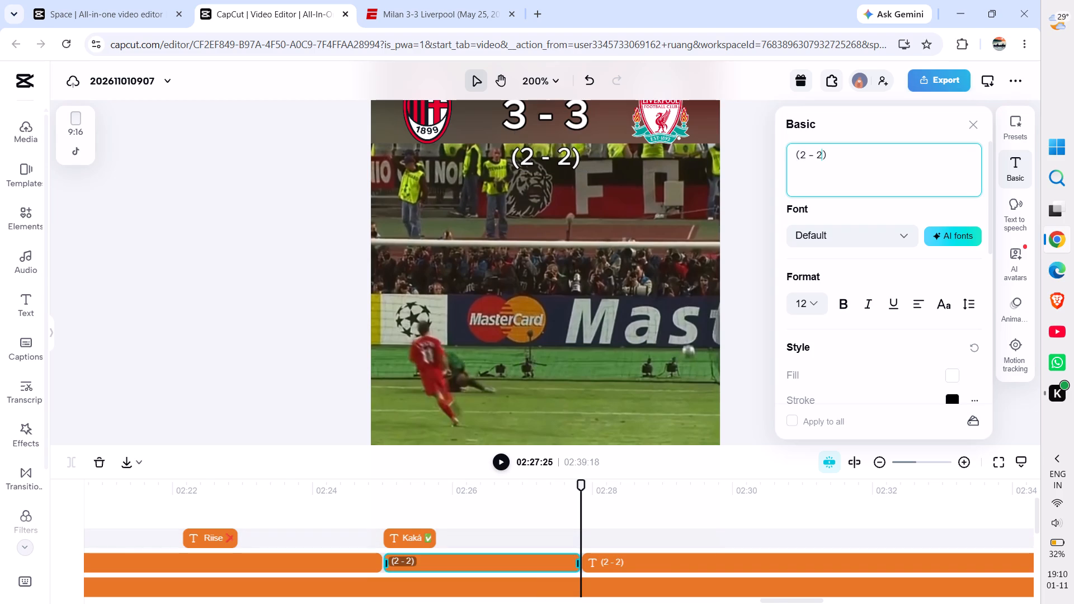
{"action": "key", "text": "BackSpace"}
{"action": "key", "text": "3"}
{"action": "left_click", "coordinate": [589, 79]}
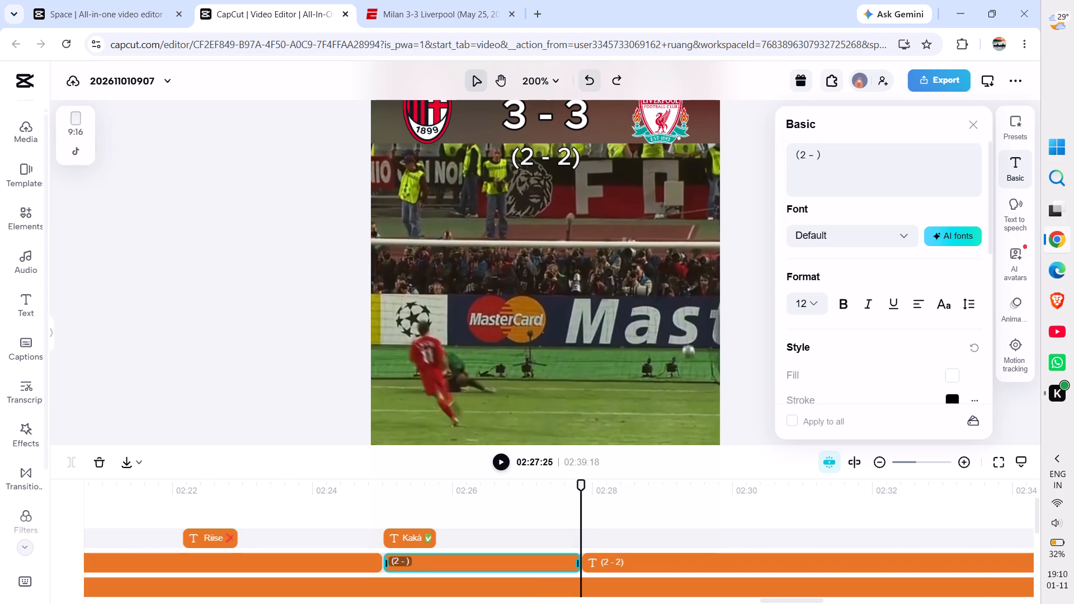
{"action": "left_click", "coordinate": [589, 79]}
Change the second part of the split shootout score, starting at 02:27:25, to (2 - 3) and deselect it.
{"action": "left_click", "coordinate": [623, 561]}
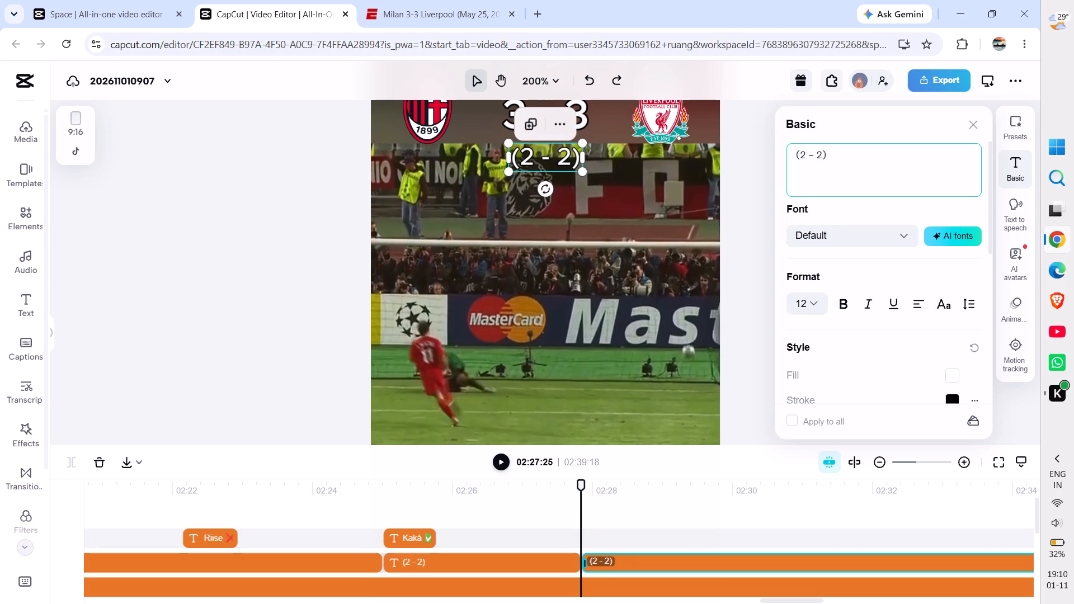
{"action": "left_click", "coordinate": [820, 158]}
{"action": "key", "text": "BackSpace"}
{"action": "key", "text": "3"}
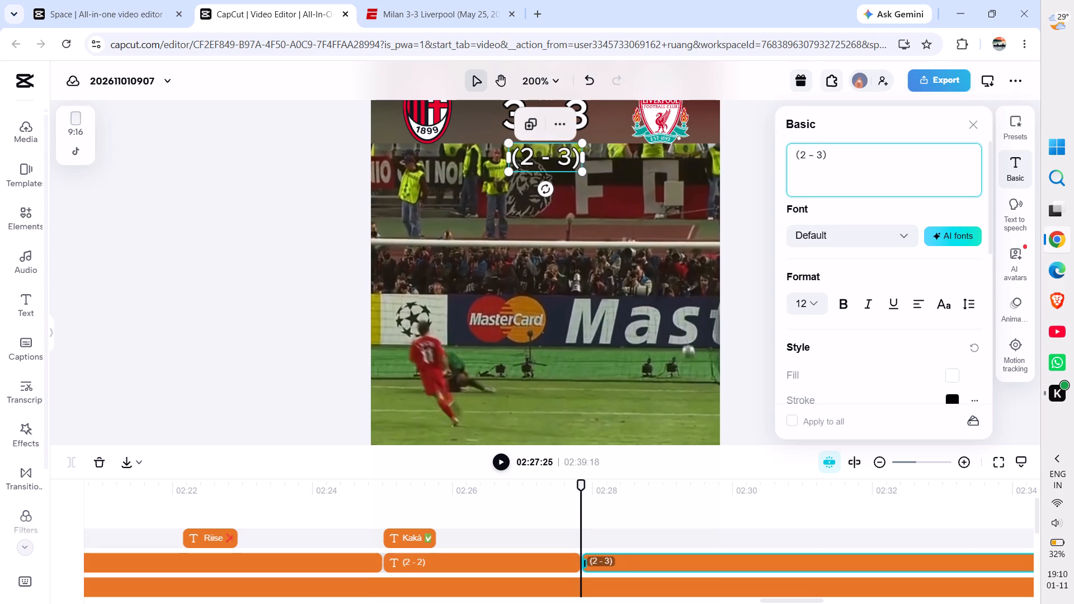
{"action": "left_click", "coordinate": [312, 263]}
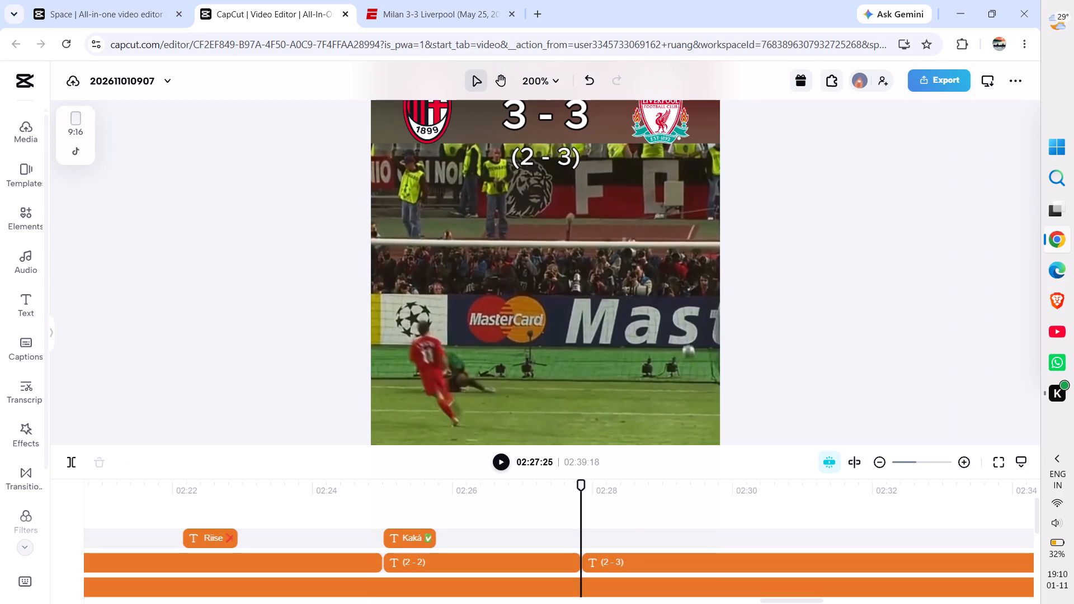
Paste a copy of the Kaká ✅ caption at 02:27:25.
{"action": "key", "text": "ctrl+v"}
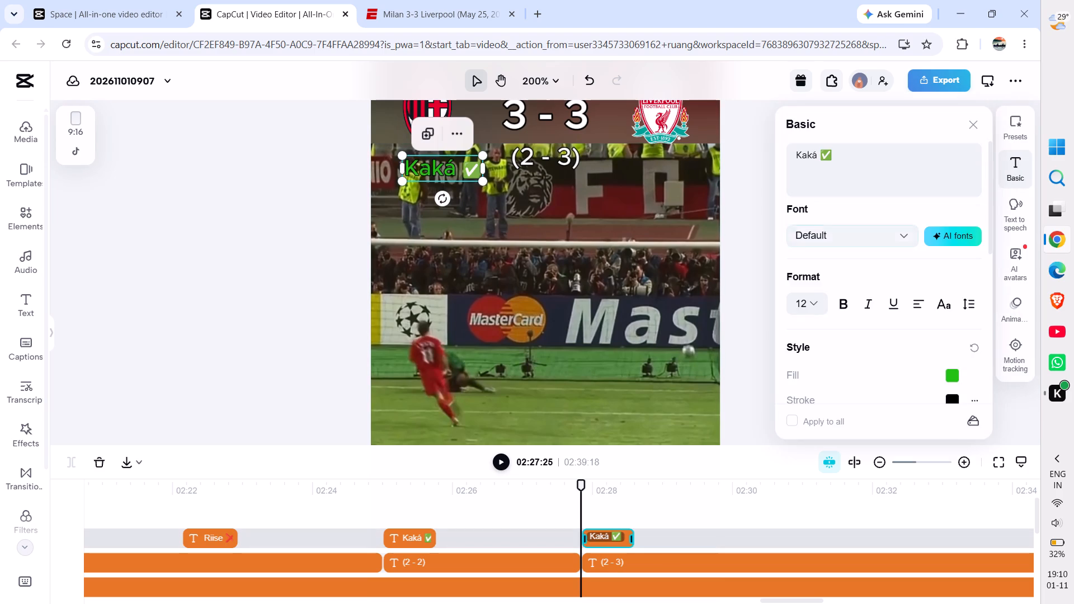
Replace Kaká in the pasted caption with the copied name, trimmed to the surname Smicer, keeping the ✅.
{"action": "left_click", "coordinate": [818, 160]}
{"action": "key", "text": "BackSpace"}
{"action": "key", "text": "BackSpace"}
{"action": "key", "text": "BackSpace"}
{"action": "key", "text": "BackSpace"}
{"action": "key", "text": "BackSpace"}
{"action": "key", "text": "BackSpace"}
{"action": "key", "text": "BackSpace"}
{"action": "key", "text": "BackSpace"}
{"action": "key", "text": "BackSpace"}
{"action": "key", "text": "BackSpace"}
{"action": "key", "text": "BackSpace"}
{"action": "key", "text": "BackSpace"}
{"action": "key", "text": "BackSpace"}
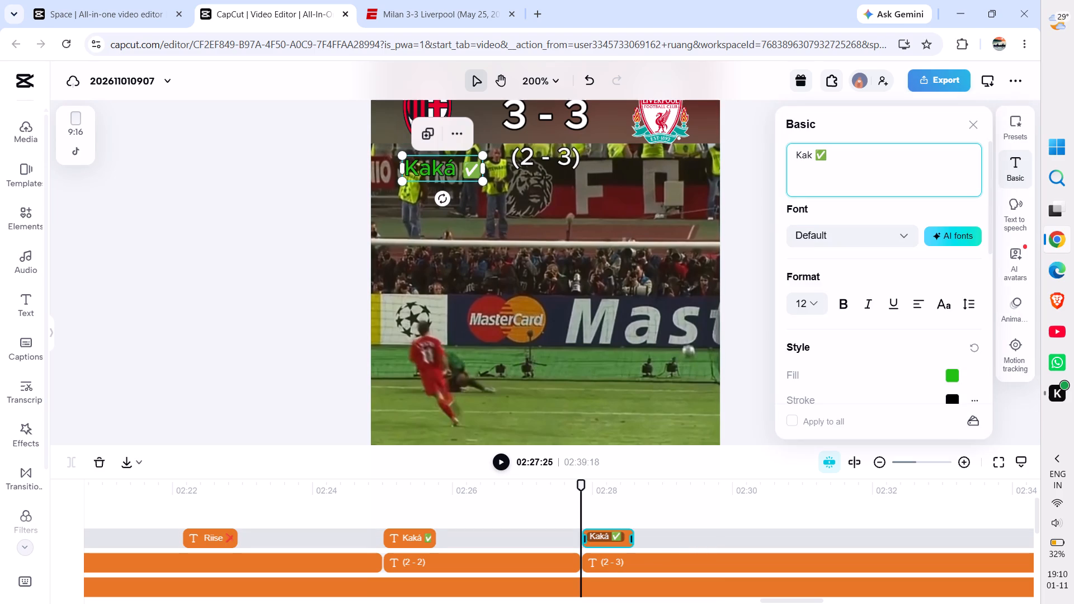
{"action": "key", "text": "ctrl+v"}
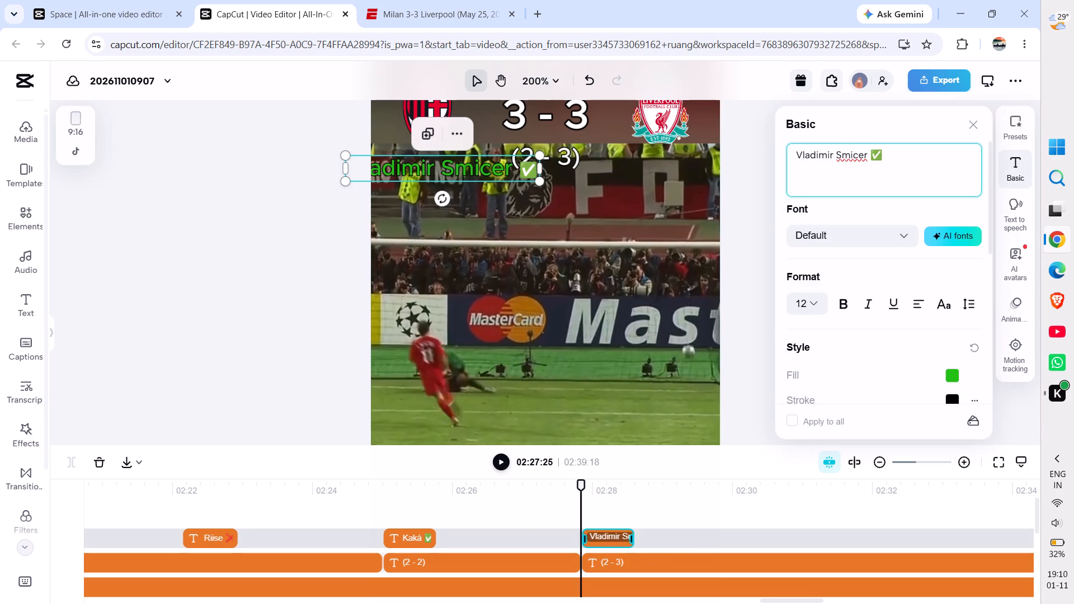
{"action": "left_click", "coordinate": [833, 159]}
{"action": "key", "text": "BackSpace"}
{"action": "key", "text": "BackSpace"}
{"action": "key", "text": "BackSpace"}
{"action": "key", "text": "BackSpace"}
{"action": "key", "text": "BackSpace"}
{"action": "key", "text": "BackSpace"}
{"action": "key", "text": "BackSpace"}
{"action": "key", "text": "BackSpace"}
{"action": "key", "text": "BackSpace"}
{"action": "key", "text": "BackSpace"}
{"action": "key", "text": "BackSpace"}
{"action": "key", "text": "BackSpace"}
{"action": "key", "text": "BackSpace"}
{"action": "key", "text": "BackSpace"}
{"action": "key", "text": "BackSpace"}
{"action": "key", "text": "BackSpace"}
{"action": "key", "text": "BackSpace"}
{"action": "key", "text": "BackSpace"}
{"action": "key", "text": "BackSpace"}
{"action": "key", "text": "BackSpace"}
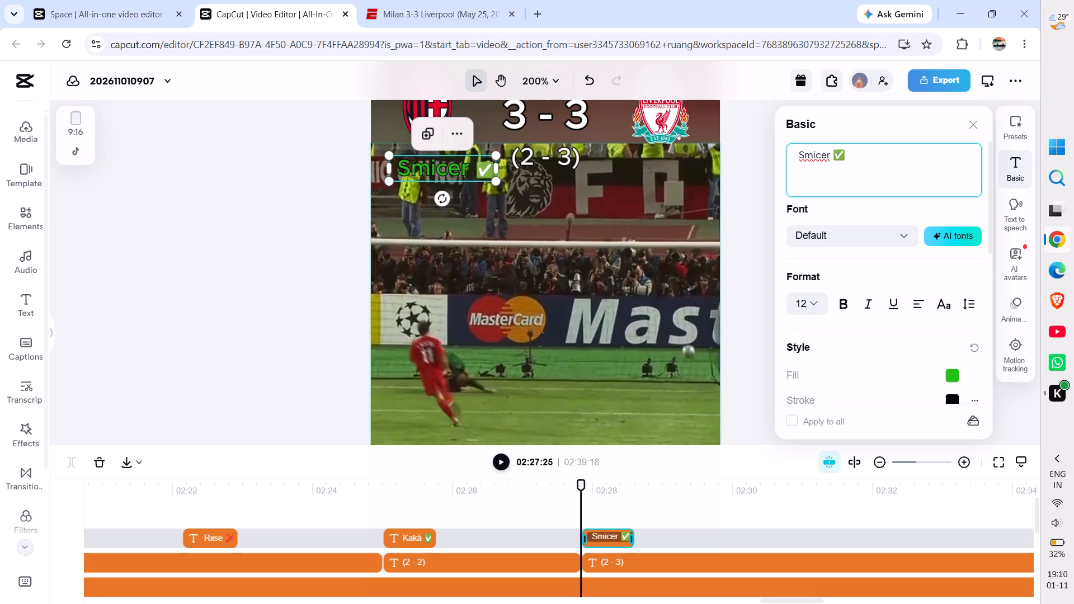
Place the Smicer ✅ caption just below the Liverpool crest, level with (2 - 3).
{"action": "left_click_drag", "start_coordinate": [425, 167], "coordinate": [621, 154]}
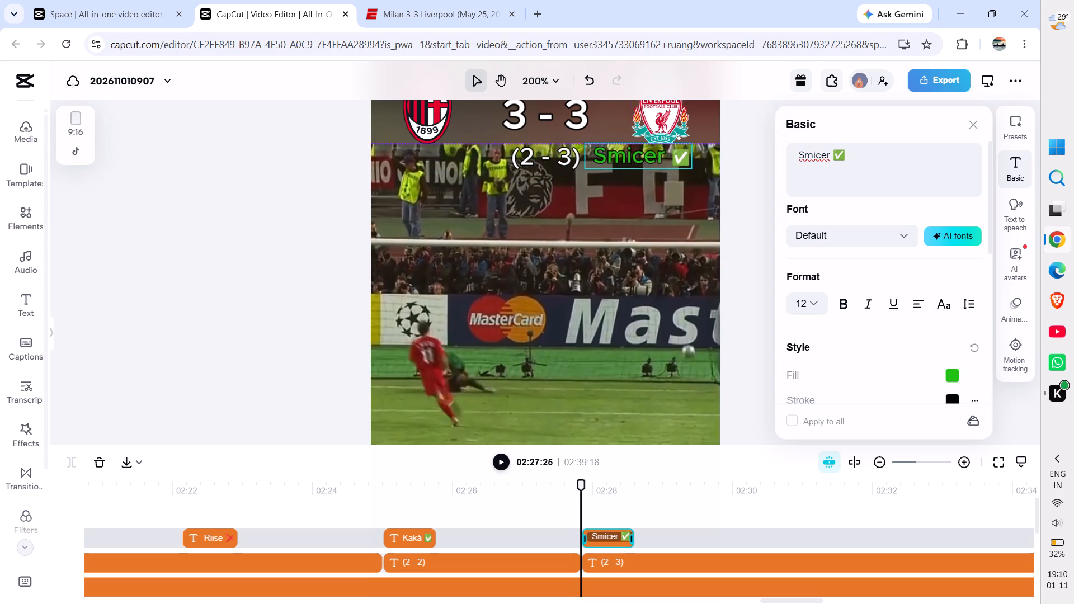
{"action": "left_click_drag", "start_coordinate": [621, 154], "coordinate": [634, 154]}
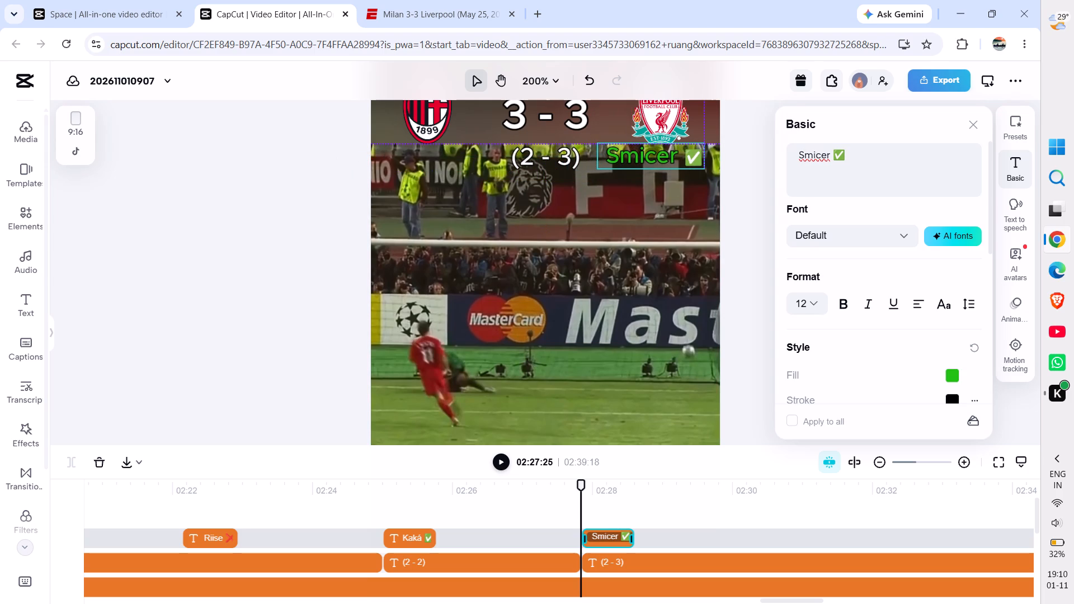
Fine-tune the Smicer ✅ caption's horizontal position below the Liverpool crest and deselect it.
{"action": "left_click_drag", "start_coordinate": [634, 154], "coordinate": [637, 154]}
{"action": "left_click", "coordinate": [263, 168]}
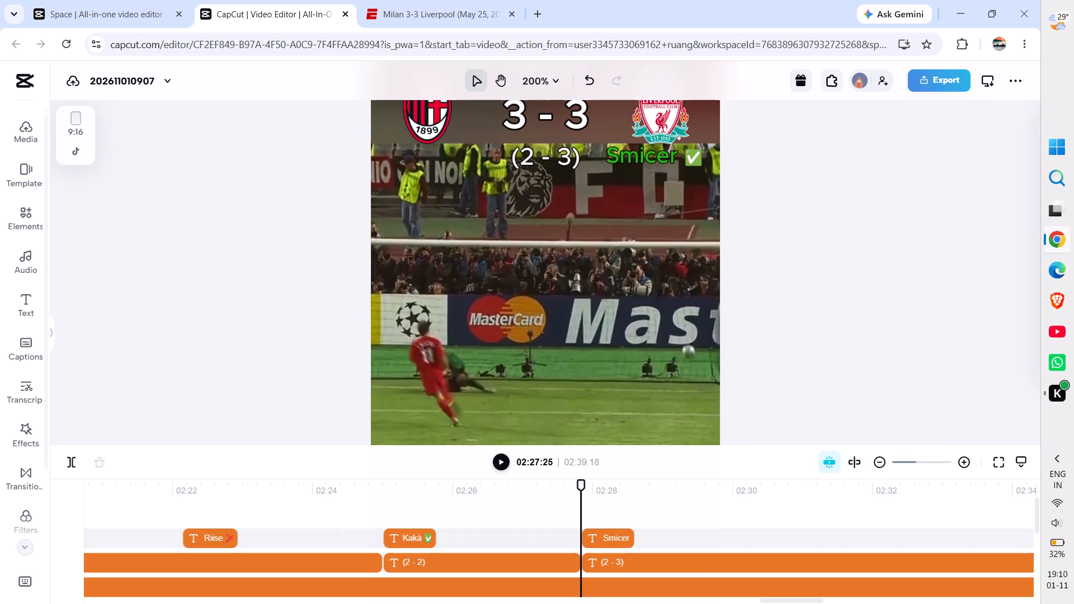
Play on to the next Milan kick, stop at 02:30:16, and copy the surname Shevchenko from the ESPN shootout list.
{"action": "key", "text": "space"}
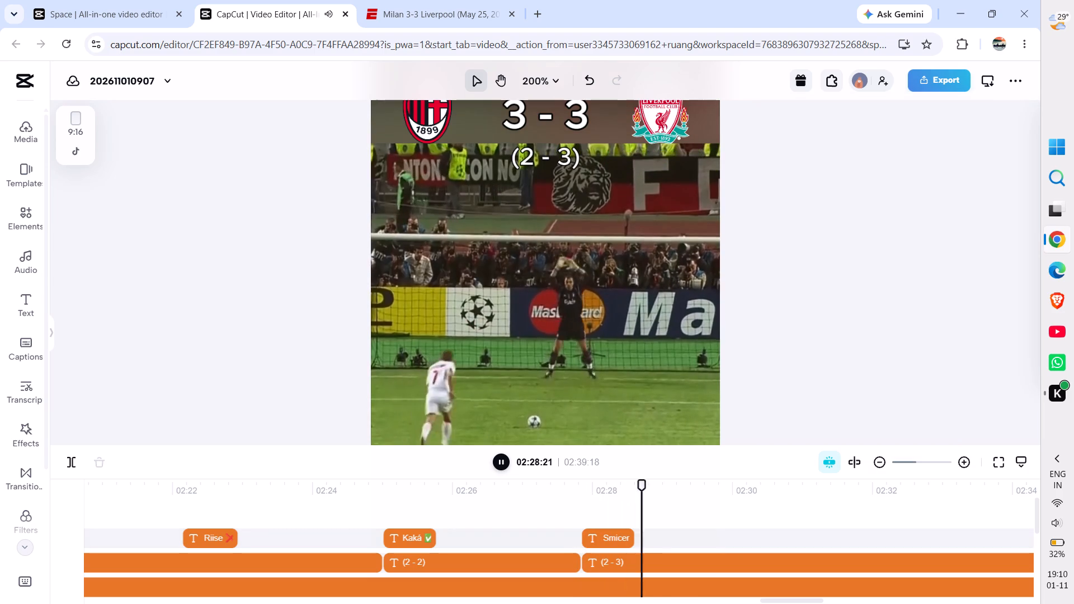
{"action": "key", "text": "space"}
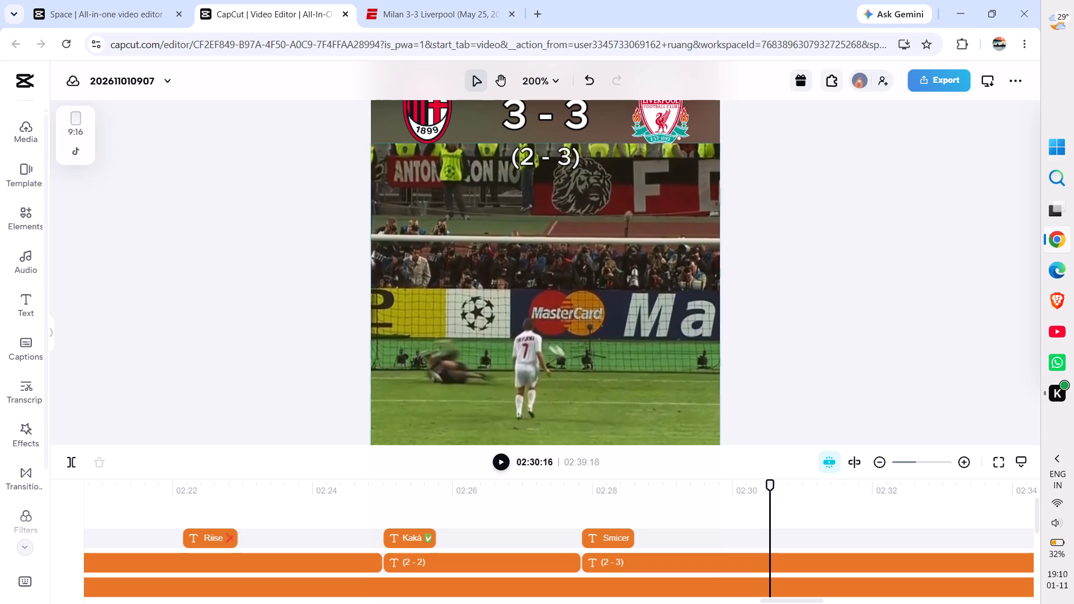
{"action": "left_click", "coordinate": [409, 0]}
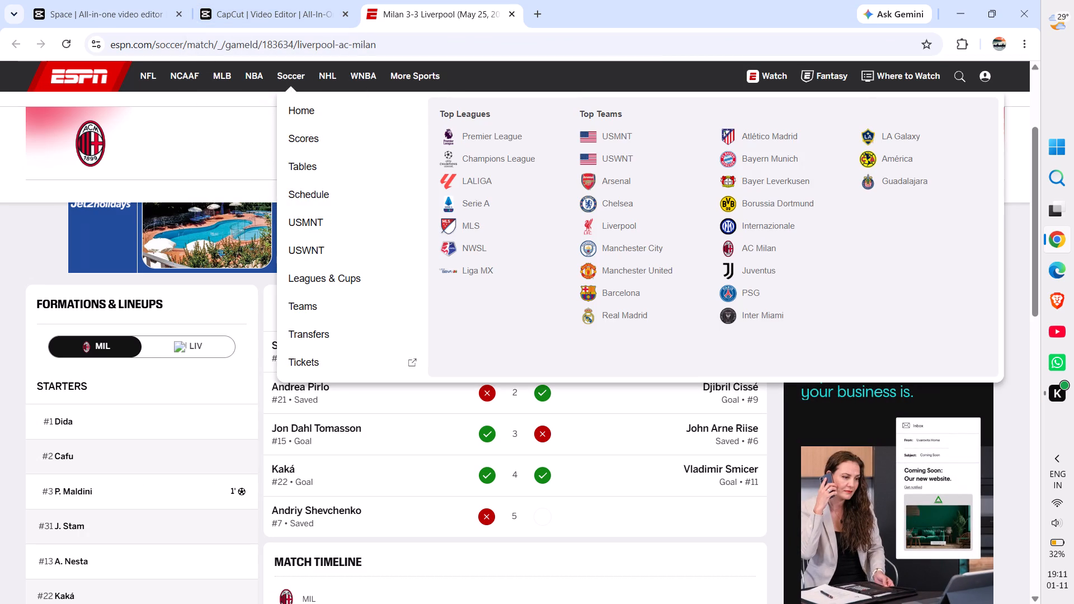
{"action": "left_click_drag", "start_coordinate": [301, 513], "coordinate": [377, 513]}
{"action": "key", "text": "ctrl+c"}
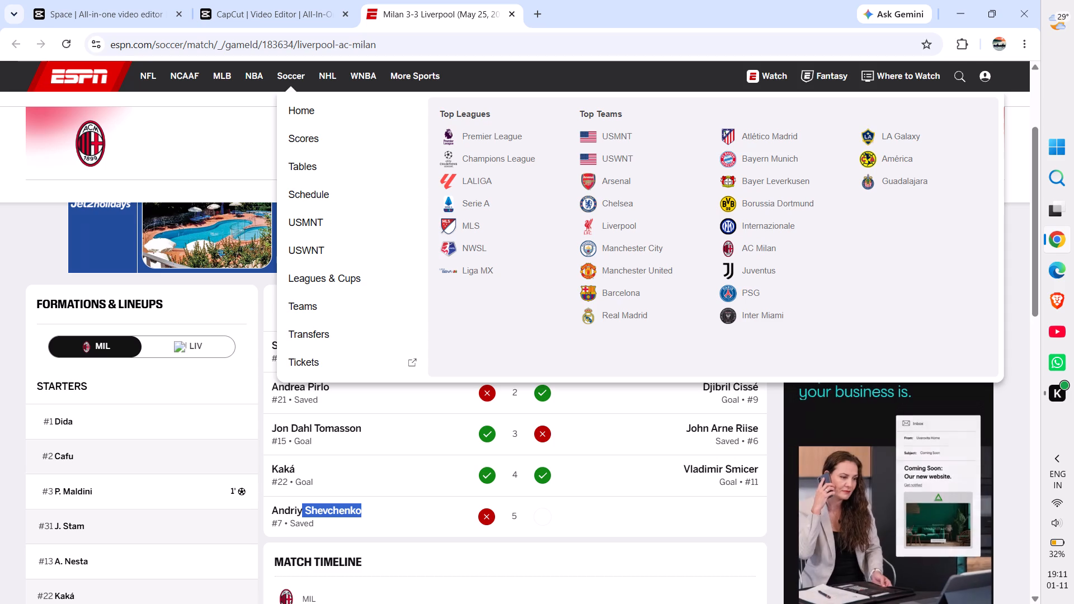
{"action": "left_click", "coordinate": [282, 2]}
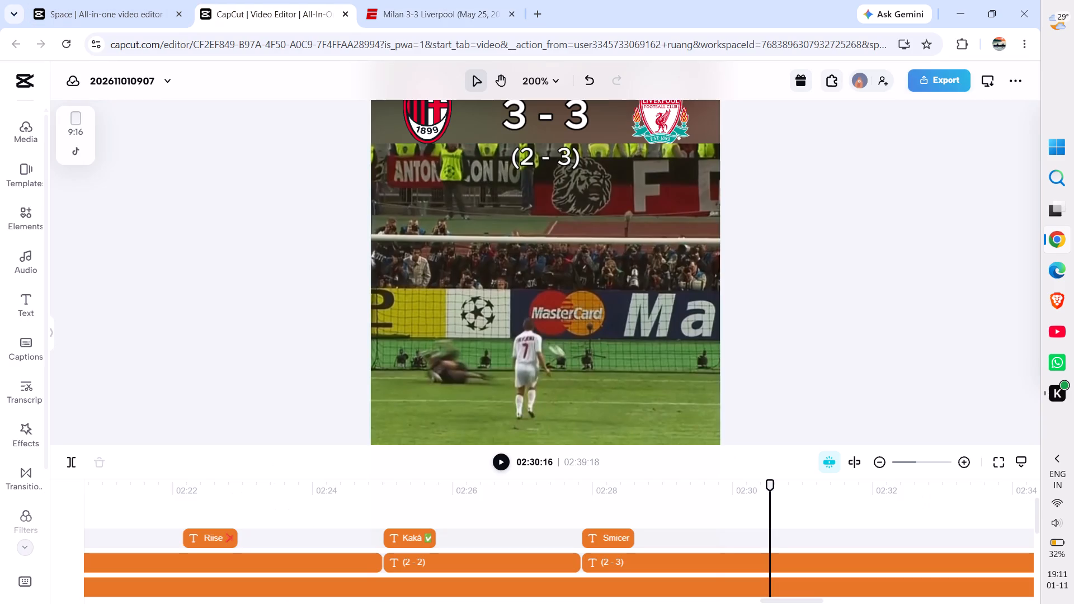
Paste a copy of the Riise ❌ caption at 02:30:16.
{"action": "left_click", "coordinate": [212, 537]}
{"action": "key", "text": "ctrl+c"}
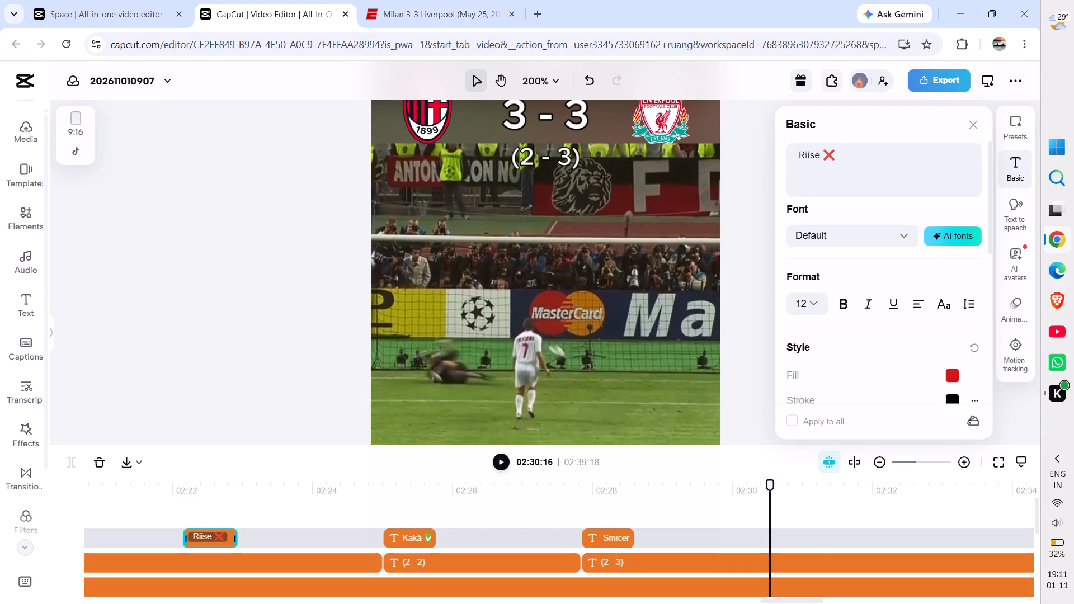
{"action": "key", "text": "ctrl+v"}
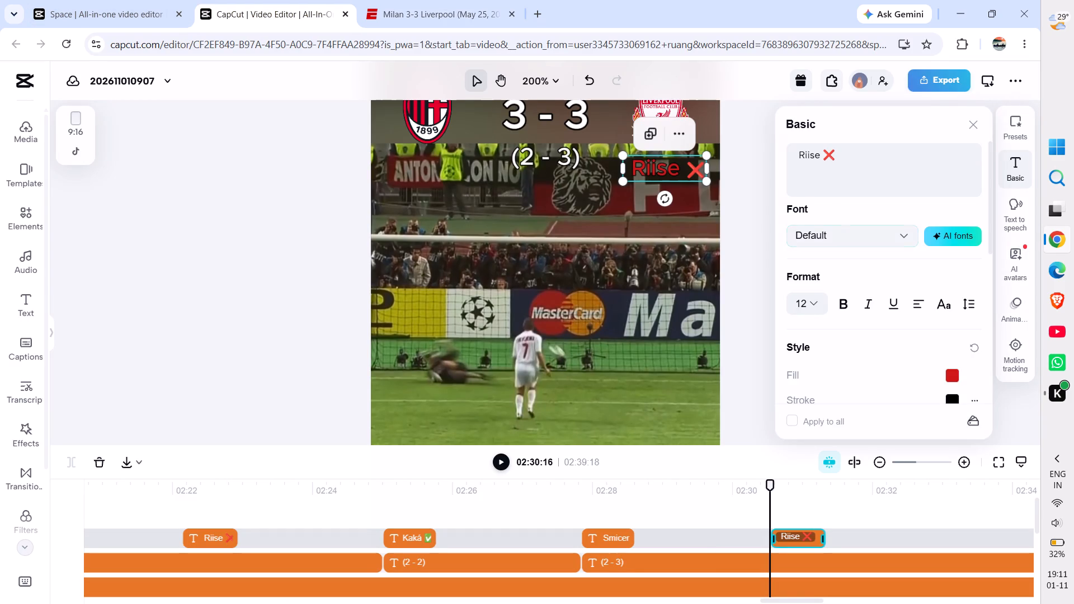
Replace Riise in the pasted caption with the copied surname Shevchenko, keeping the ❌.
{"action": "left_click", "coordinate": [821, 159]}
{"action": "key", "text": "BackSpace"}
{"action": "key", "text": "BackSpace"}
{"action": "key", "text": "BackSpace"}
{"action": "key", "text": "BackSpace"}
{"action": "key", "text": "BackSpace"}
{"action": "key", "text": "BackSpace"}
{"action": "key", "text": "BackSpace"}
{"action": "key", "text": "BackSpace"}
{"action": "key", "text": "BackSpace"}
{"action": "key", "text": "BackSpace"}
{"action": "key", "text": "BackSpace"}
{"action": "key", "text": "BackSpace"}
{"action": "key", "text": "BackSpace"}
{"action": "key", "text": "BackSpace"}
{"action": "key", "text": "BackSpace"}
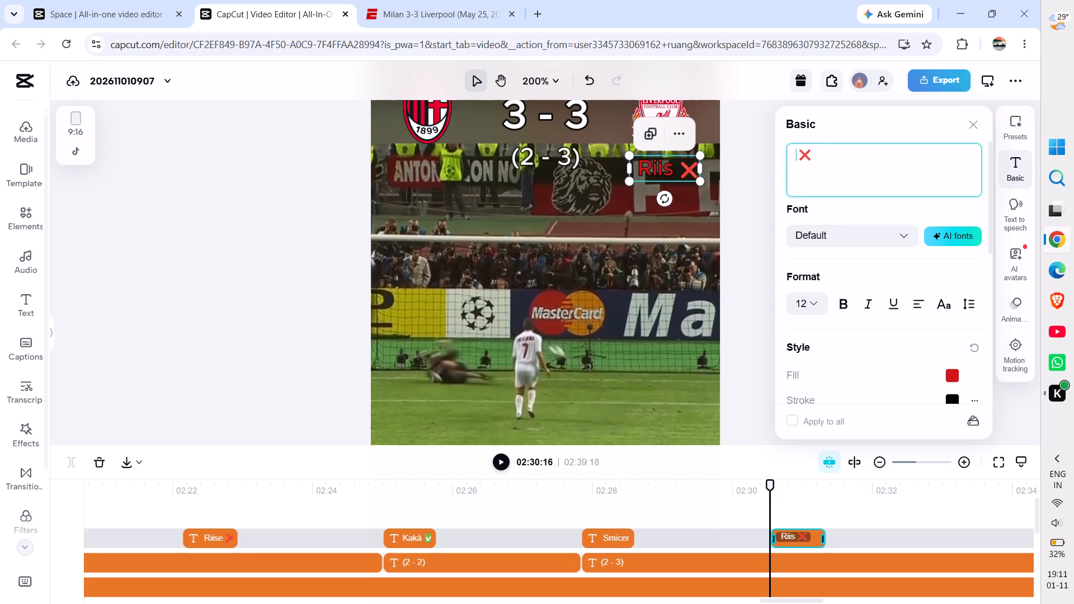
{"action": "key", "text": "ctrl+v"}
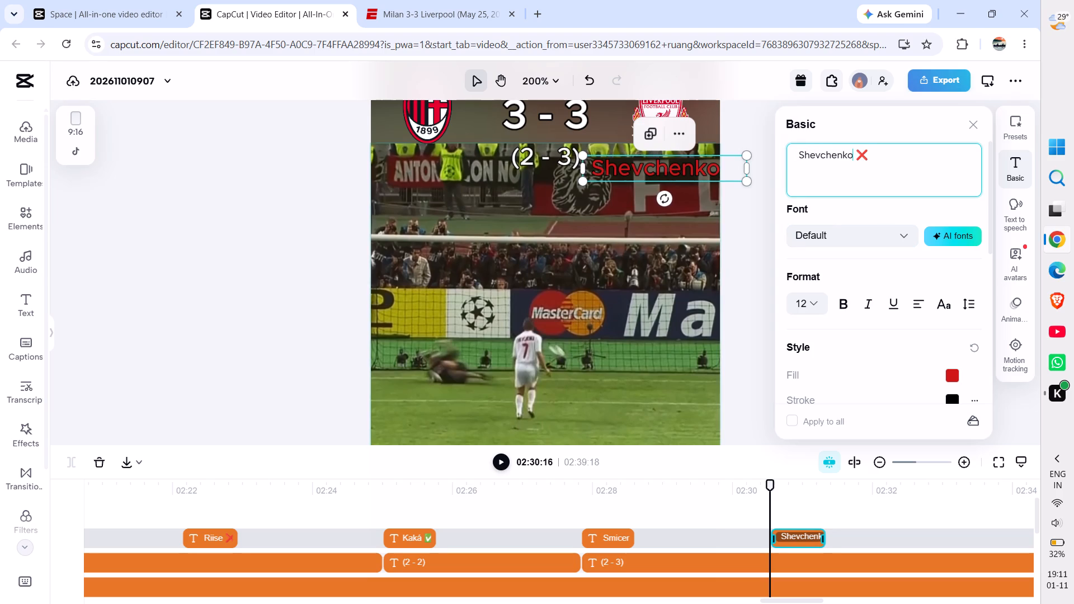
Move the Shevchenko ❌ caption beneath the Milan crest, level with the shootout score.
{"action": "left_click_drag", "start_coordinate": [666, 167], "coordinate": [464, 159]}
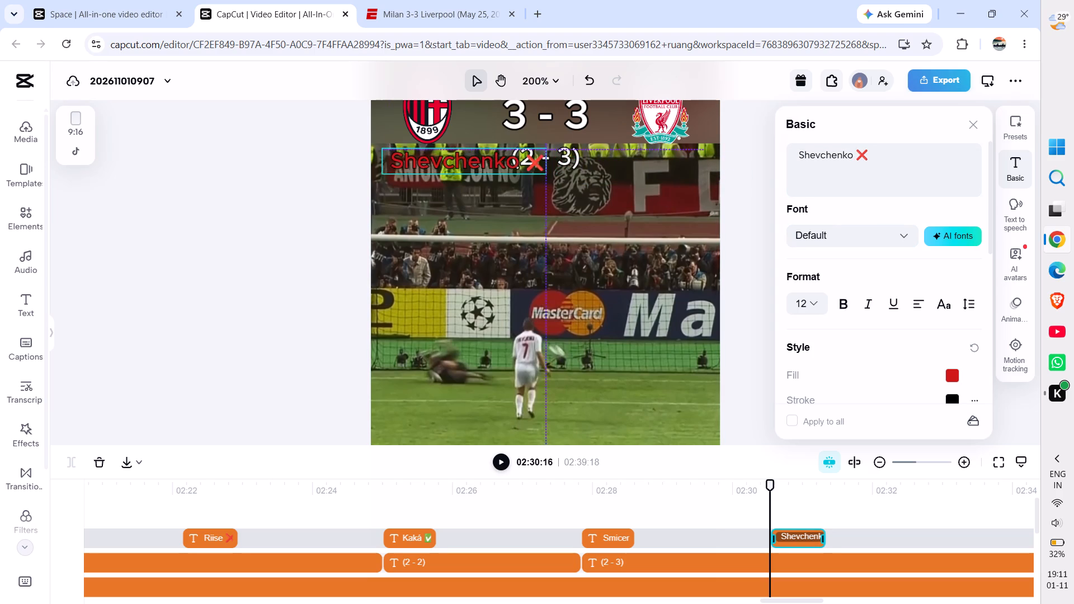
{"action": "left_click_drag", "start_coordinate": [464, 159], "coordinate": [453, 156]}
Put the ❌ on its own line below Shevchenko, indented with seven spaces toward the middle of the name.
{"action": "left_click", "coordinate": [852, 160]}
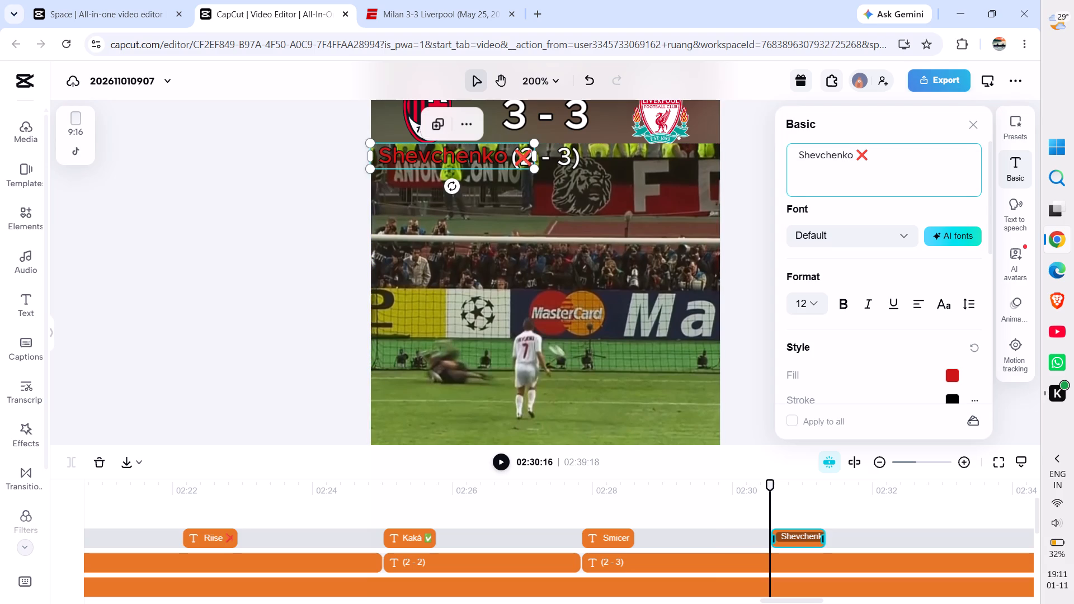
{"action": "key", "text": "Return"}
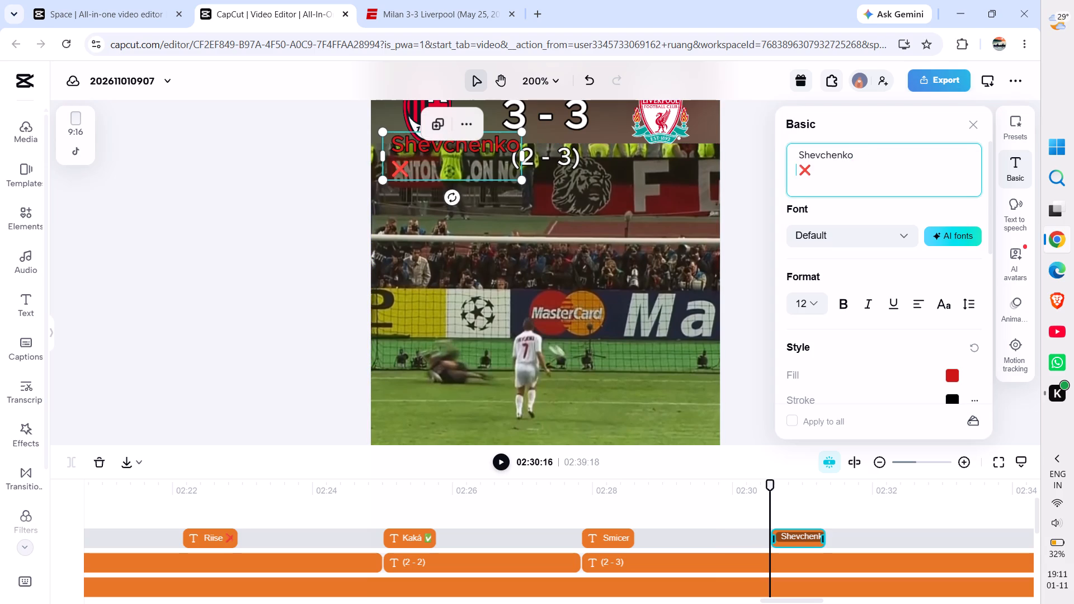
{"action": "key", "text": "space"}
{"action": "key", "text": "space"}
{"action": "key", "text": "space"}
{"action": "key", "text": "space"}
{"action": "key", "text": "space"}
{"action": "key", "text": "space"}
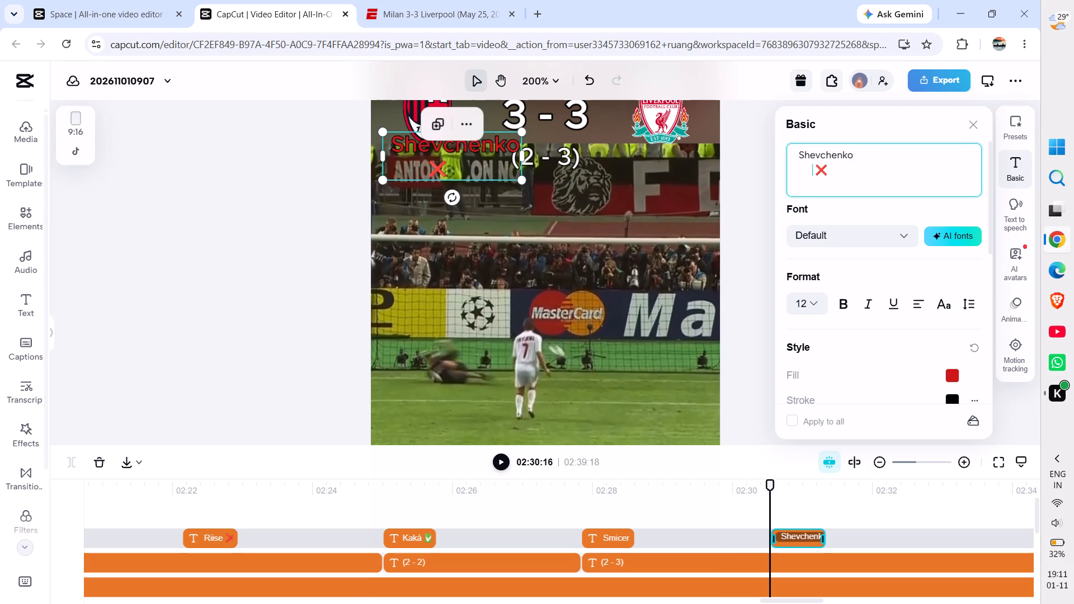
{"action": "key", "text": "space"}
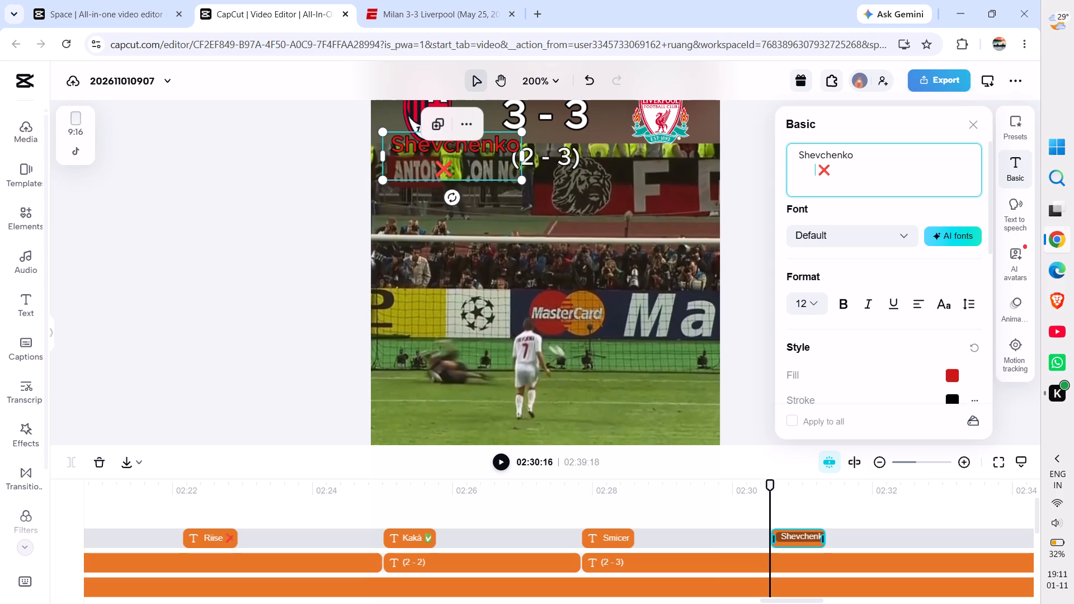
Place the two-line caption below the Milan crest with Shevchenko level with and clear of (2 - 3), and deselect it.
{"action": "left_click_drag", "start_coordinate": [453, 159], "coordinate": [442, 175]}
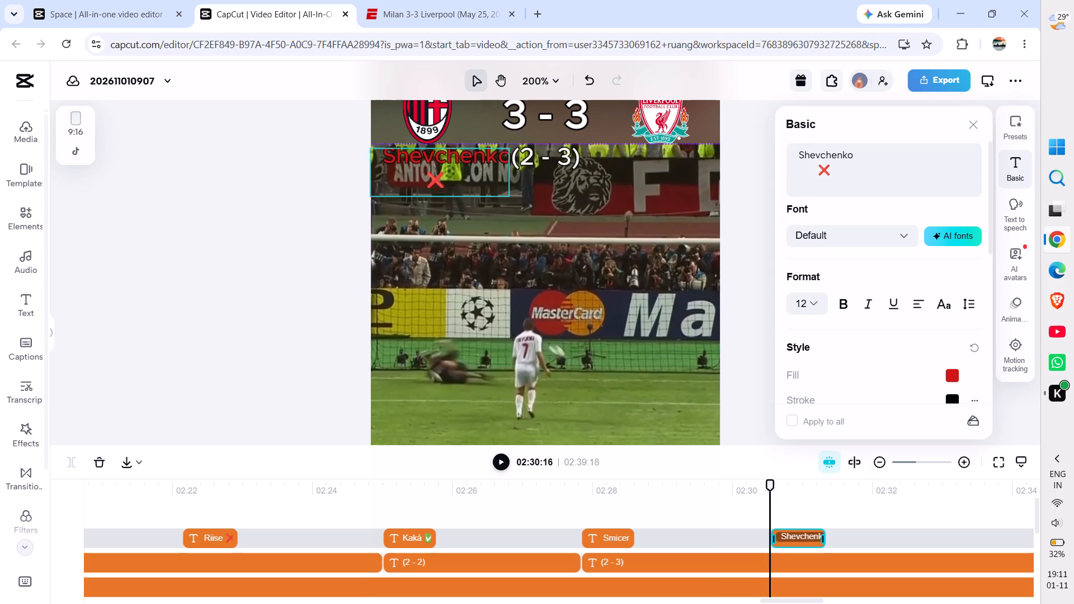
{"action": "left_click_drag", "start_coordinate": [442, 175], "coordinate": [442, 173]}
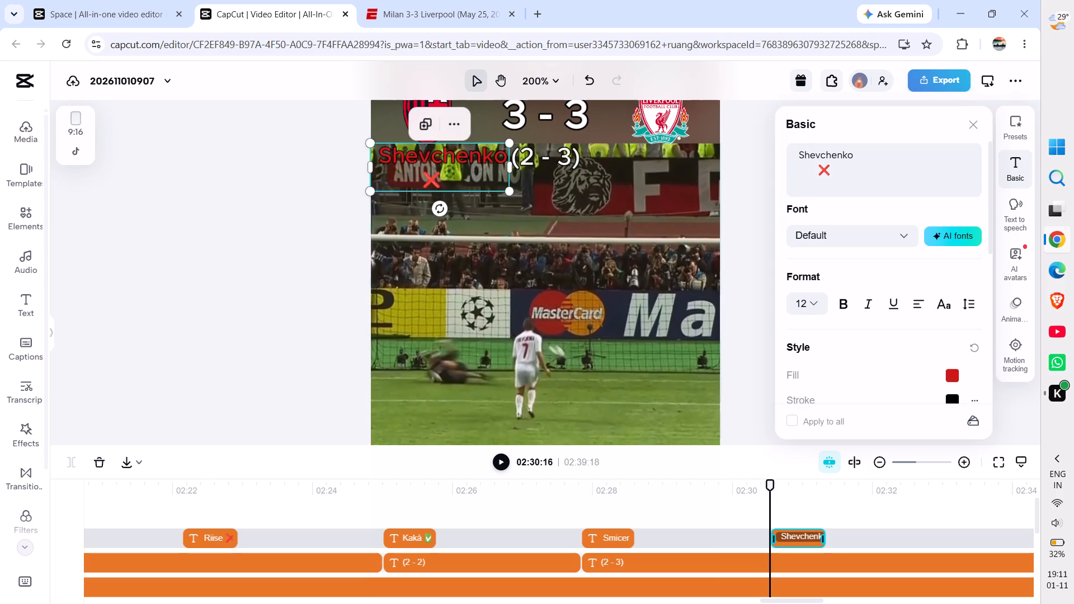
{"action": "left_click", "coordinate": [225, 216]}
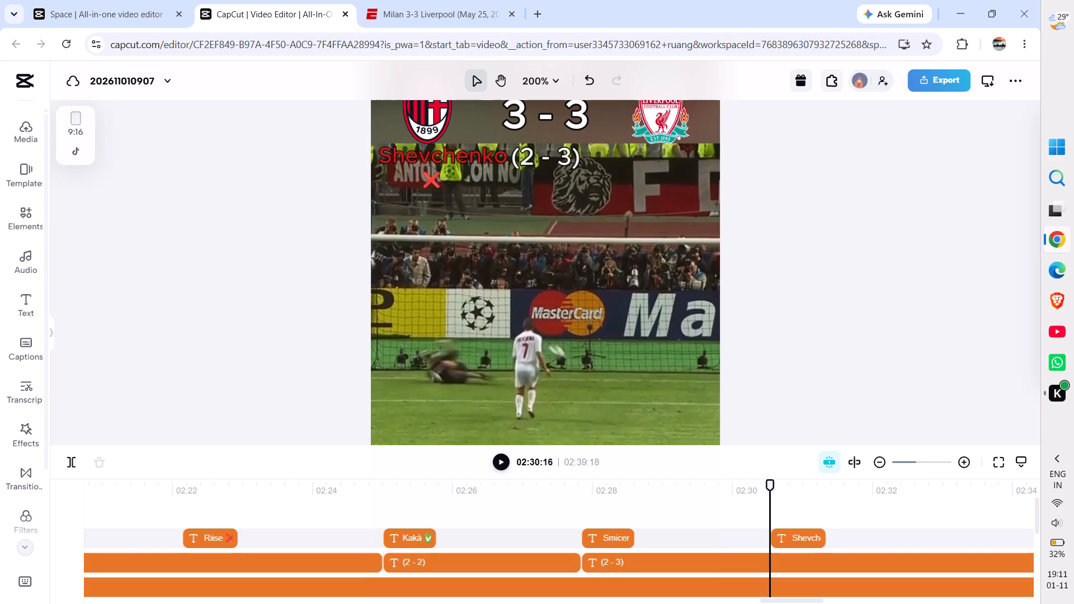
Play the rest of the video from 02:30:16 through to its end.
{"action": "key", "text": "space"}
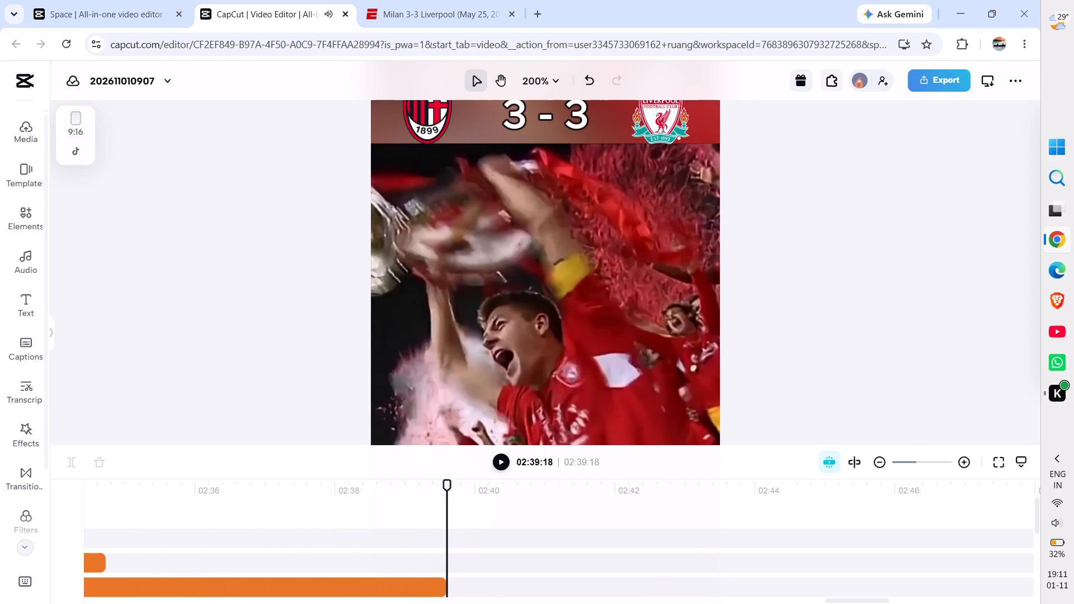
Return the playhead to the very start of the video, 00:00:00.
{"action": "key", "text": "ctrl+minus"}
{"action": "key", "text": "ctrl+minus"}
{"action": "key", "text": "ctrl+minus"}
{"action": "key", "text": "ctrl+minus"}
{"action": "key", "text": "ctrl+minus"}
{"action": "key", "text": "ctrl+minus"}
{"action": "key", "text": "ctrl+minus"}
{"action": "key", "text": "ctrl+minus"}
{"action": "key", "text": "ctrl+minus"}
{"action": "key", "text": "ctrl+minus"}
{"action": "key", "text": "ctrl+minus"}
{"action": "key", "text": "ctrl+minus"}
{"action": "key", "text": "ctrl+minus"}
{"action": "key", "text": "ctrl+minus"}
{"action": "key", "text": "ctrl+minus"}
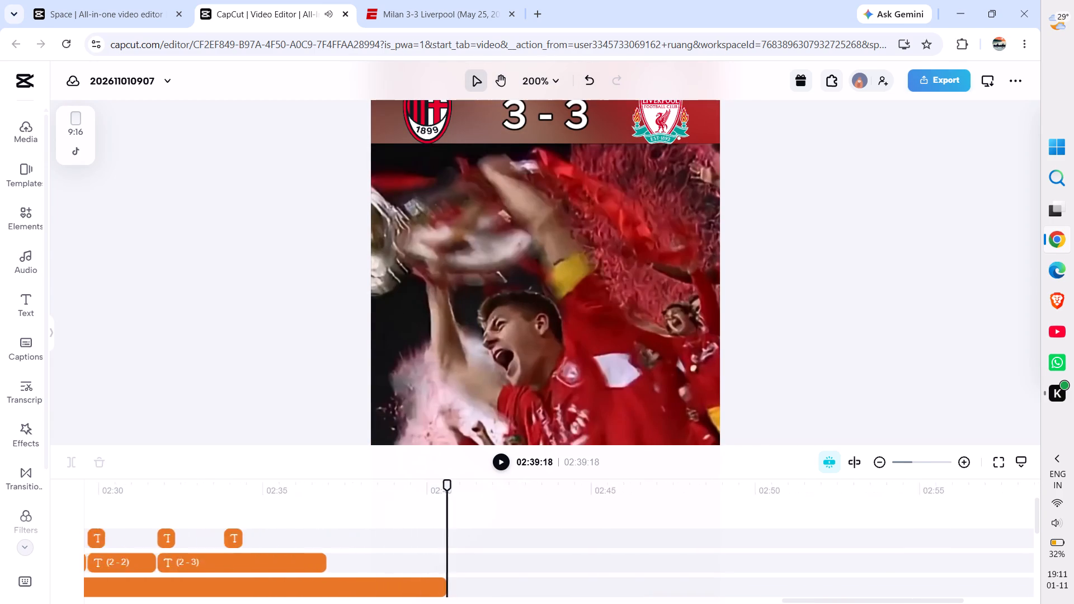
{"action": "key", "text": "ctrl+minus"}
{"action": "key", "text": "ctrl+minus"}
{"action": "key", "text": "ctrl+minus"}
{"action": "key", "text": "ctrl+minus"}
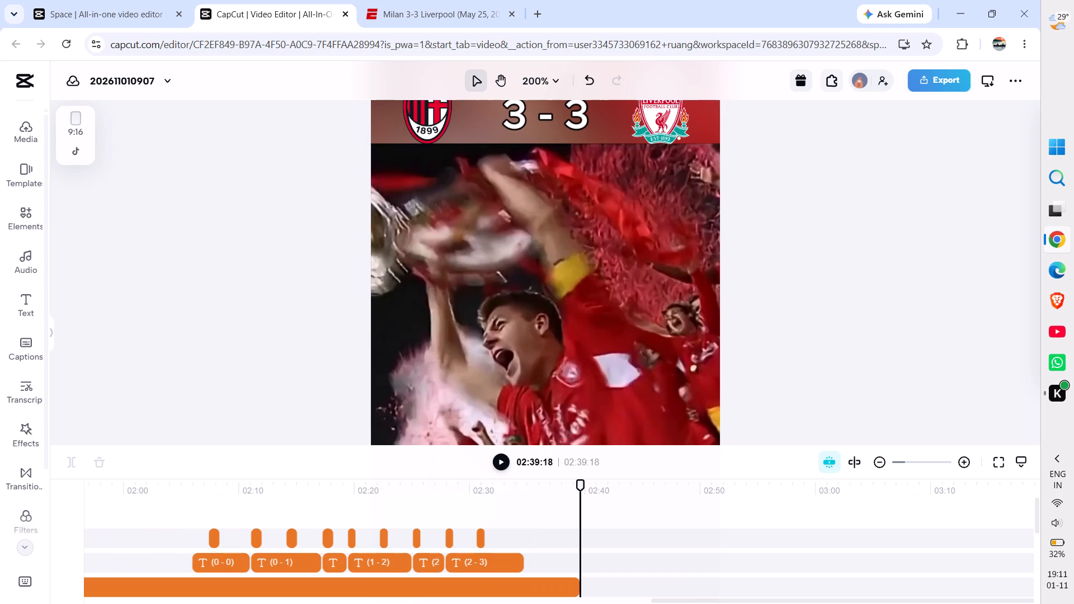
{"action": "scroll", "coordinate": [249, 498], "scroll_direction": "right", "scroll_amount": 10}
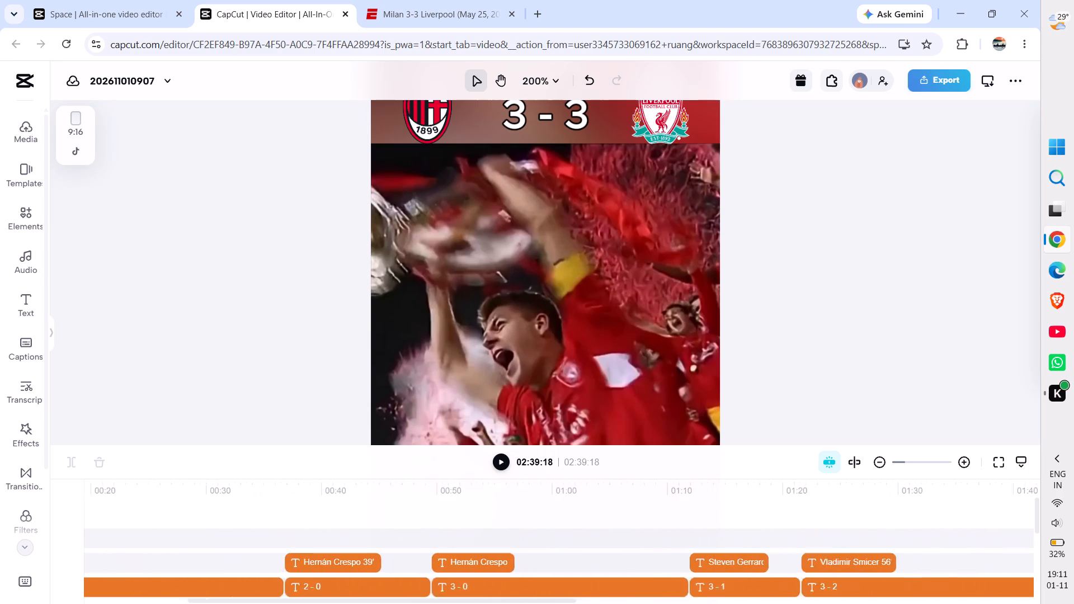
{"action": "scroll", "coordinate": [230, 516], "scroll_direction": "right", "scroll_amount": 4}
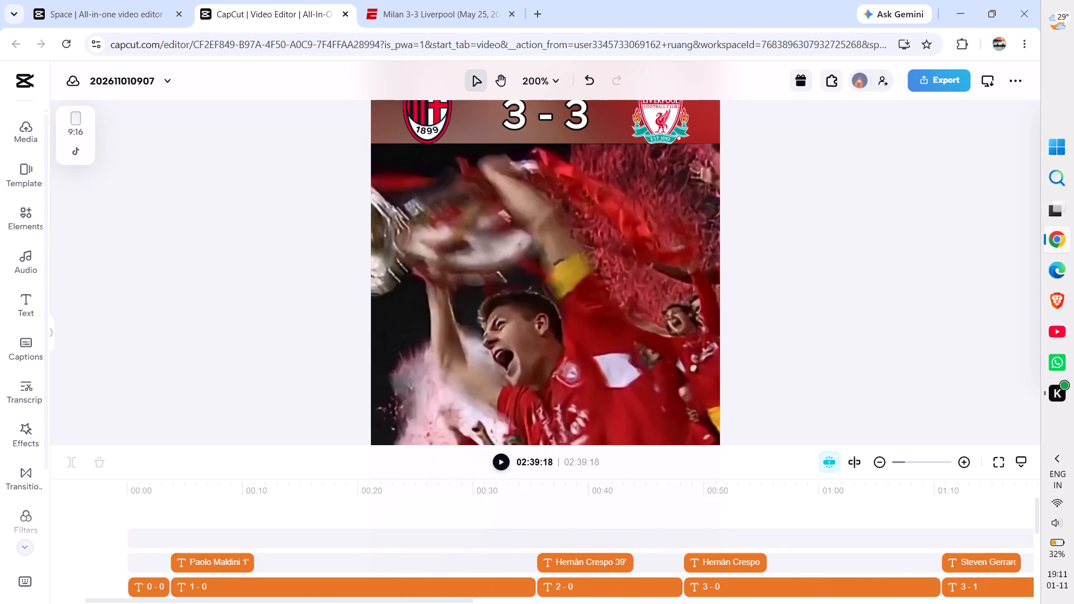
{"action": "left_click", "coordinate": [133, 520]}
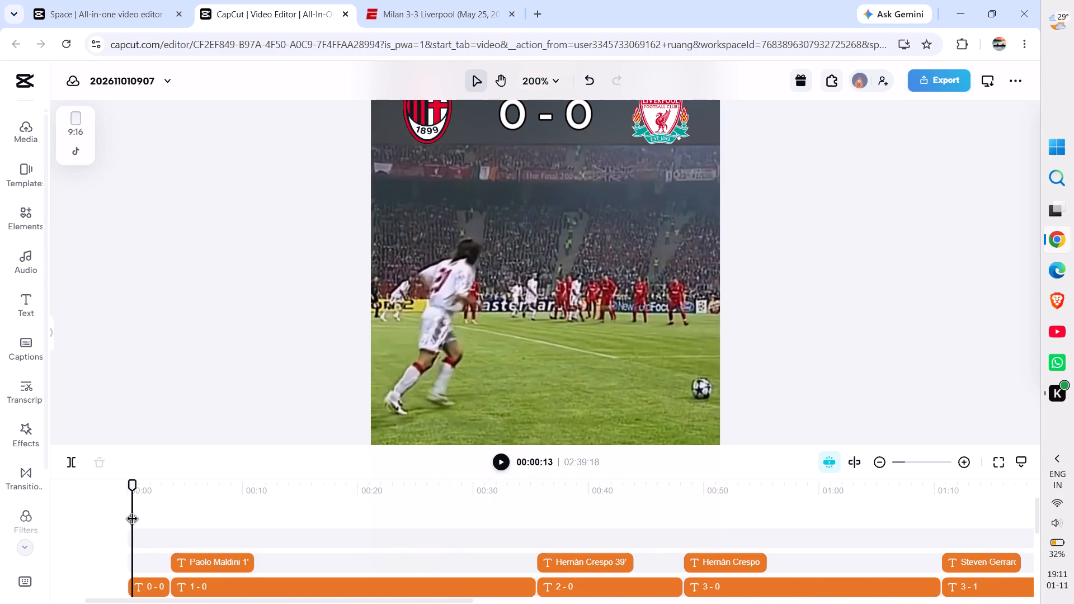
{"action": "left_click_drag", "start_coordinate": [131, 487], "coordinate": [112, 489]}
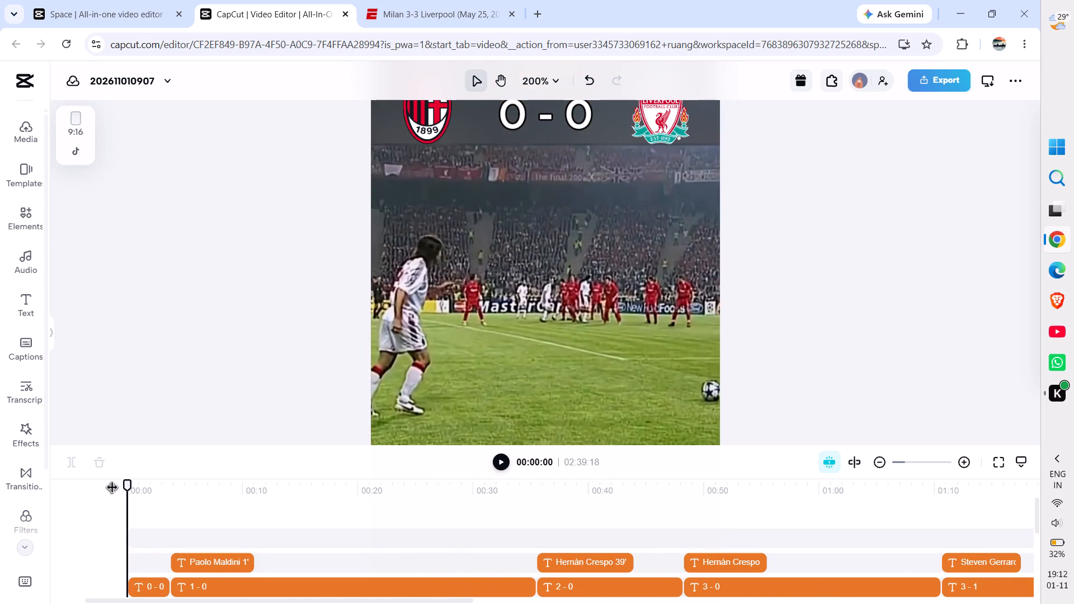
Play the video from the start to review it, with the whole frame and the full timeline in view.
{"action": "key", "text": "space"}
{"action": "type", "text": "F"}
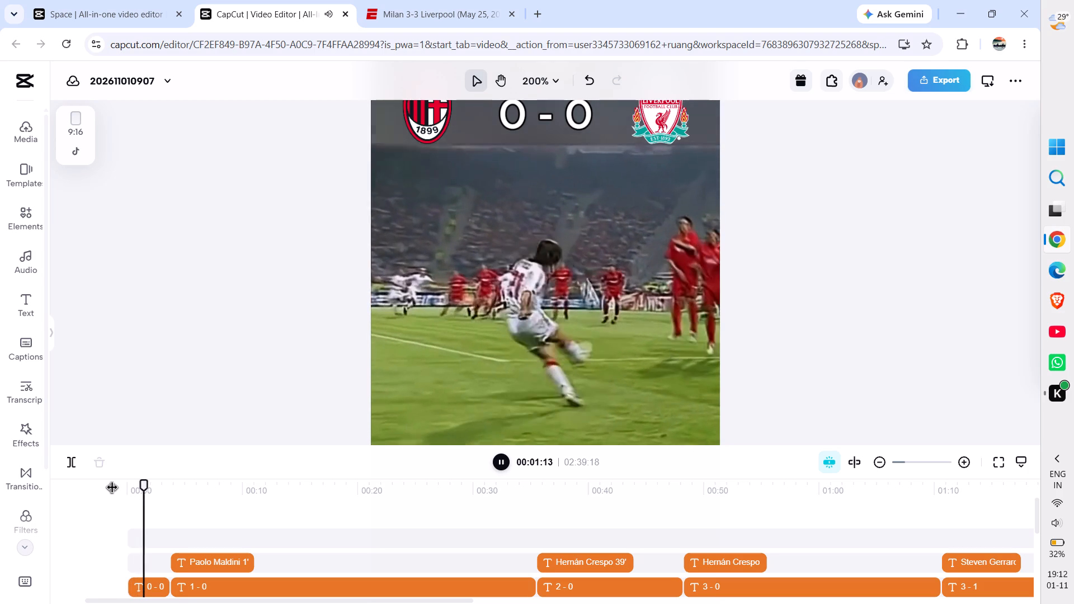
{"action": "key", "text": "space"}
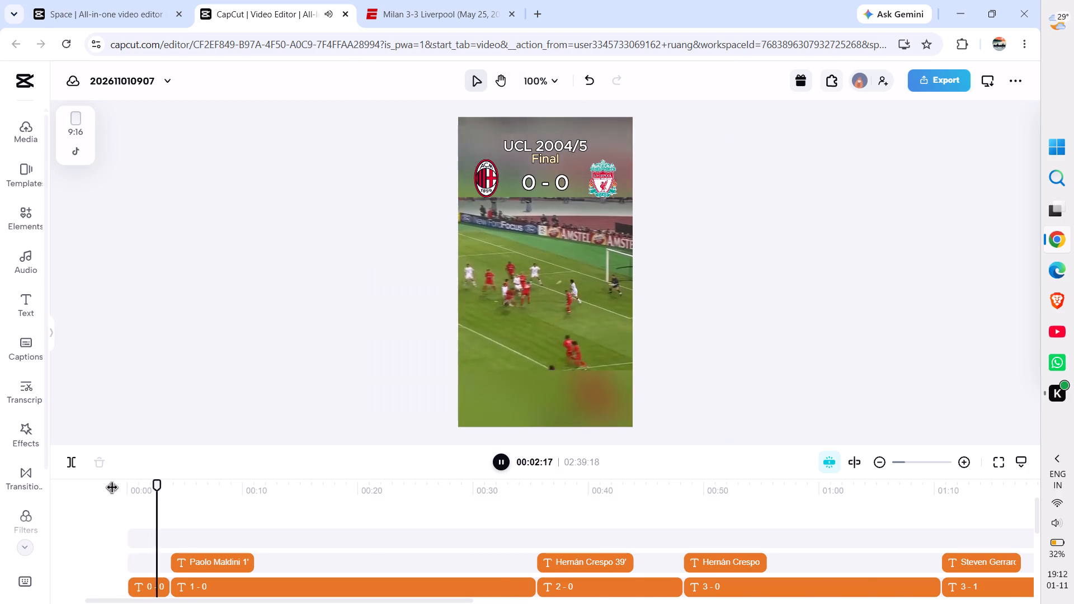
{"action": "key", "text": "ctrl+minus"}
{"action": "key", "text": "ctrl+minus"}
{"action": "key", "text": "ctrl+minus"}
{"action": "key", "text": "ctrl+minus"}
{"action": "key", "text": "ctrl+minus"}
{"action": "key", "text": "ctrl+minus"}
{"action": "key", "text": "ctrl+minus"}
{"action": "key", "text": "ctrl+minus"}
{"action": "key", "text": "ctrl+minus"}
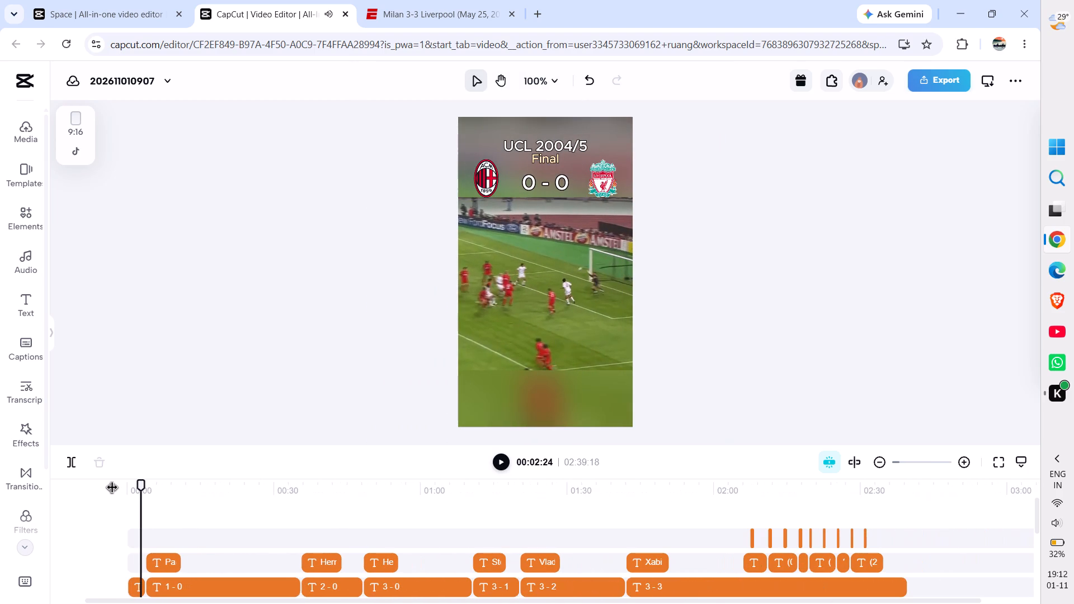
{"action": "key", "text": "space"}
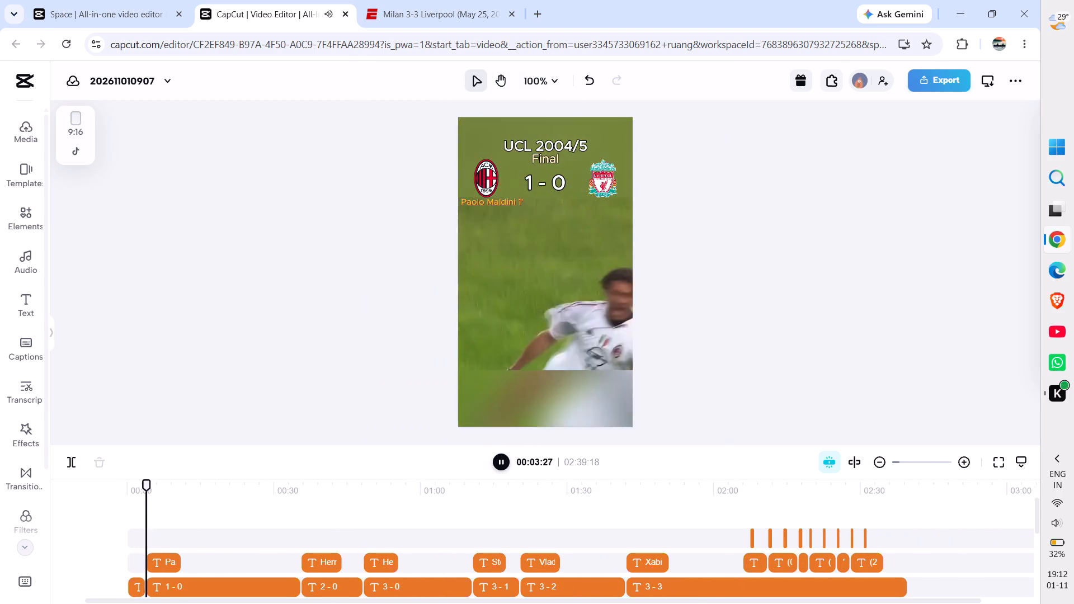
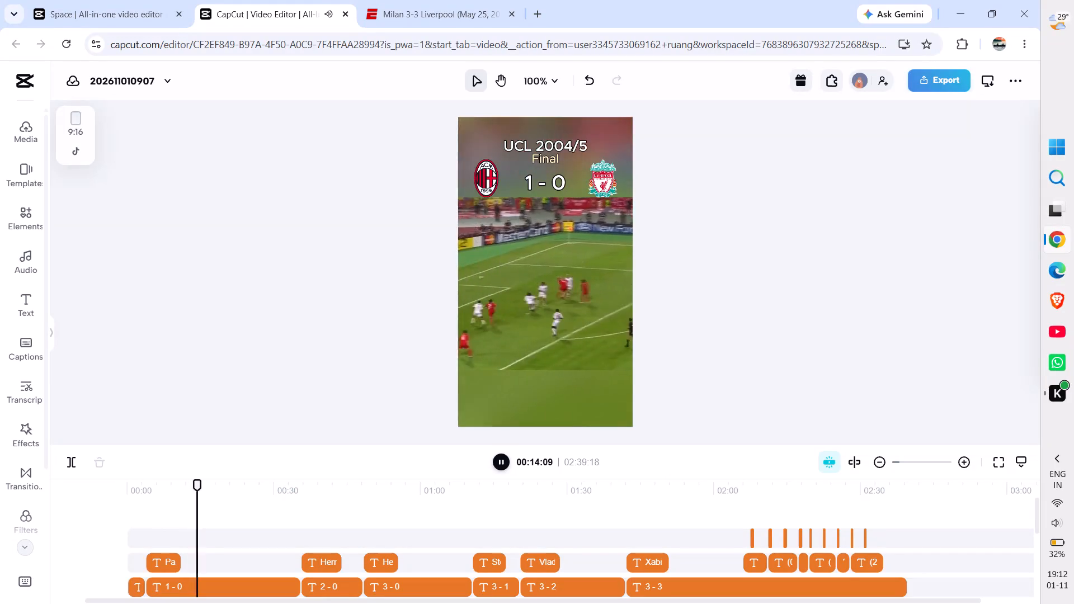
Jump the playback back to the start of the Paolo Maldini caption to replay the opening goal.
{"action": "left_click", "coordinate": [152, 494]}
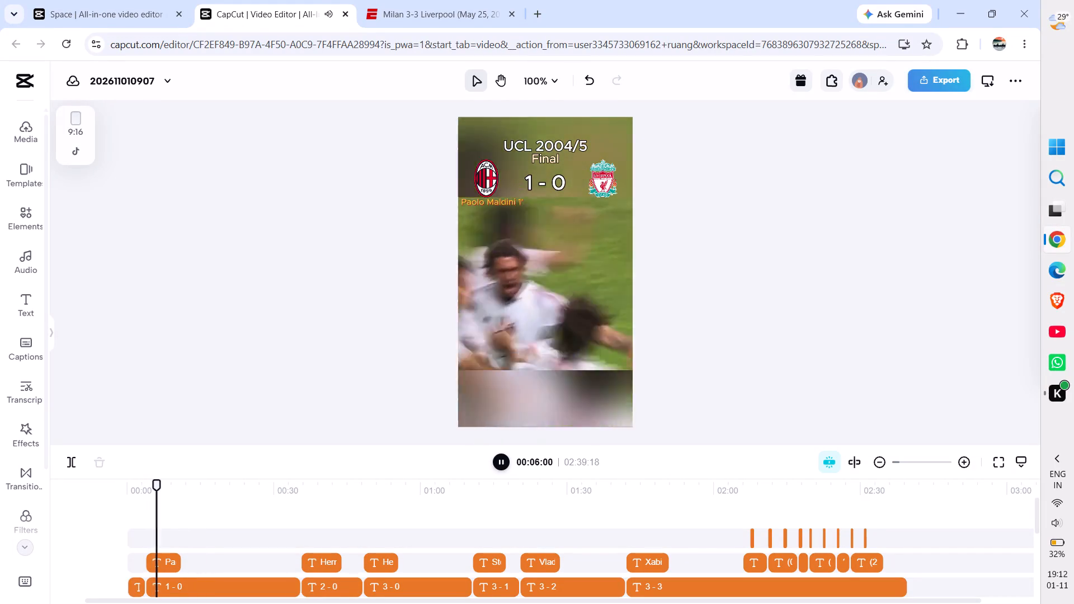
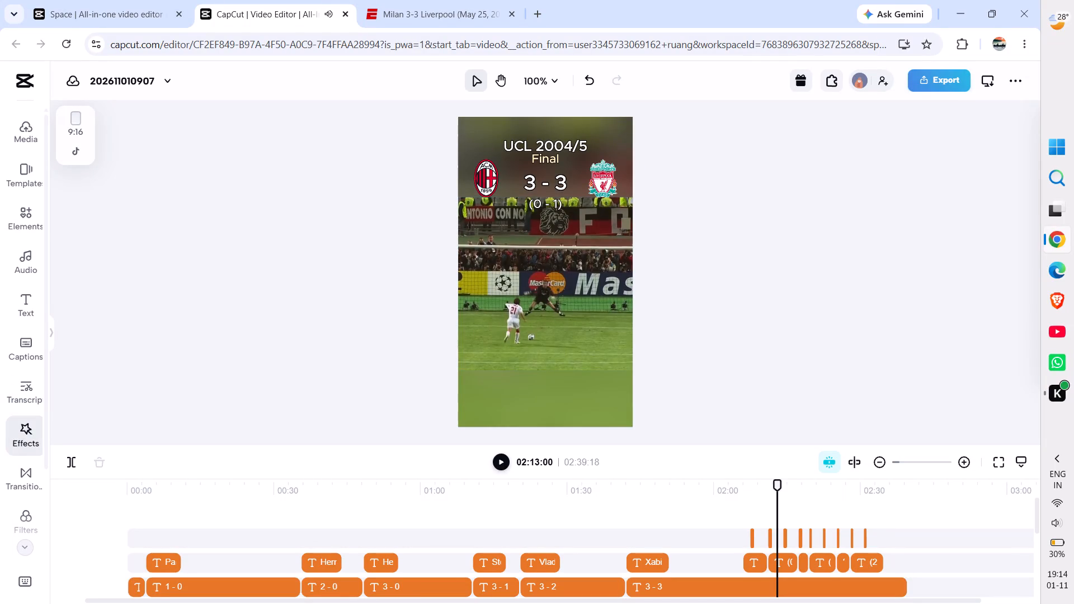
Open the transitions library and move the playhead back to about 02:04, shortly before the penalty shootout footage.
{"action": "left_click", "coordinate": [21, 492]}
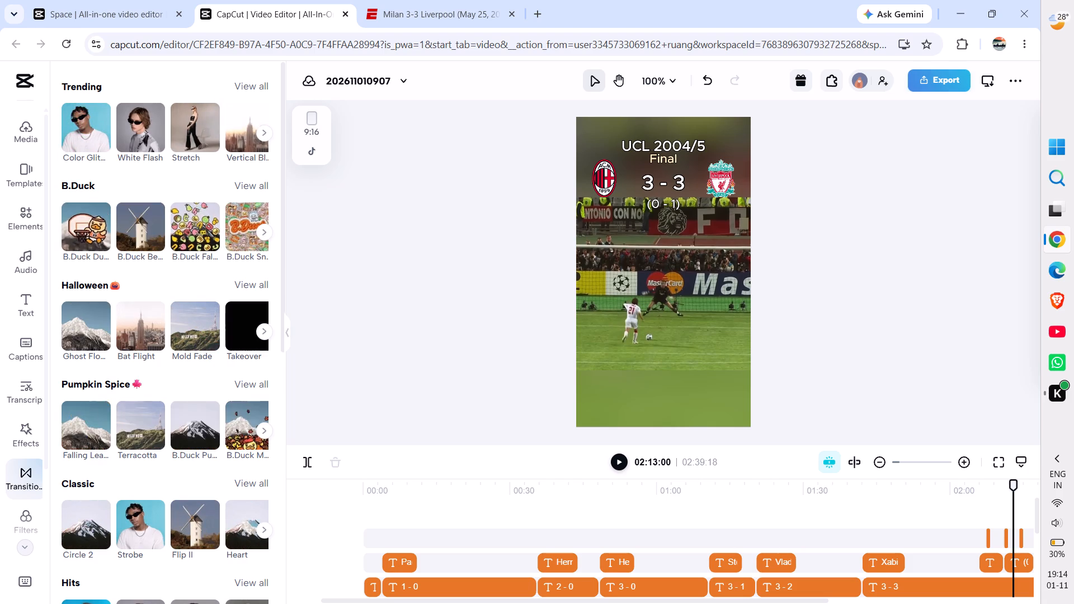
{"action": "scroll", "coordinate": [470, 394], "scroll_direction": "down", "scroll_amount": 1}
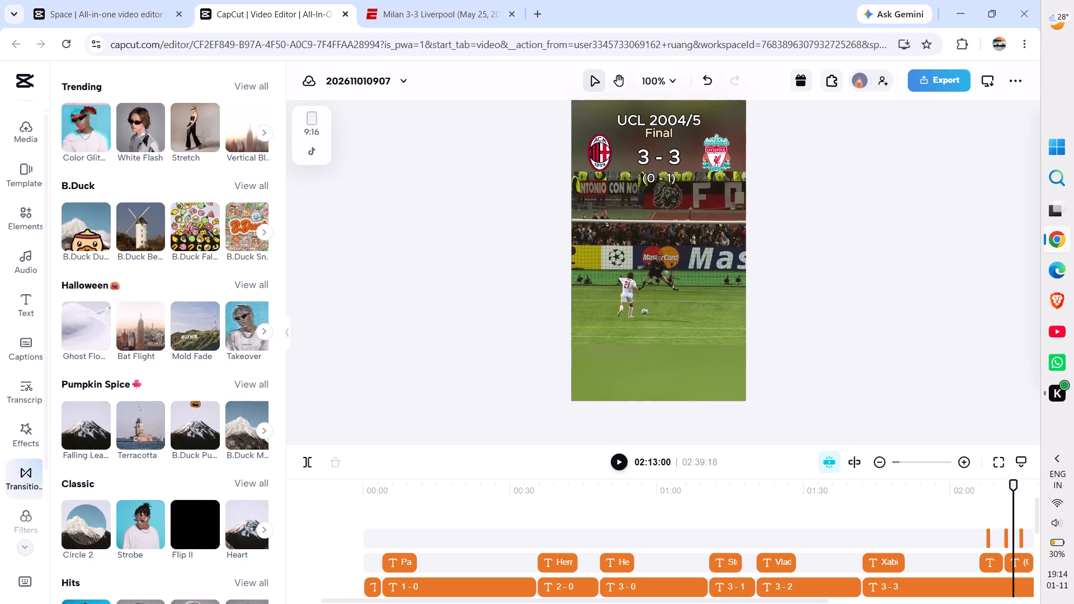
{"action": "scroll", "coordinate": [470, 394], "scroll_direction": "down", "scroll_amount": 1}
{"action": "scroll", "coordinate": [679, 514], "scroll_direction": "down", "scroll_amount": 1}
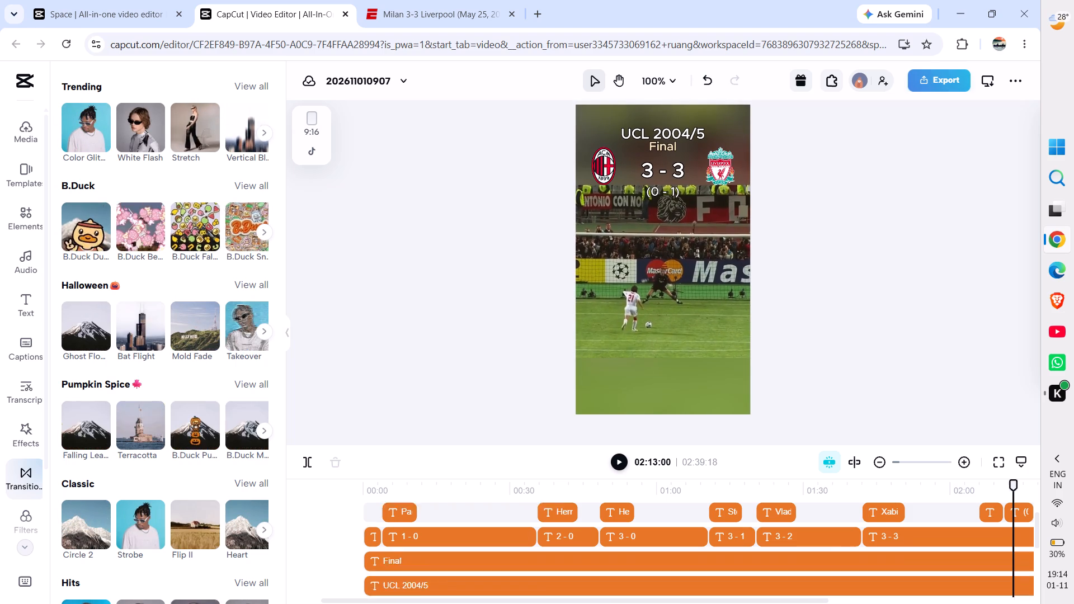
{"action": "scroll", "coordinate": [679, 514], "scroll_direction": "down", "scroll_amount": 2}
{"action": "scroll", "coordinate": [679, 514], "scroll_direction": "up", "scroll_amount": 1}
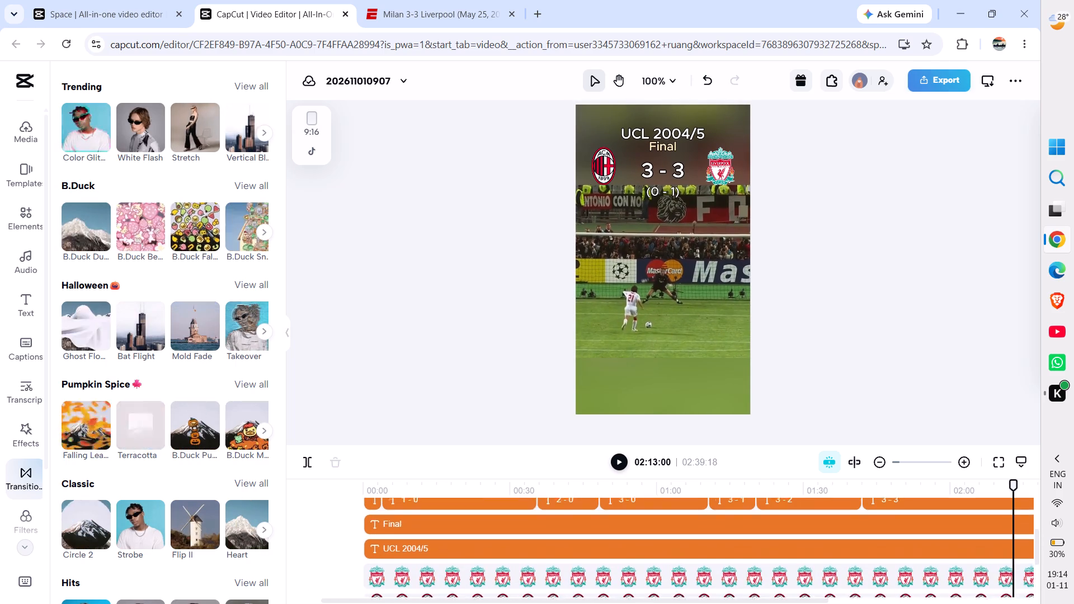
{"action": "scroll", "coordinate": [679, 514], "scroll_direction": "up", "scroll_amount": 2}
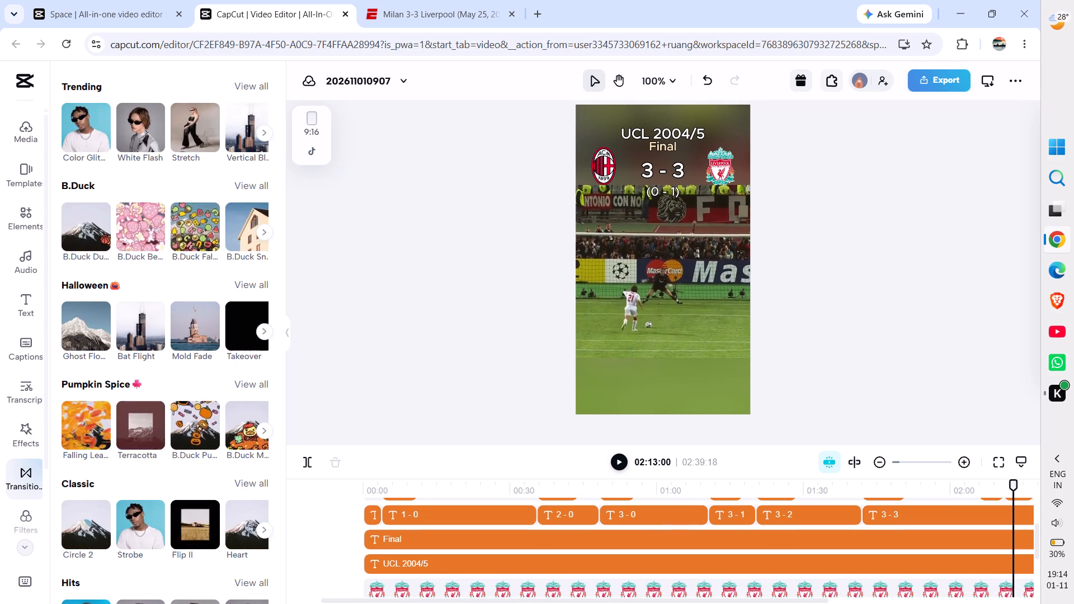
{"action": "scroll", "coordinate": [679, 514], "scroll_direction": "up", "scroll_amount": 1}
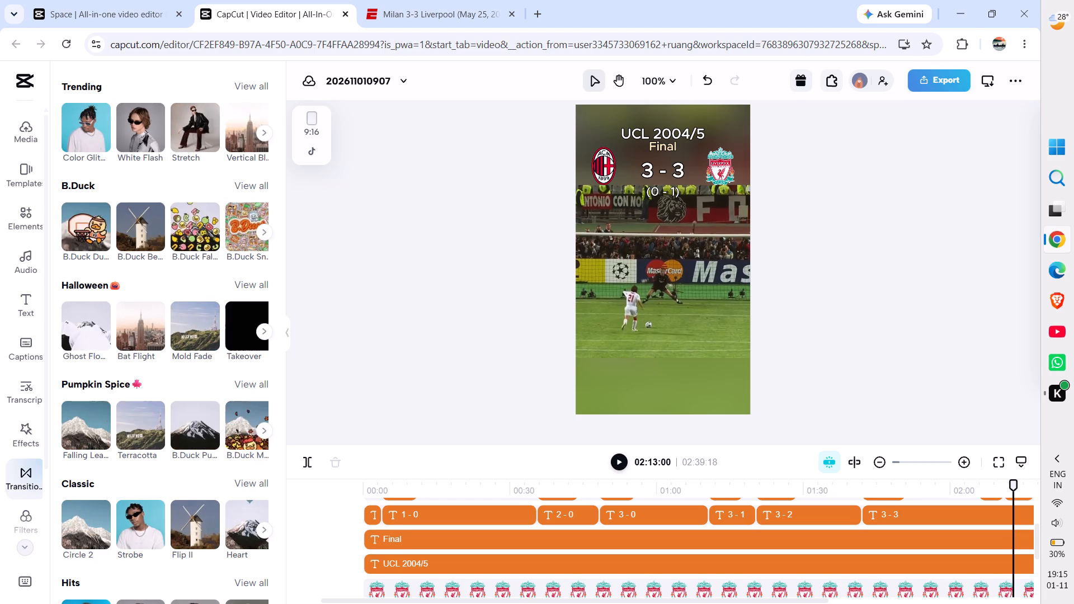
{"action": "scroll", "coordinate": [679, 514], "scroll_direction": "up", "scroll_amount": 1}
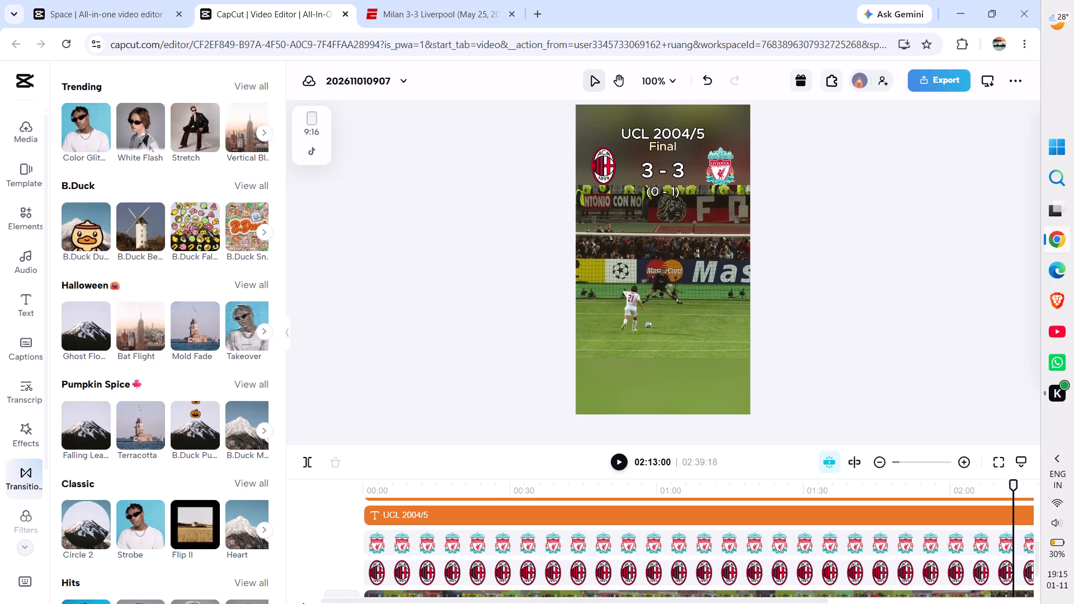
{"action": "left_click_drag", "start_coordinate": [1012, 482], "coordinate": [1009, 483]}
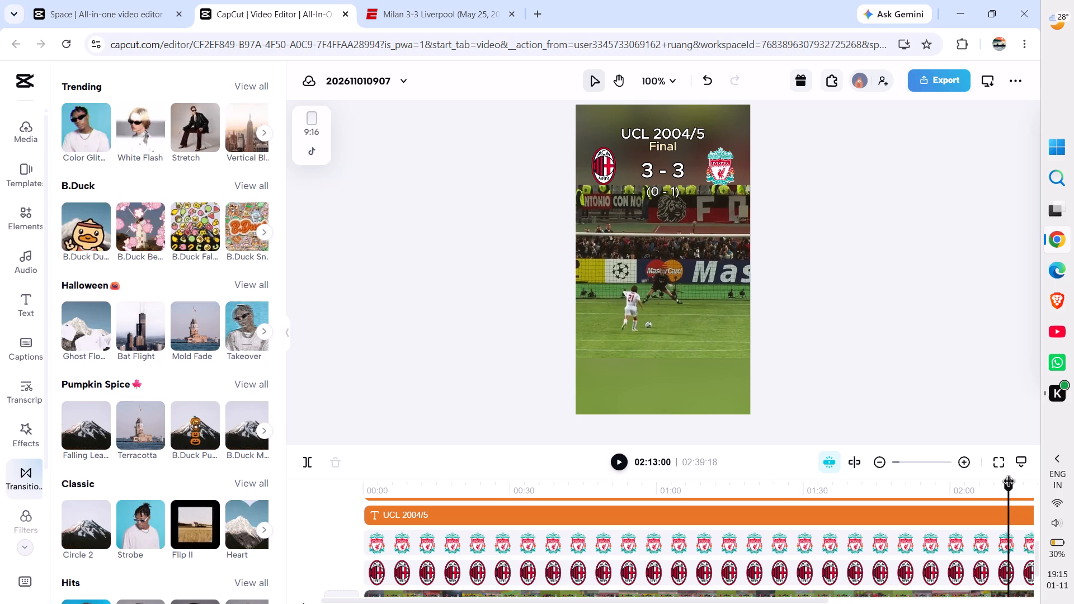
{"action": "left_click_drag", "start_coordinate": [1009, 483], "coordinate": [969, 493]}
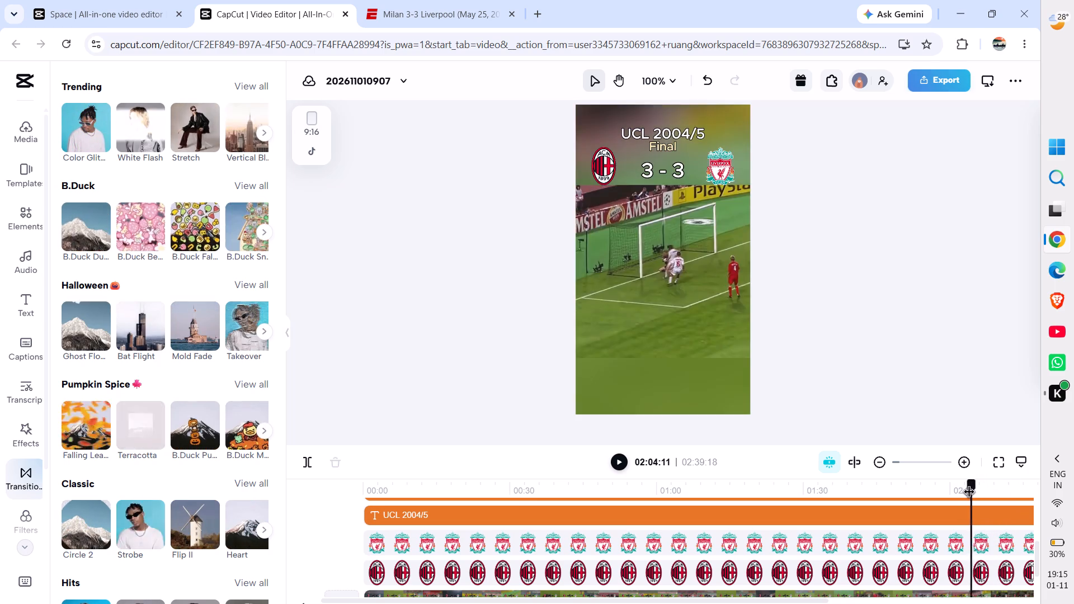
{"action": "left_click_drag", "start_coordinate": [969, 493], "coordinate": [976, 494]}
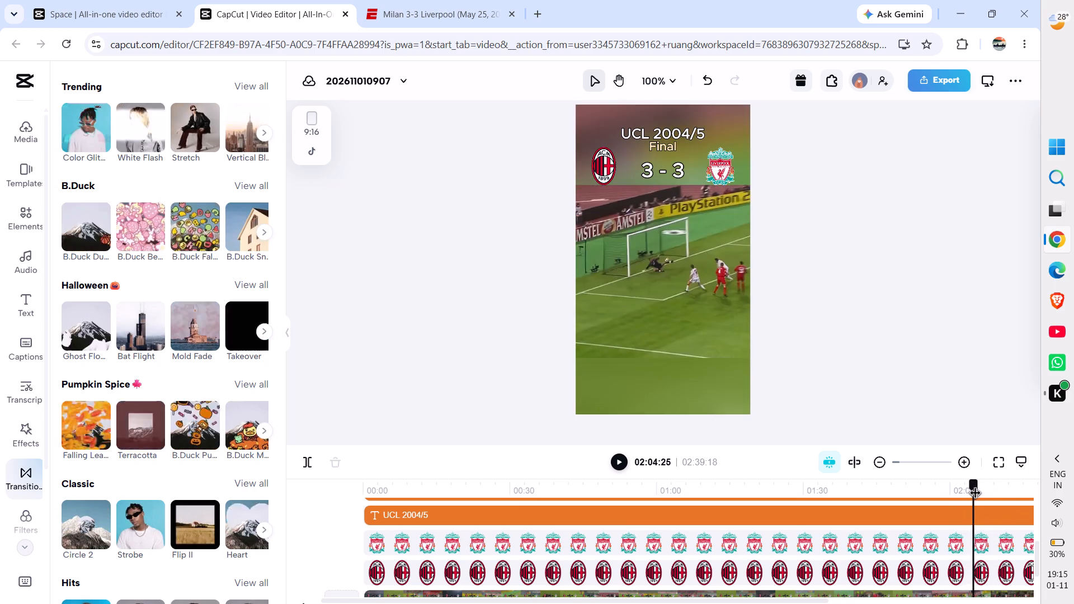
{"action": "left_click_drag", "start_coordinate": [976, 494], "coordinate": [972, 494]}
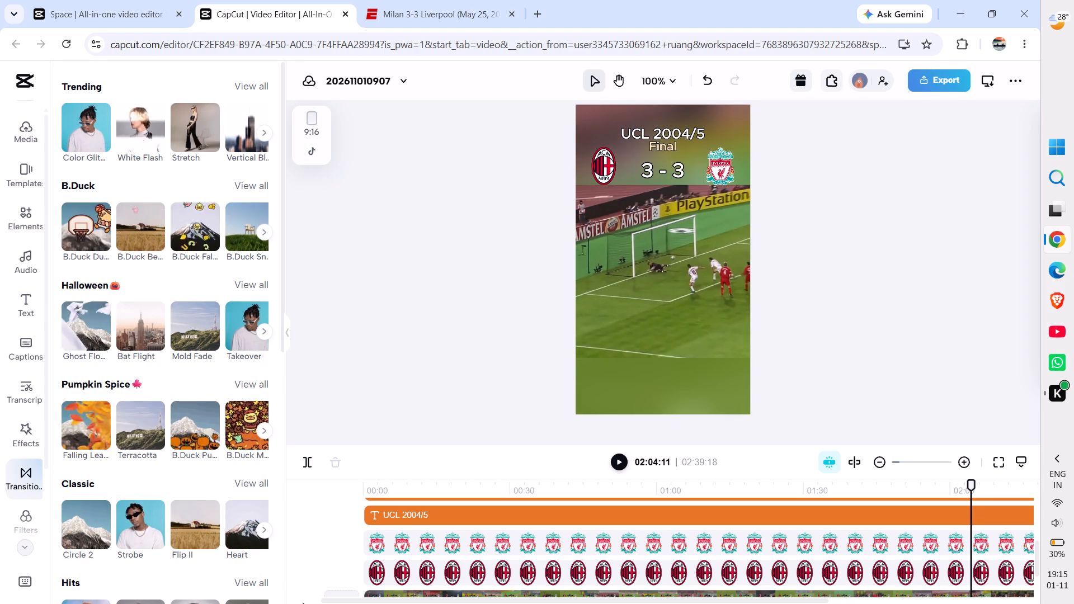
Browse the transition categories from Trending through 3D, try the first Halloween transition, and close the library.
{"action": "scroll", "coordinate": [89, 345], "scroll_direction": "down", "scroll_amount": 3}
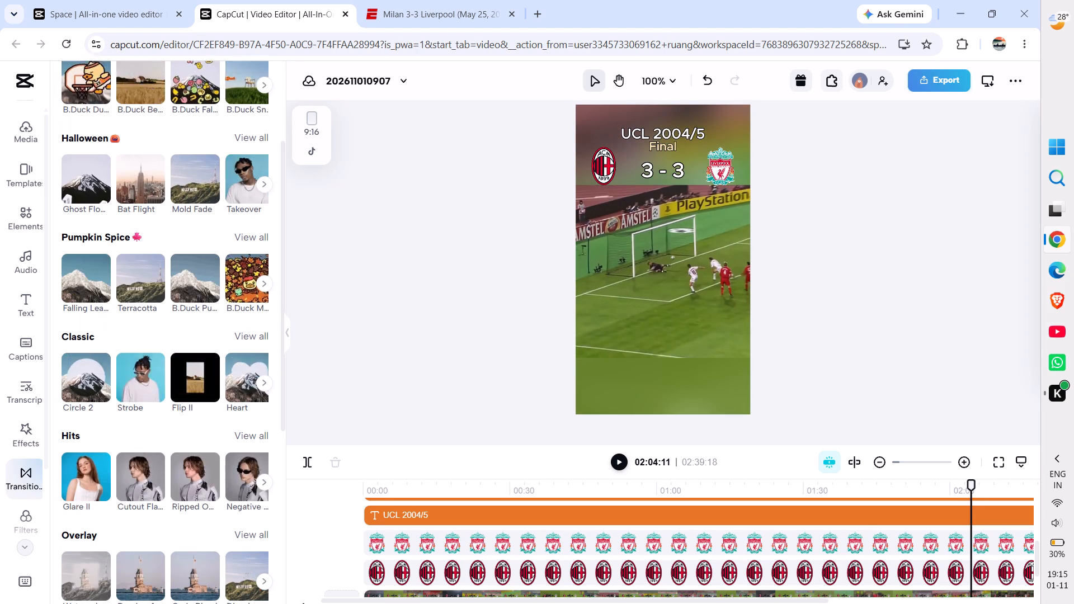
{"action": "scroll", "coordinate": [89, 345], "scroll_direction": "down", "scroll_amount": 1}
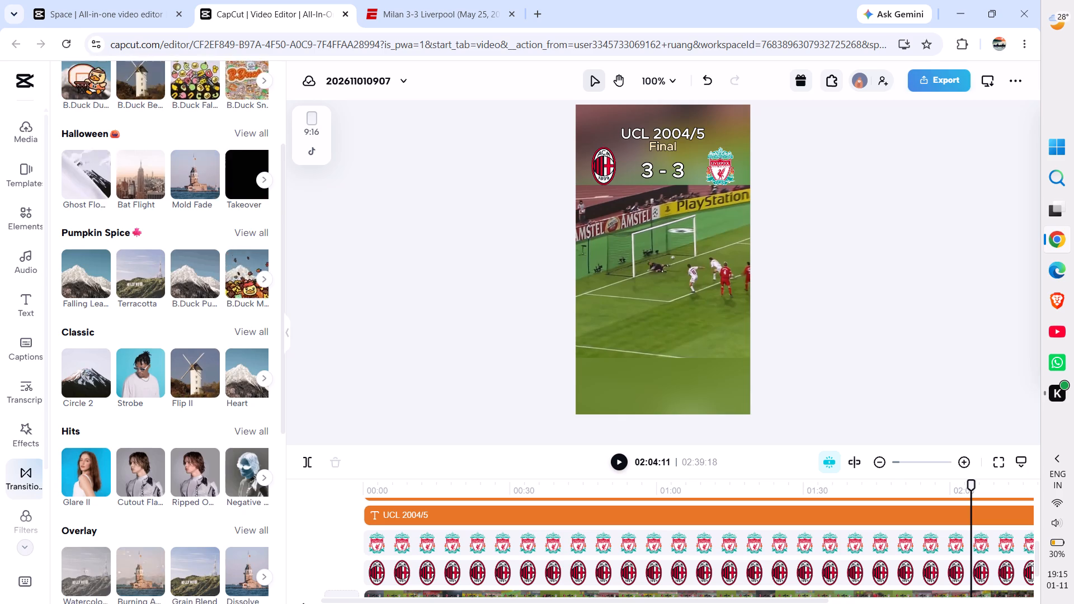
{"action": "scroll", "coordinate": [89, 345], "scroll_direction": "down", "scroll_amount": 3}
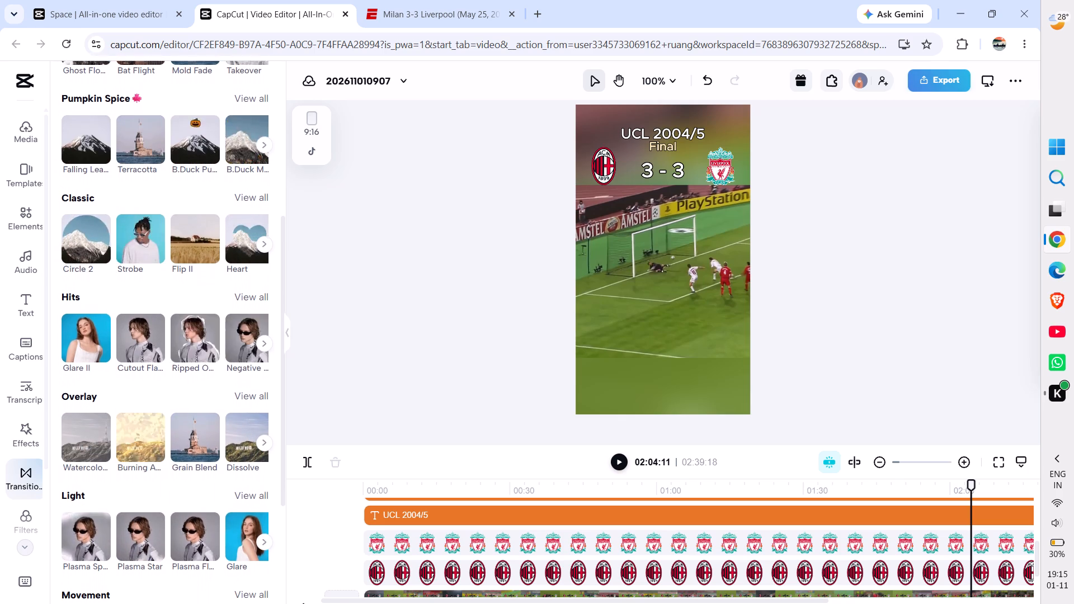
{"action": "scroll", "coordinate": [89, 345], "scroll_direction": "down", "scroll_amount": 1}
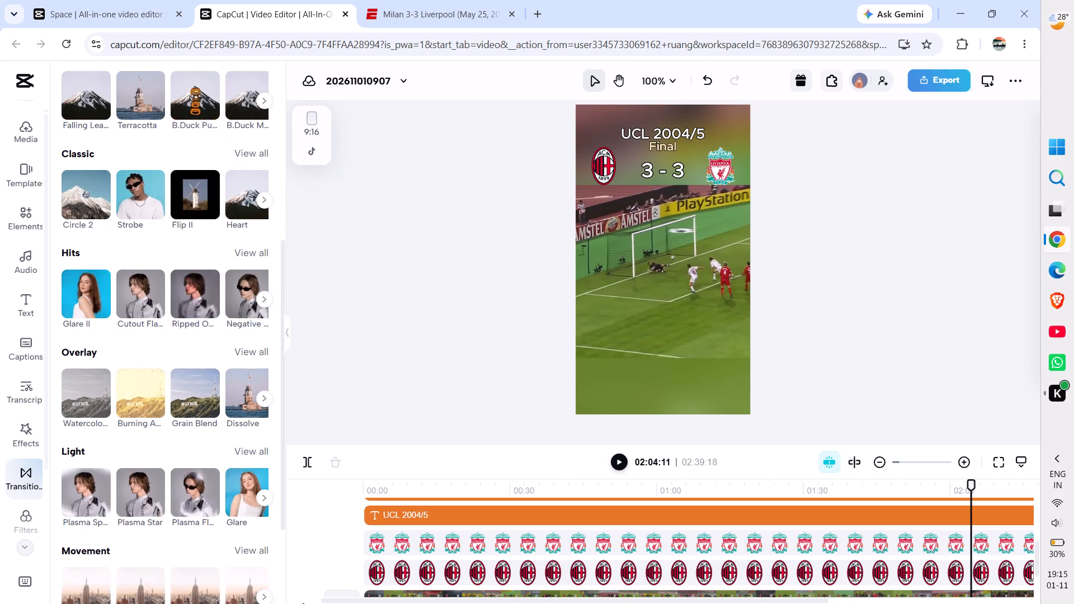
{"action": "scroll", "coordinate": [89, 345], "scroll_direction": "down", "scroll_amount": 3}
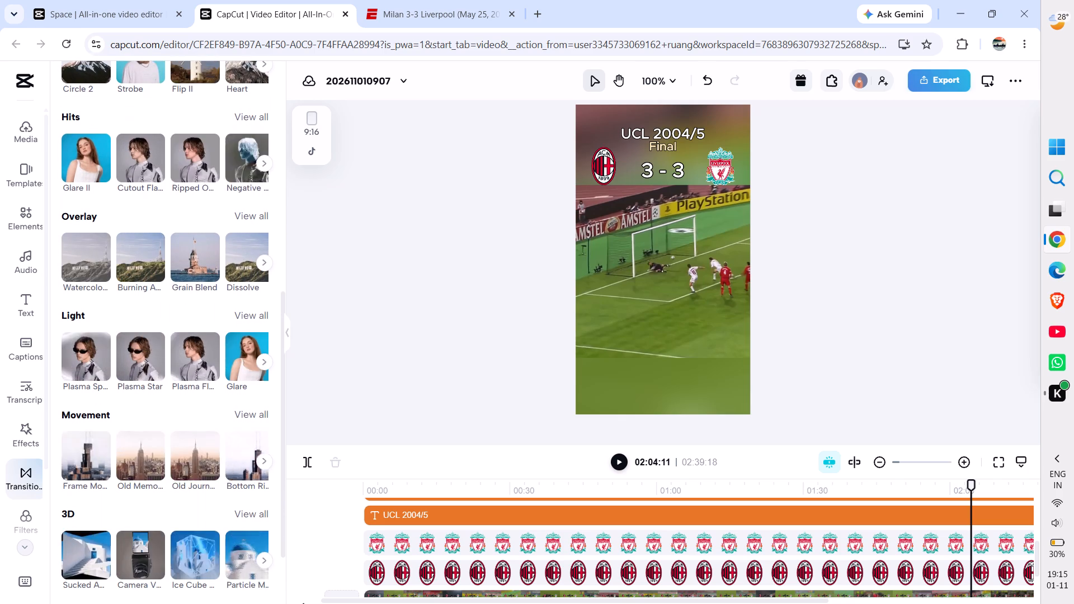
{"action": "scroll", "coordinate": [89, 345], "scroll_direction": "down", "scroll_amount": 5}
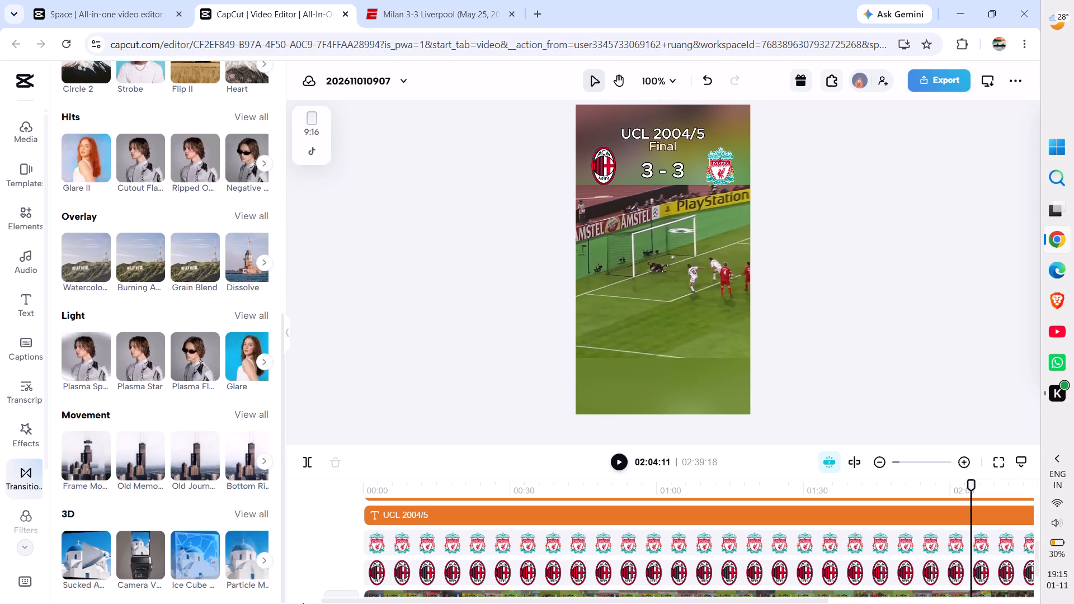
{"action": "scroll", "coordinate": [89, 345], "scroll_direction": "up", "scroll_amount": 6}
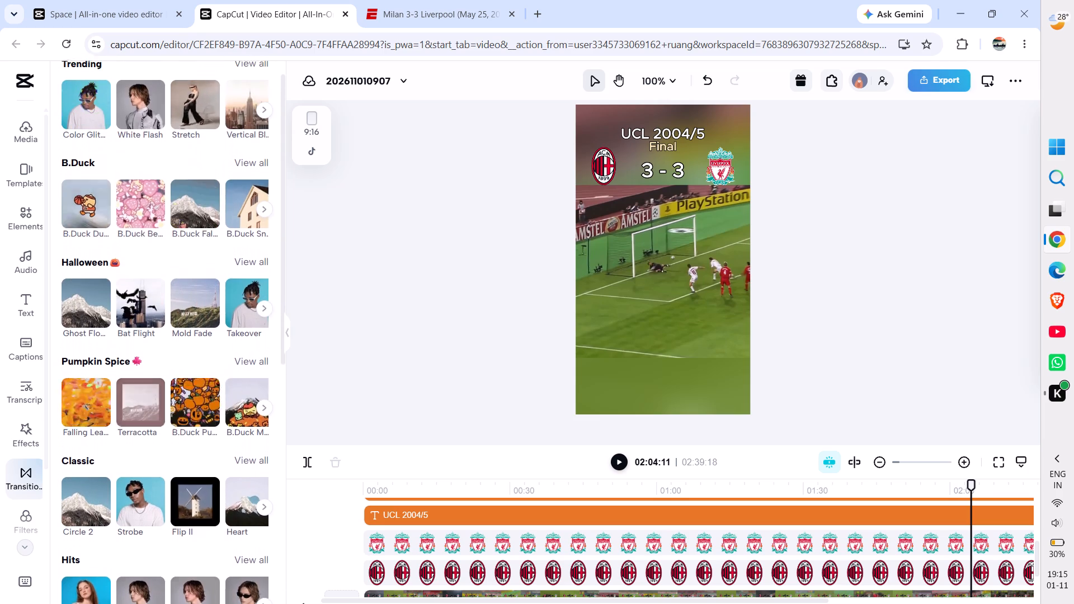
{"action": "scroll", "coordinate": [89, 345], "scroll_direction": "up", "scroll_amount": 1}
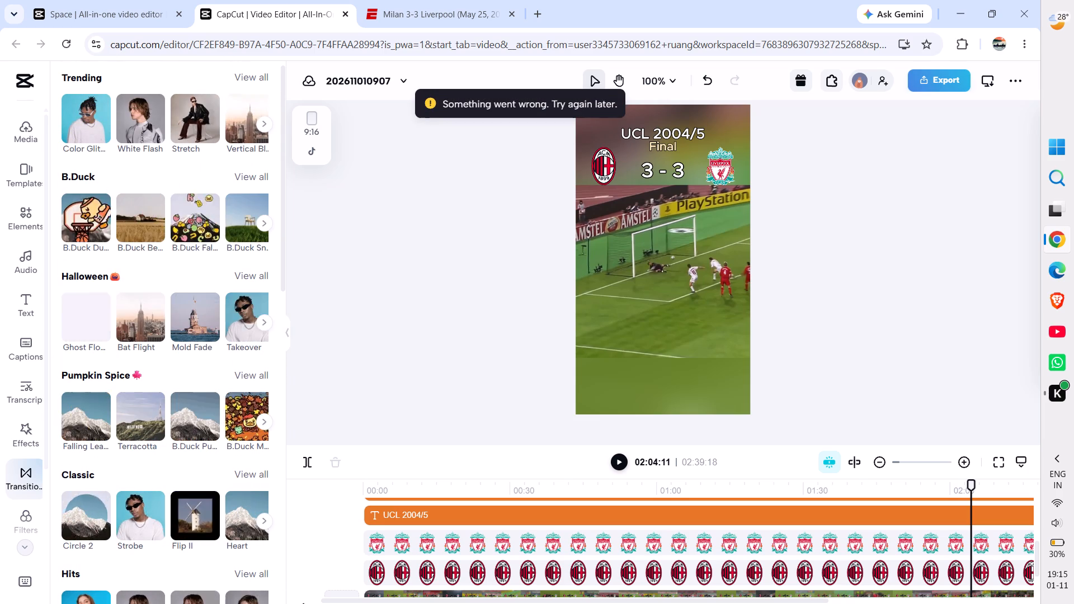
{"action": "left_click", "coordinate": [81, 310]}
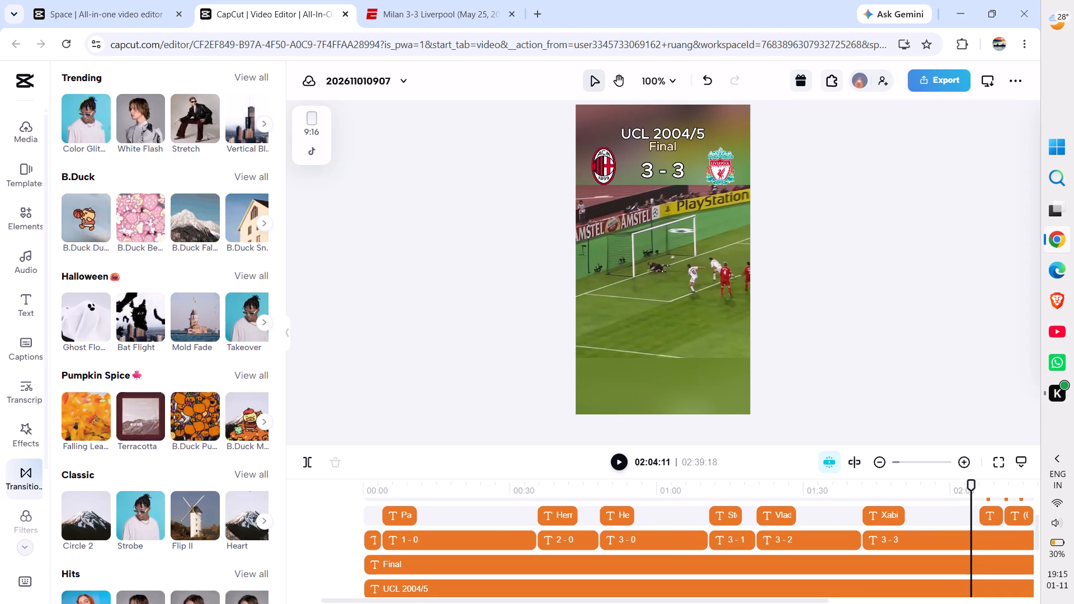
{"action": "key", "text": "ctrl+slash"}
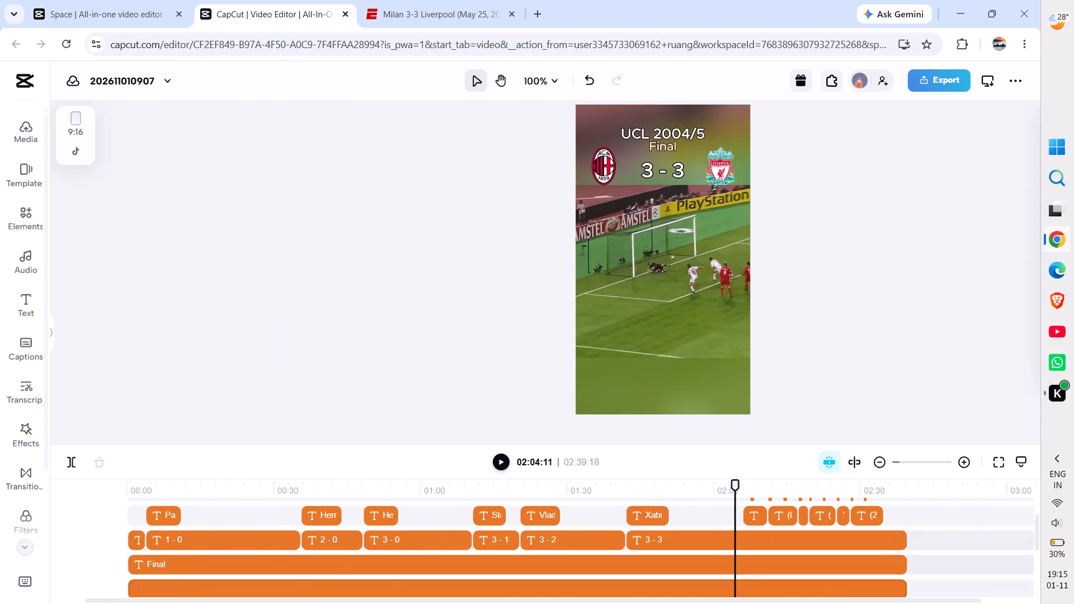
Play the video in short bursts from 02:04:11 on a magnified timeline to find the cut into the penalty shootout.
{"action": "scroll", "coordinate": [679, 551], "scroll_direction": "down", "scroll_amount": 1}
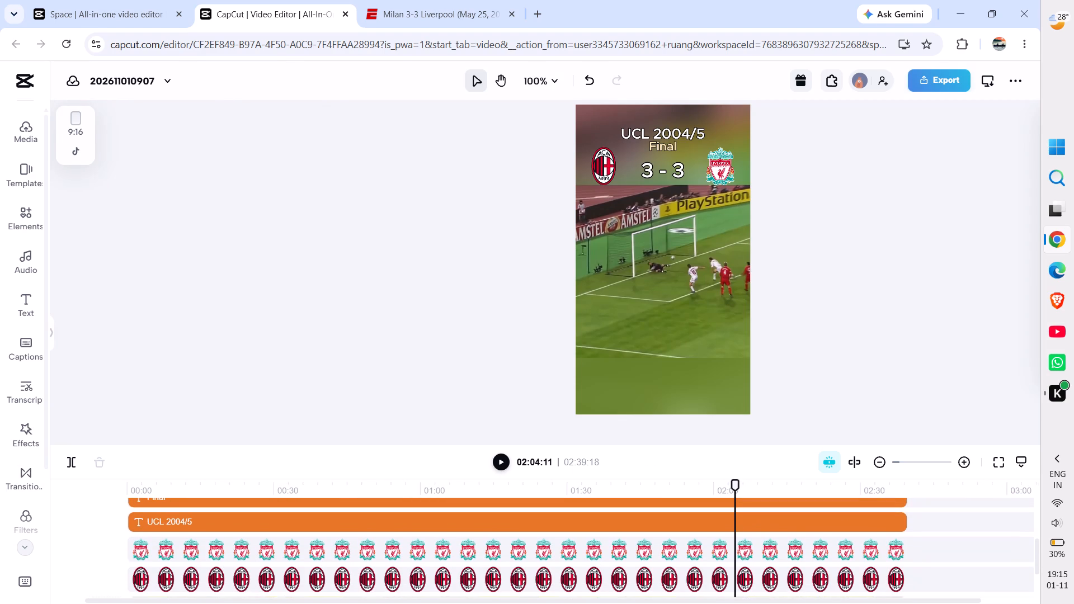
{"action": "key", "text": "ctrl+equal"}
{"action": "key", "text": "ctrl+equal"}
{"action": "key", "text": "ctrl+equal"}
{"action": "key", "text": "ctrl+equal"}
{"action": "key", "text": "ctrl+equal"}
{"action": "key", "text": "ctrl+equal"}
{"action": "key", "text": "ctrl+equal"}
{"action": "key", "text": "ctrl+equal"}
{"action": "key", "text": "ctrl+equal"}
{"action": "key", "text": "ctrl+equal"}
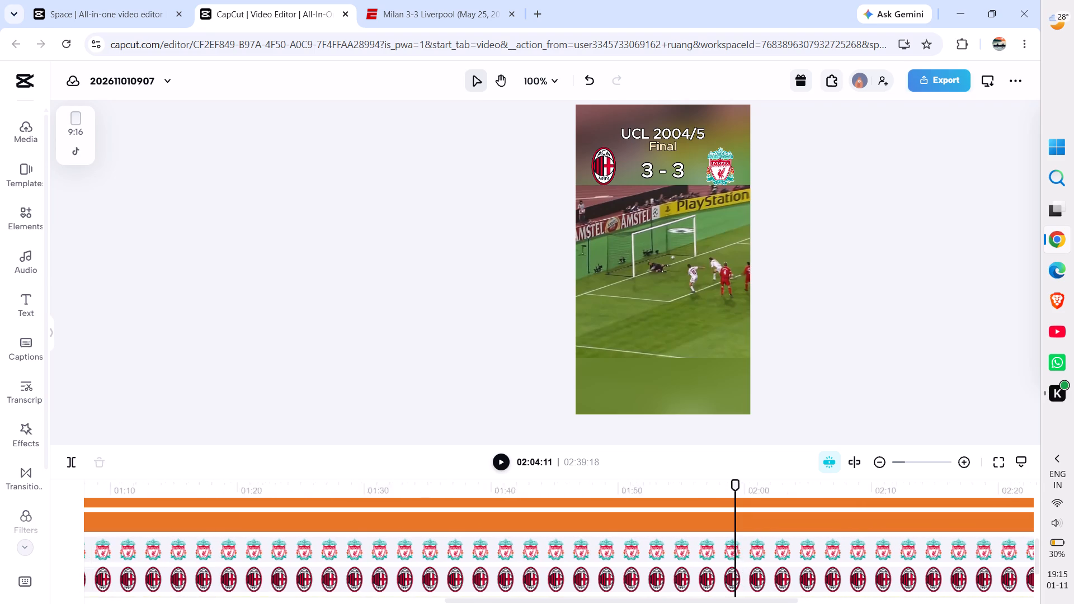
{"action": "key", "text": "ctrl+equal"}
{"action": "key", "text": "space"}
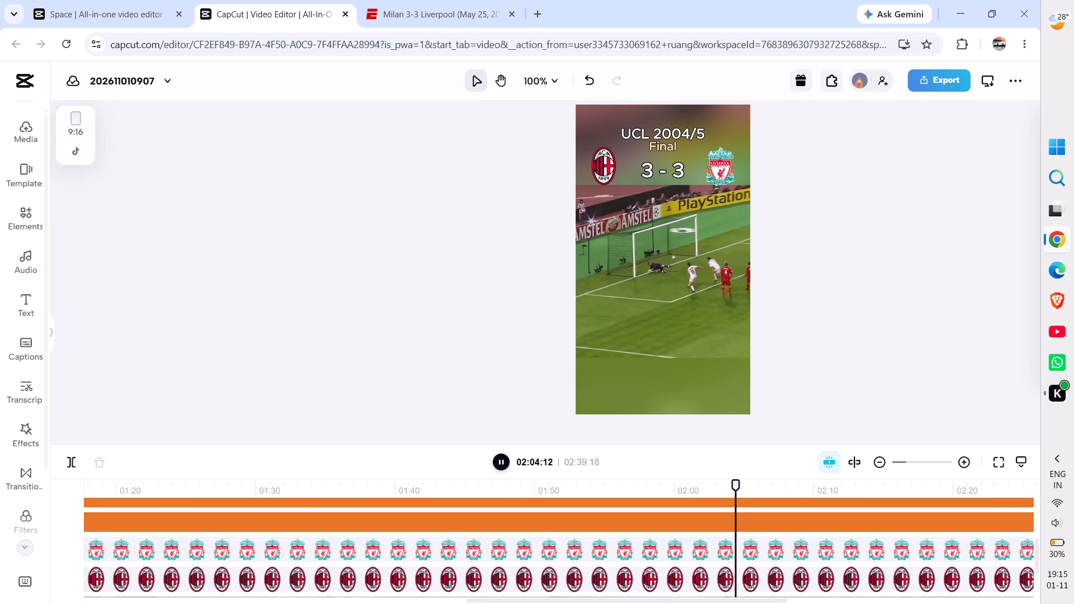
{"action": "key", "text": "space"}
{"action": "key", "text": "space"}
{"action": "key", "text": "space"}
{"action": "key", "text": "space"}
{"action": "key", "text": "space"}
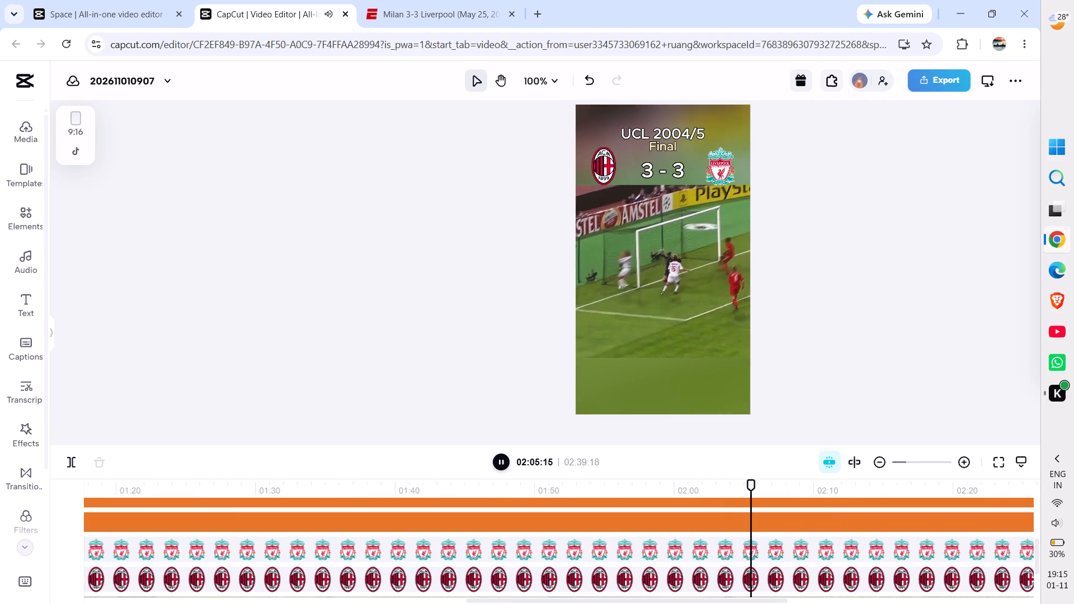
{"action": "key", "text": "space"}
{"action": "key", "text": "space"}
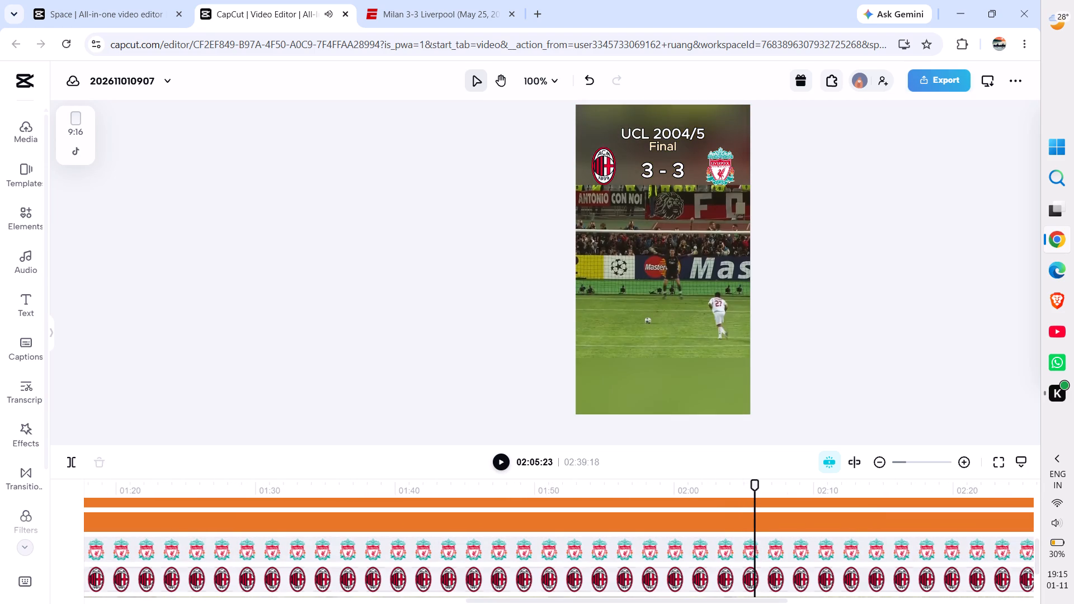
Split the match footage clip at 02:05:21, where the penalty shootout begins.
{"action": "left_click", "coordinate": [756, 486]}
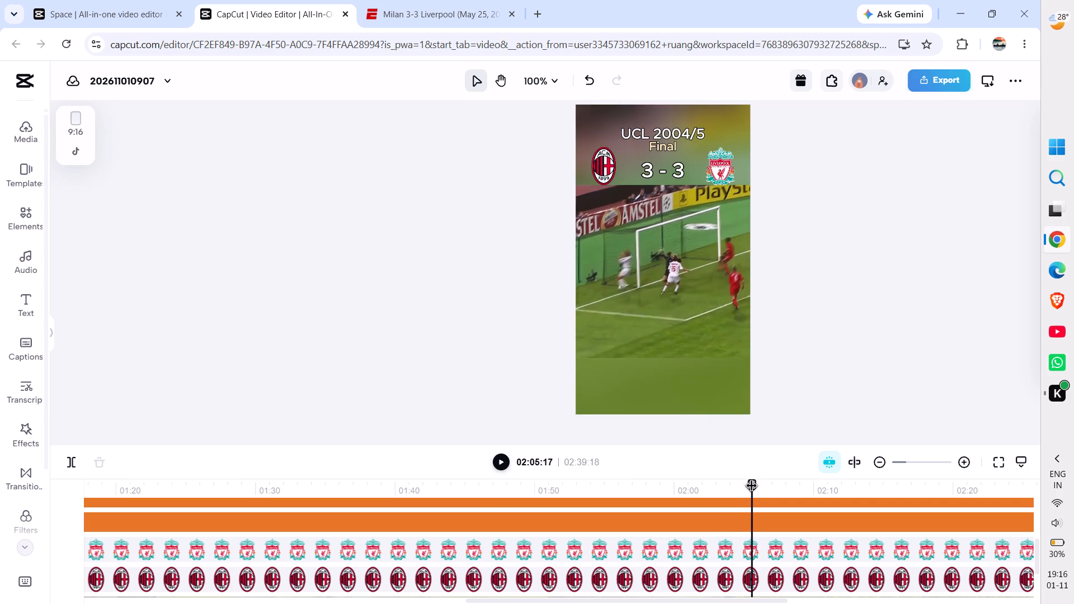
{"action": "key", "text": "ctrl+equal"}
{"action": "key", "text": "ctrl+equal"}
{"action": "key", "text": "ctrl+equal"}
{"action": "key", "text": "ctrl+equal"}
{"action": "key", "text": "ctrl+equal"}
{"action": "key", "text": "ctrl+equal"}
{"action": "key", "text": "ctrl+equal"}
{"action": "key", "text": "ctrl+equal"}
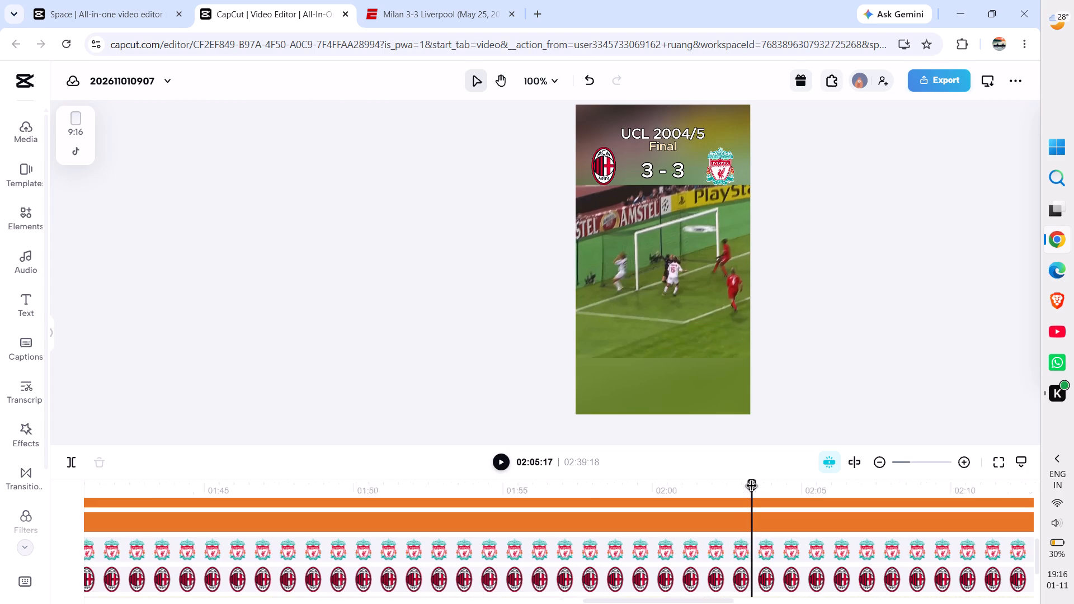
{"action": "key", "text": "ctrl+equal"}
{"action": "key", "text": "ctrl+equal"}
{"action": "left_click", "coordinate": [752, 487]}
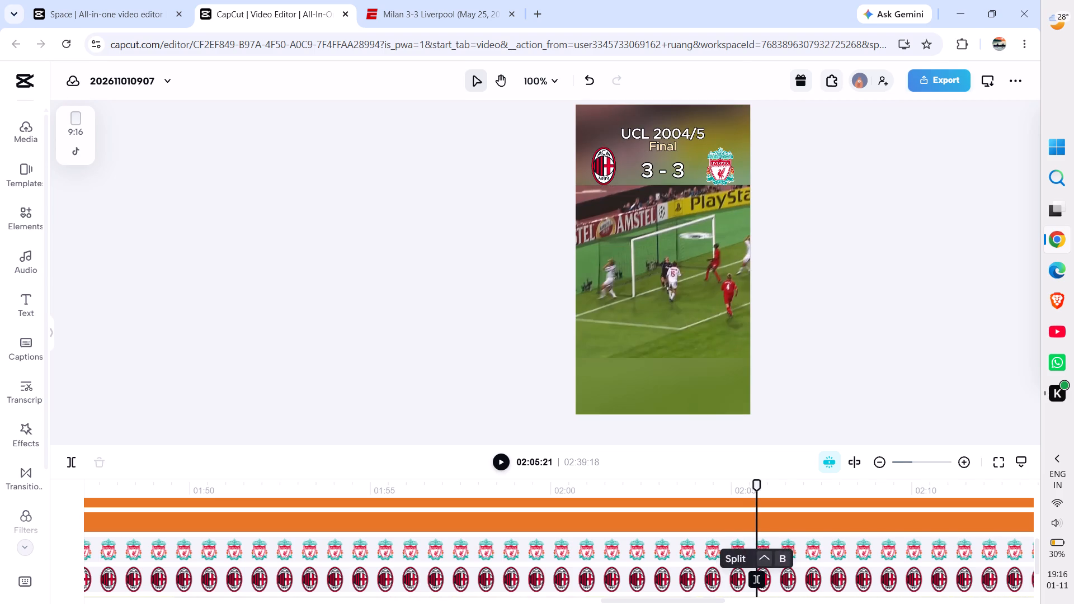
{"action": "scroll", "coordinate": [754, 587], "scroll_direction": "down", "scroll_amount": 3}
{"action": "left_click", "coordinate": [754, 547]}
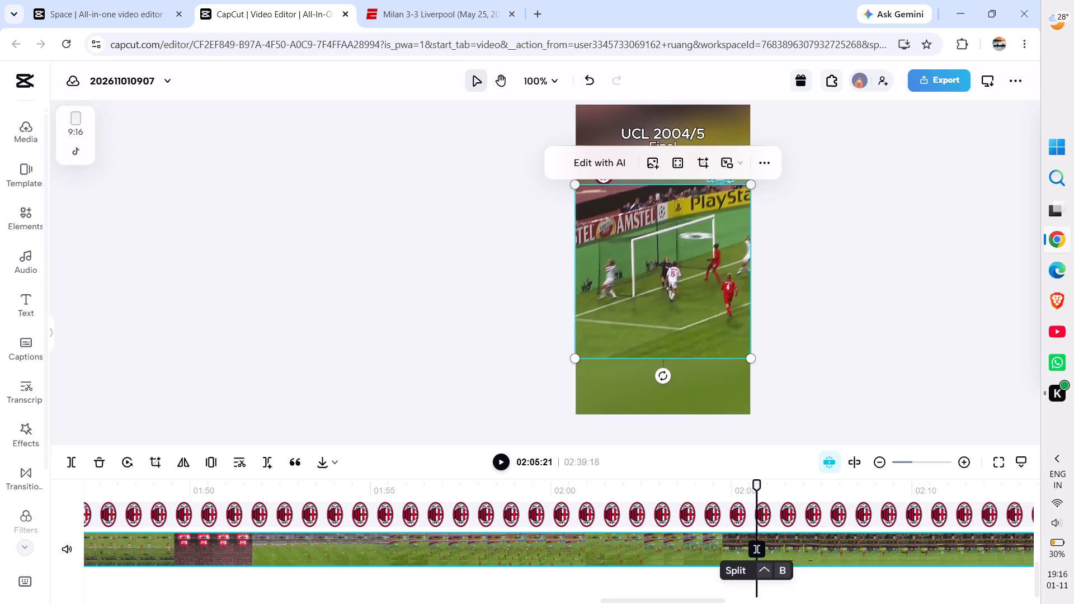
Split the AC Milan and Liverpool logo layers at 02:05:21.
{"action": "scroll", "coordinate": [754, 547], "scroll_direction": "up", "scroll_amount": 1}
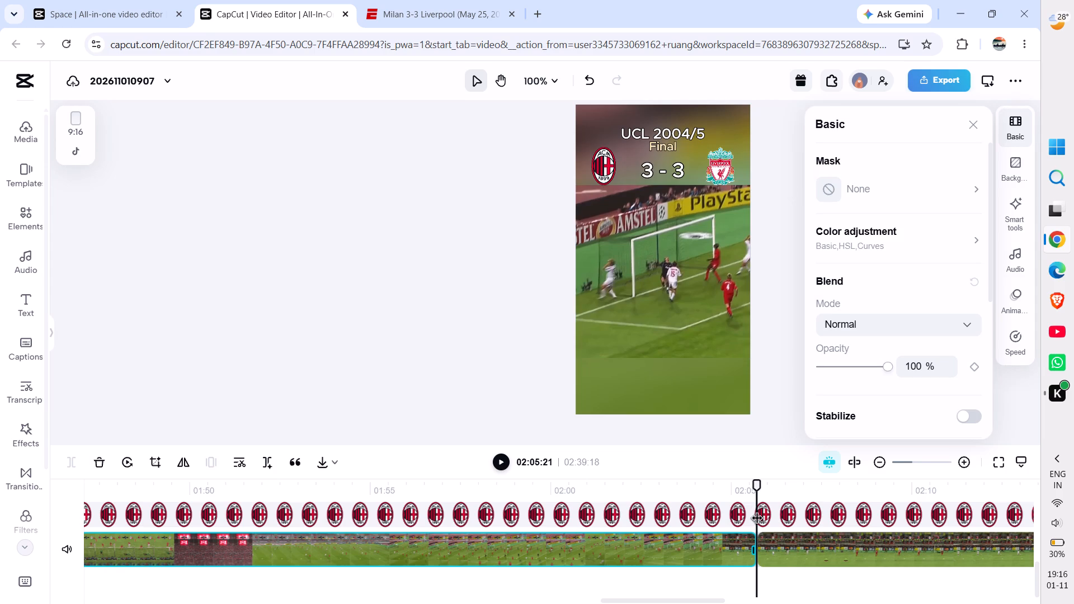
{"action": "left_click", "coordinate": [757, 517]}
{"action": "scroll", "coordinate": [757, 517], "scroll_direction": "up", "scroll_amount": 1}
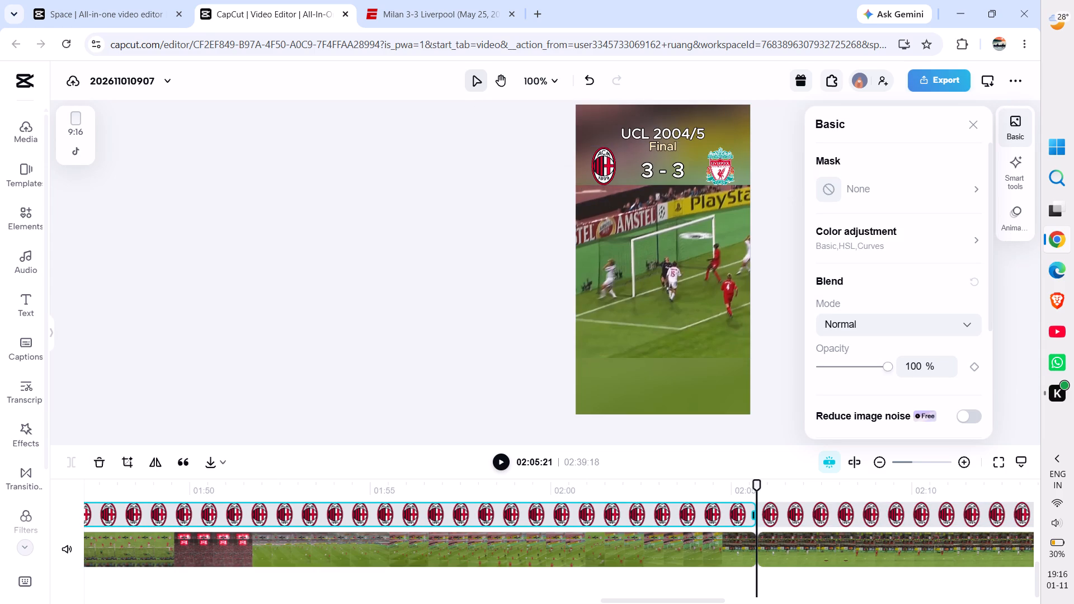
{"action": "scroll", "coordinate": [797, 515], "scroll_direction": "up", "scroll_amount": 1}
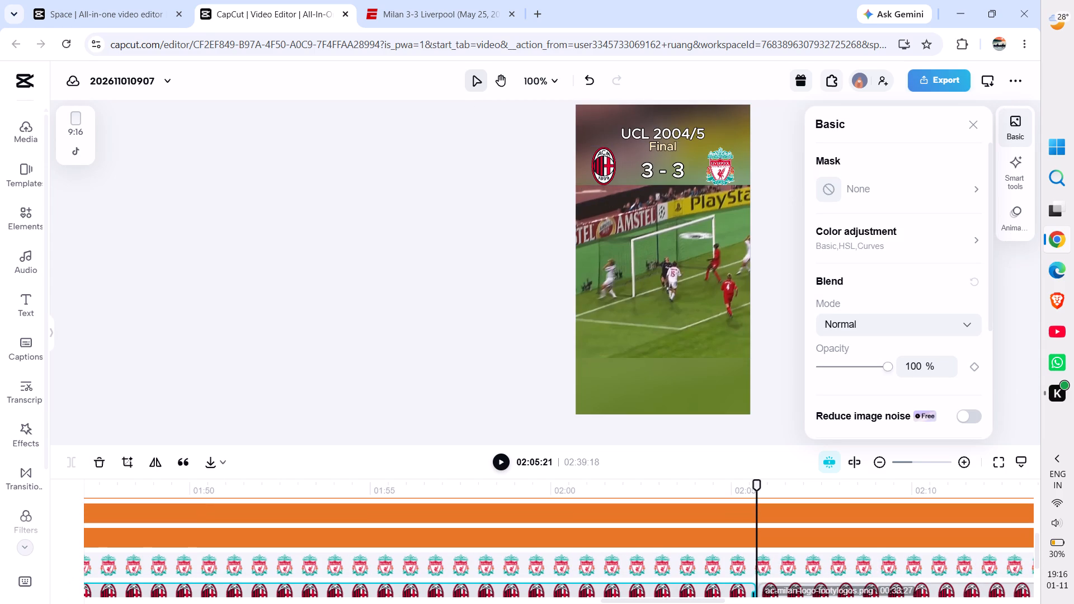
{"action": "left_click", "coordinate": [757, 564]}
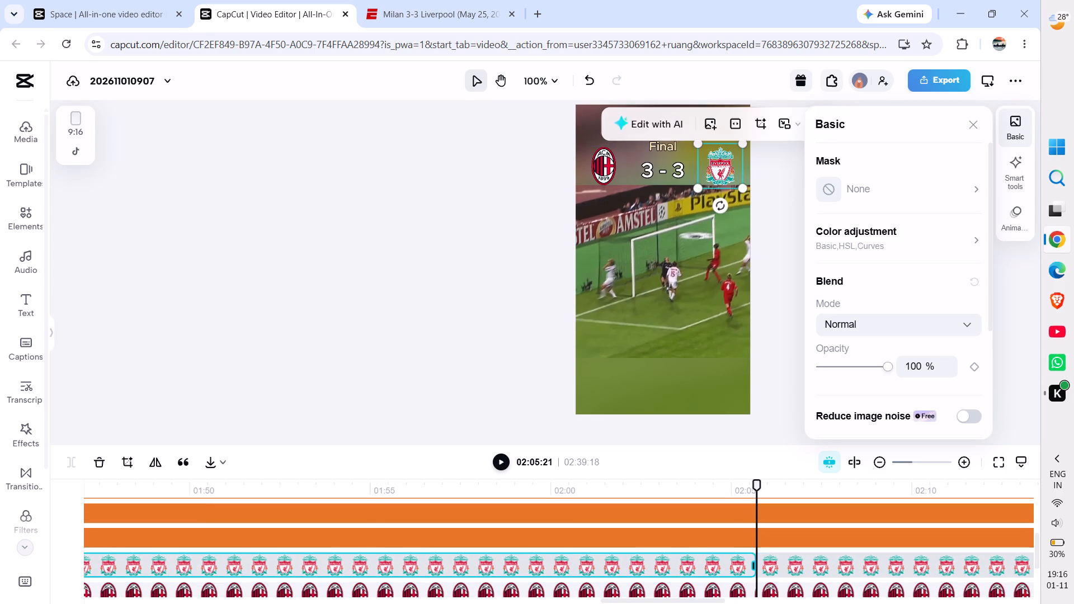
Split the UCL 2004/5, Final and 3 - 3 text layers at 02:05:21.
{"action": "left_click", "coordinate": [756, 535]}
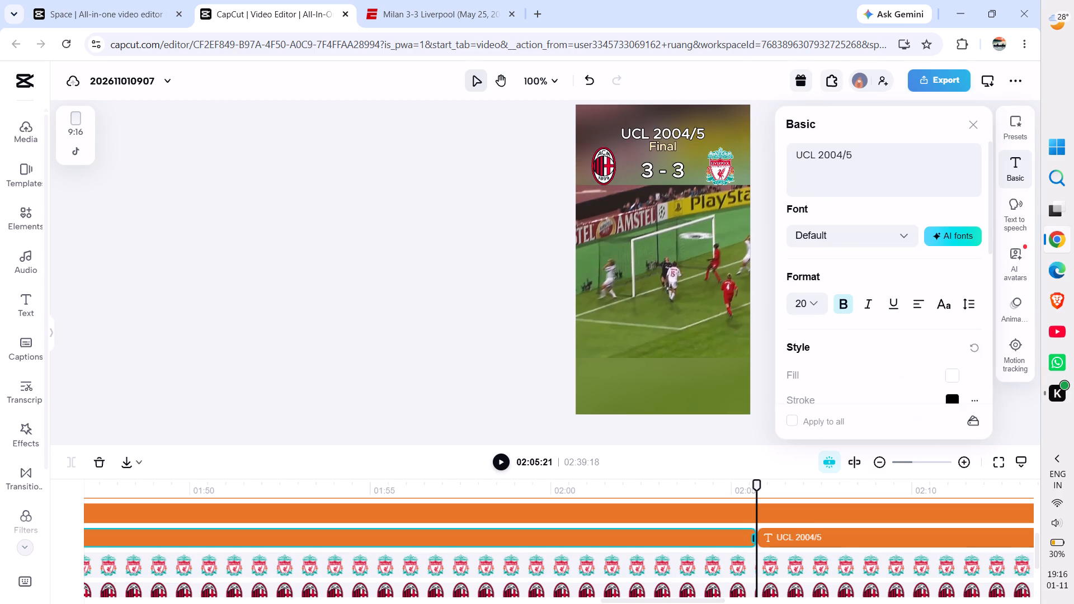
{"action": "scroll", "coordinate": [776, 535], "scroll_direction": "up", "scroll_amount": 1}
{"action": "left_click", "coordinate": [757, 561]}
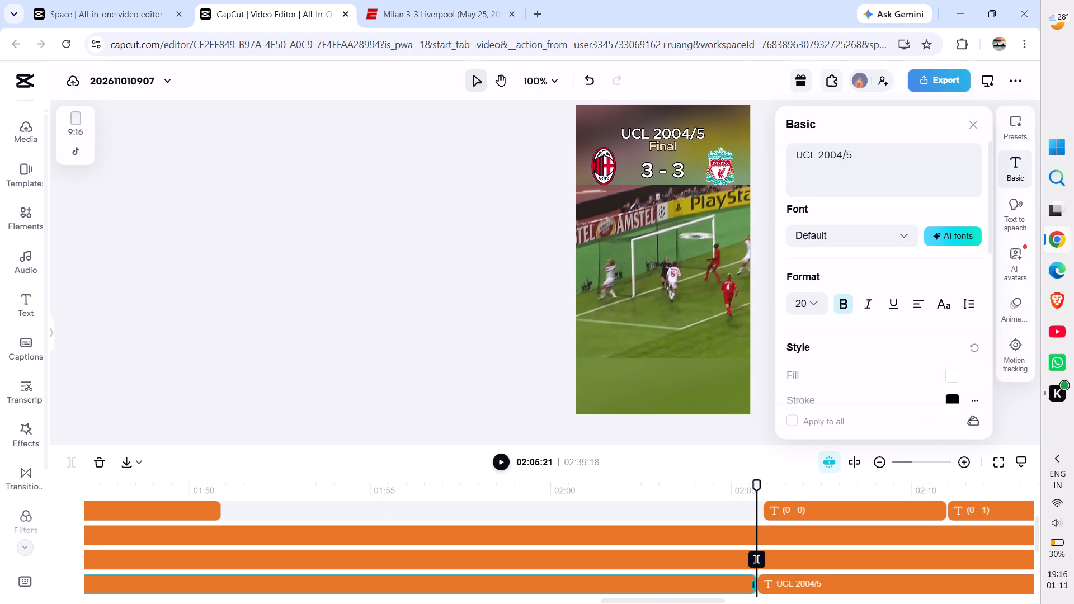
{"action": "left_click", "coordinate": [757, 531]}
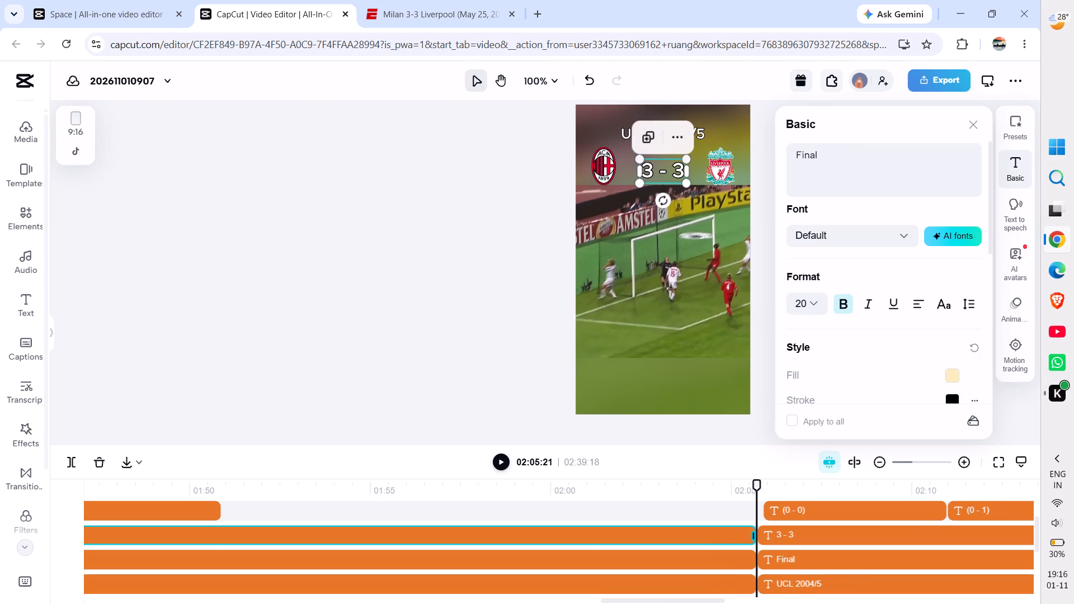
{"action": "scroll", "coordinate": [775, 473], "scroll_direction": "up", "scroll_amount": 1}
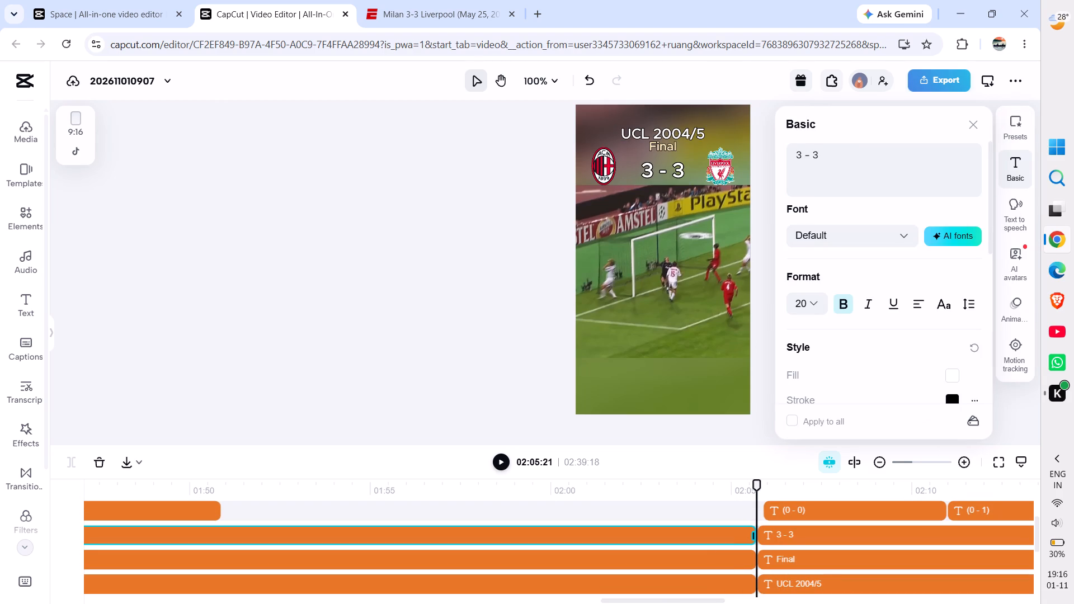
Add the Halloween Ghost Flock transition at the cut between the match and shootout footage, and close the library.
{"action": "scroll", "coordinate": [776, 504], "scroll_direction": "down", "scroll_amount": 1}
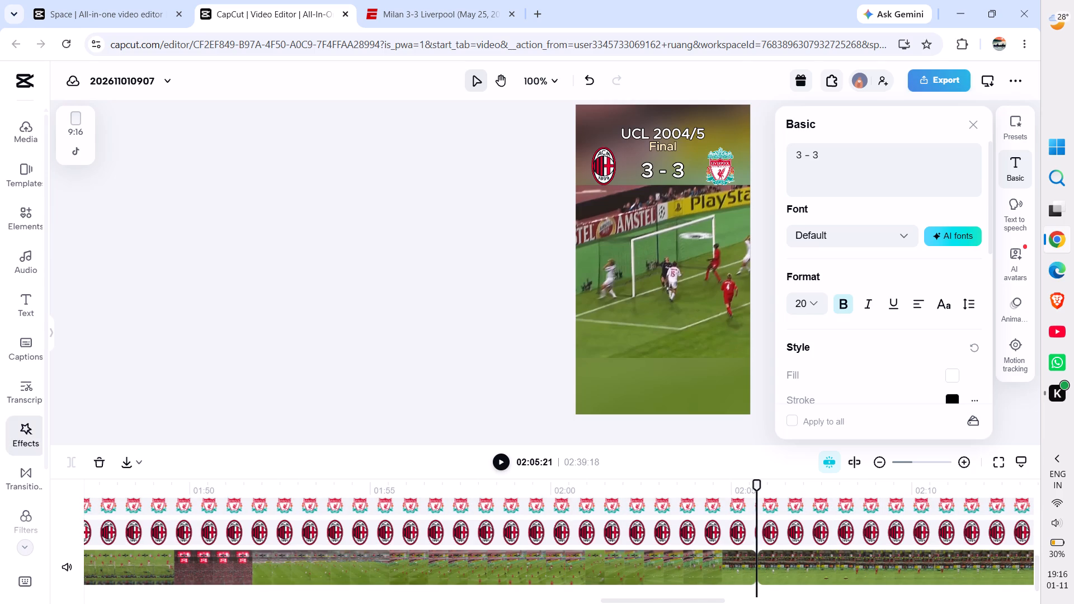
{"action": "left_click", "coordinate": [27, 470]}
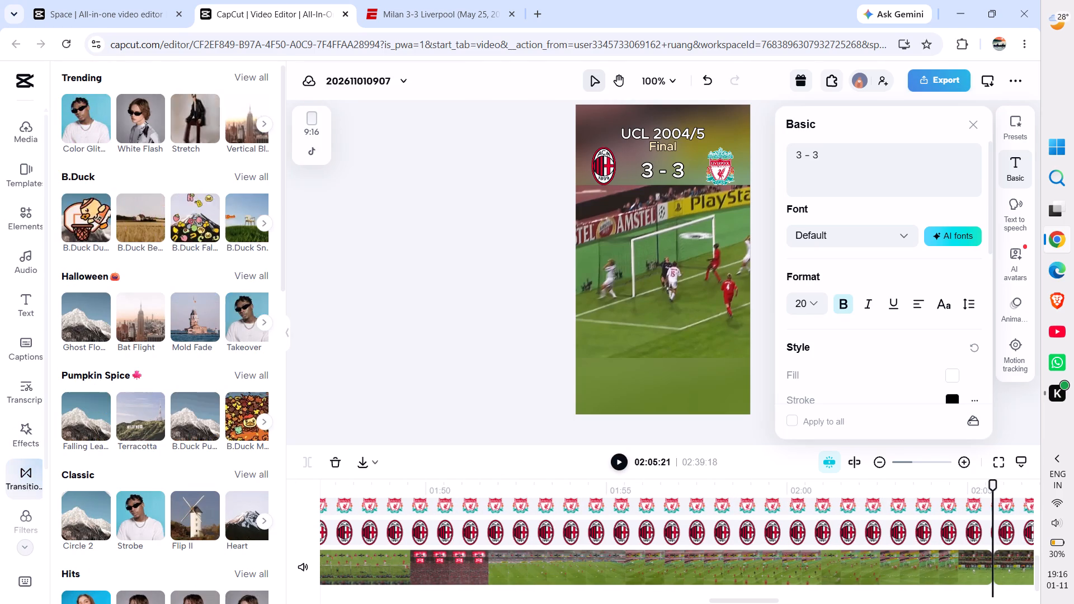
{"action": "left_click", "coordinate": [83, 304]}
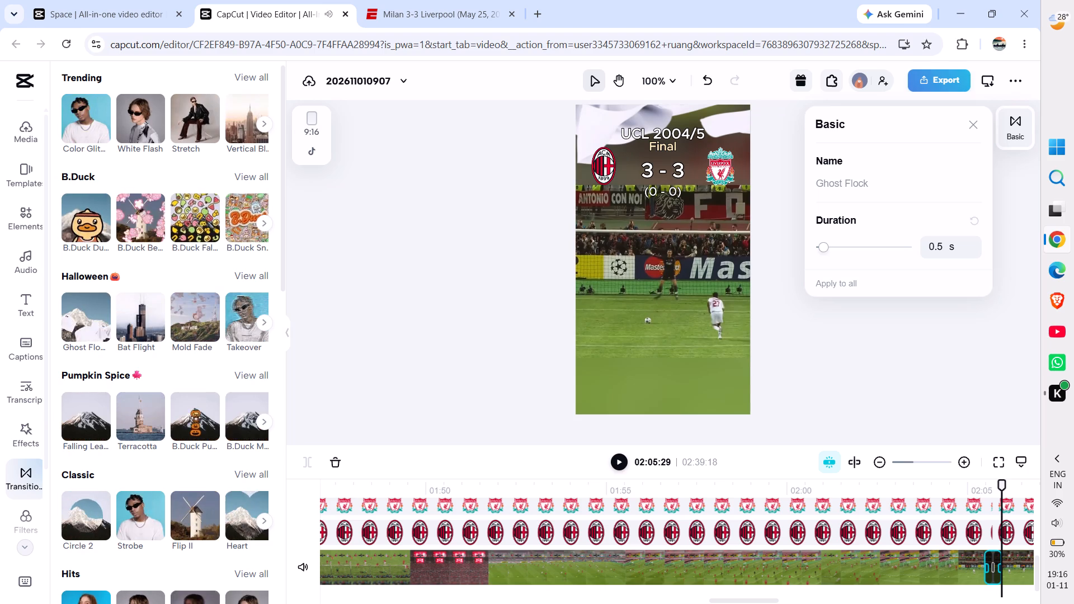
{"action": "left_click", "coordinate": [288, 329]}
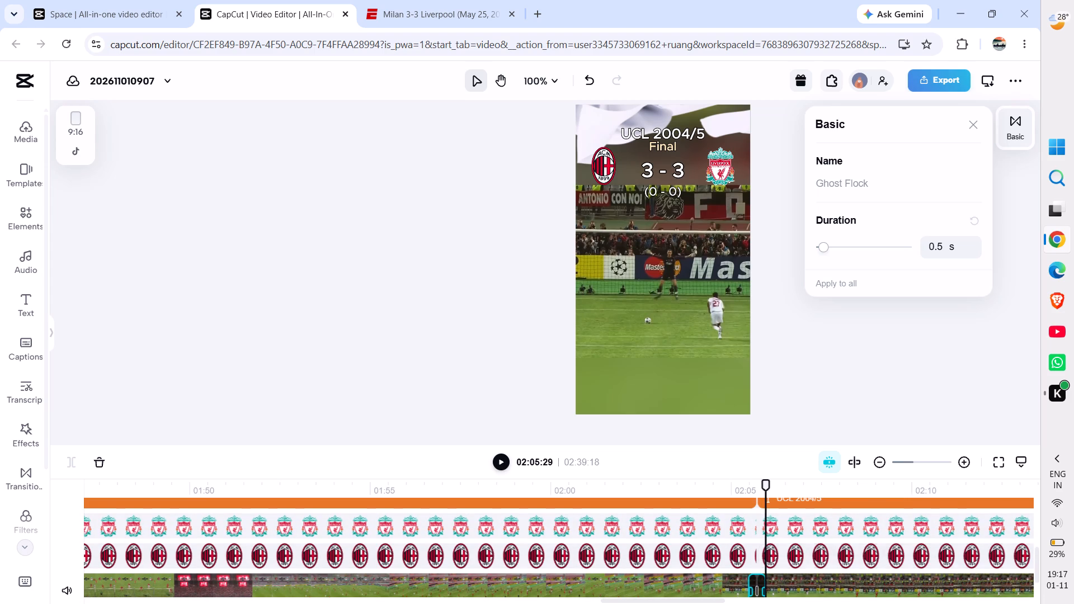
Shift the shootout parts of the AC Milan and Liverpool logos to start at 02:05:29.
{"action": "left_click_drag", "start_coordinate": [779, 553], "coordinate": [788, 552]}
{"action": "scroll", "coordinate": [796, 545], "scroll_direction": "up", "scroll_amount": 1}
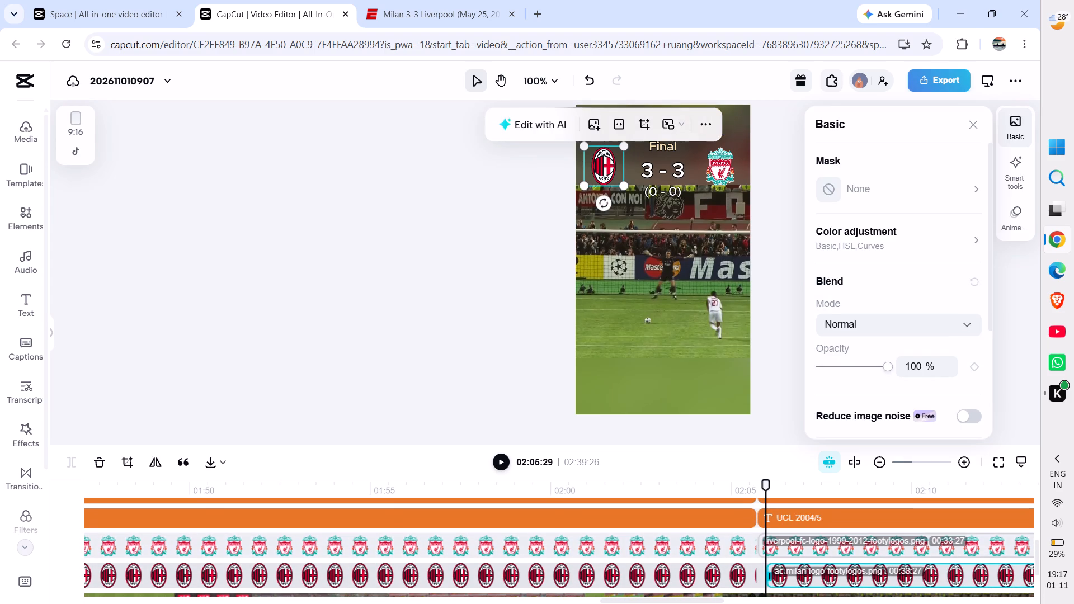
{"action": "left_click_drag", "start_coordinate": [784, 545], "coordinate": [791, 545]}
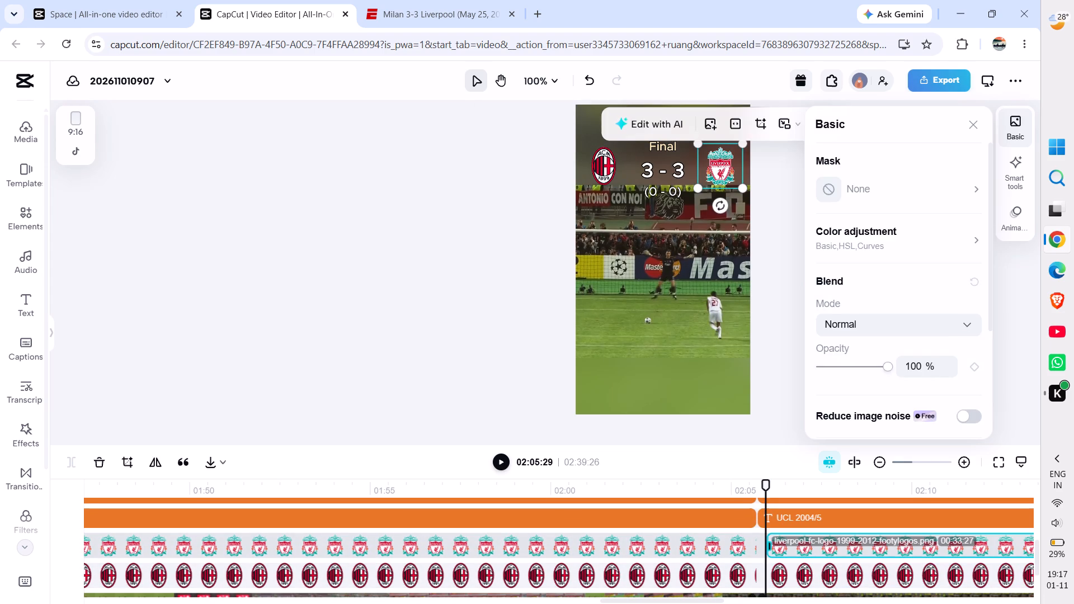
Shift the shootout part of the UCL 2004/5 text to start at 02:05:29, keeping it on its own track.
{"action": "left_click_drag", "start_coordinate": [789, 521], "coordinate": [801, 573]}
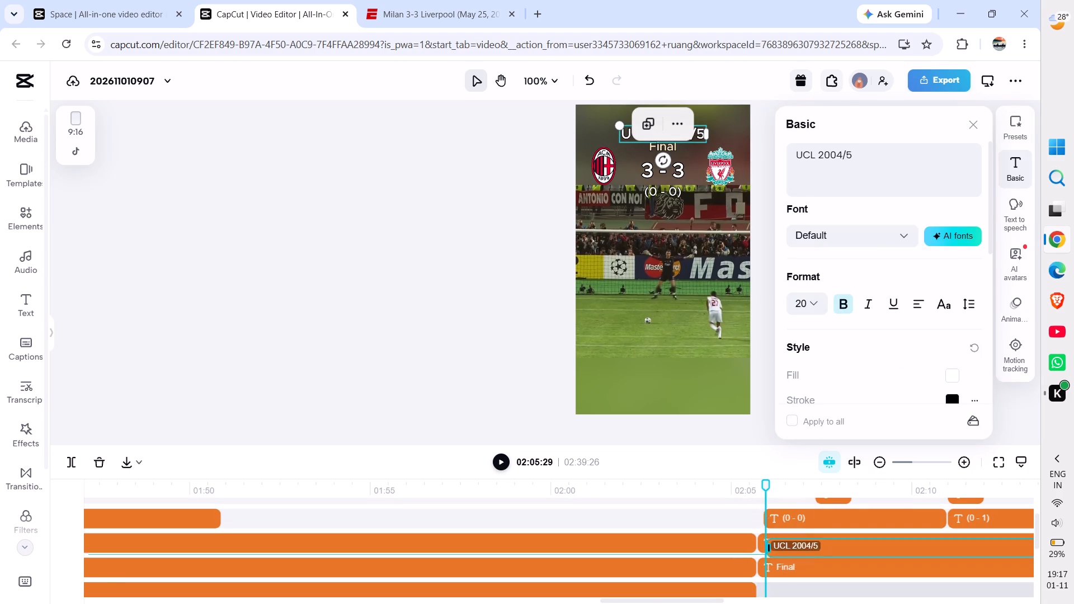
{"action": "left_click_drag", "start_coordinate": [801, 573], "coordinate": [805, 593]}
{"action": "scroll", "coordinate": [805, 593], "scroll_direction": "down", "scroll_amount": 1}
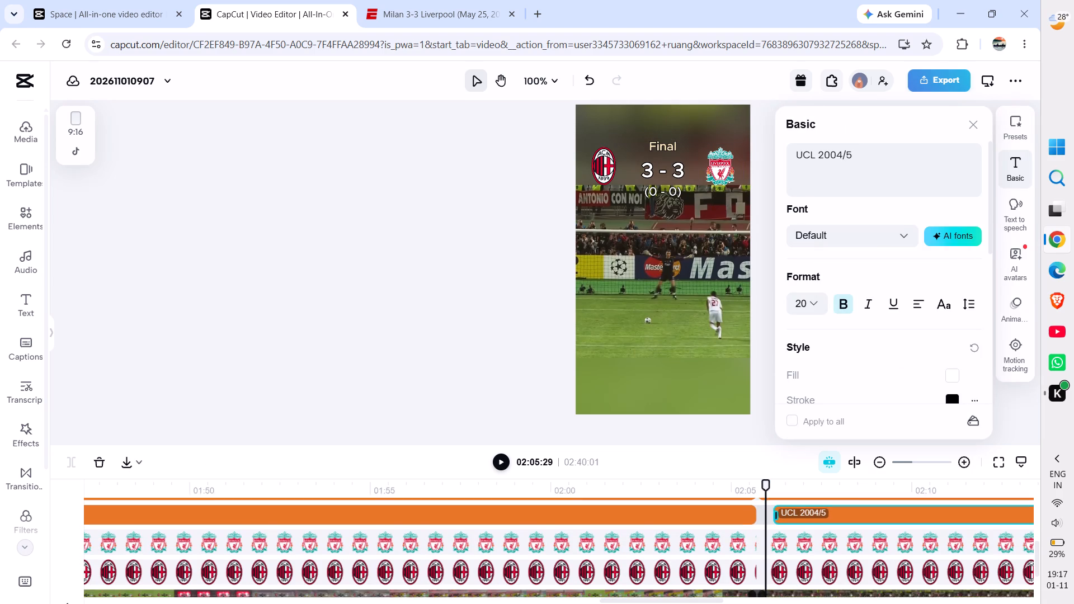
{"action": "scroll", "coordinate": [805, 593], "scroll_direction": "down", "scroll_amount": 1}
{"action": "left_click_drag", "start_coordinate": [800, 511], "coordinate": [793, 512]}
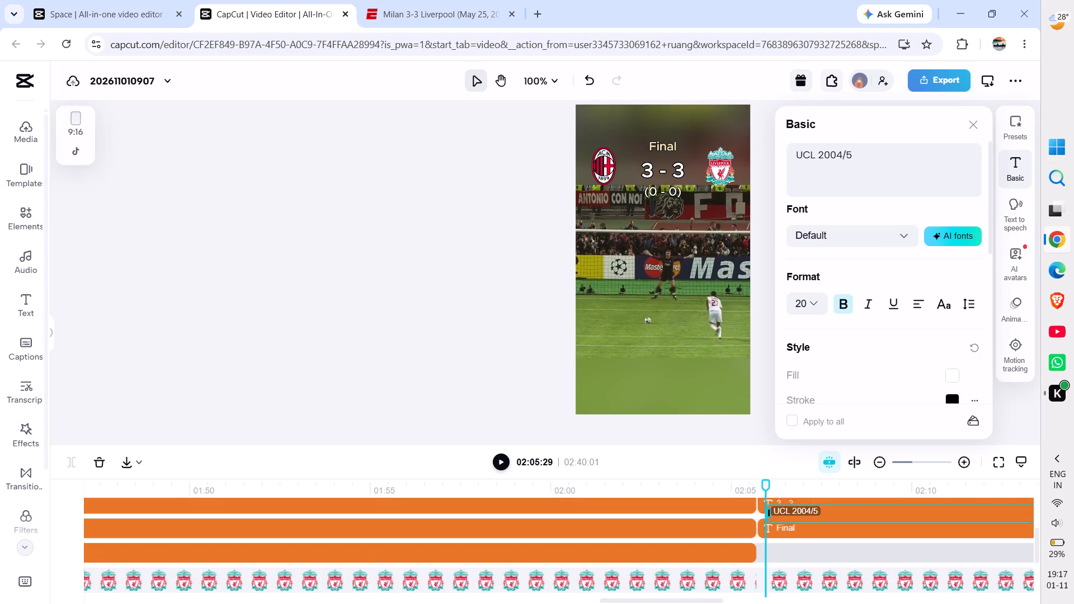
{"action": "left_click_drag", "start_coordinate": [793, 512], "coordinate": [795, 550]}
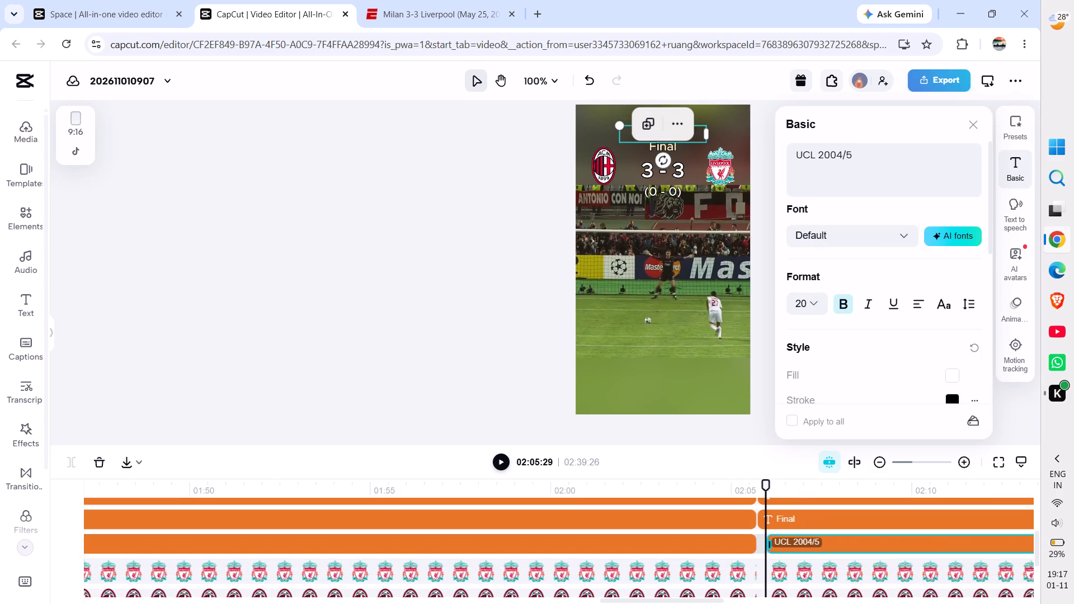
Align the starts of the shootout's Final, 3 - 3 and (0 - 0) texts at 02:05:29.
{"action": "scroll", "coordinate": [795, 550], "scroll_direction": "up", "scroll_amount": 1}
{"action": "left_click_drag", "start_coordinate": [784, 546], "coordinate": [805, 544]}
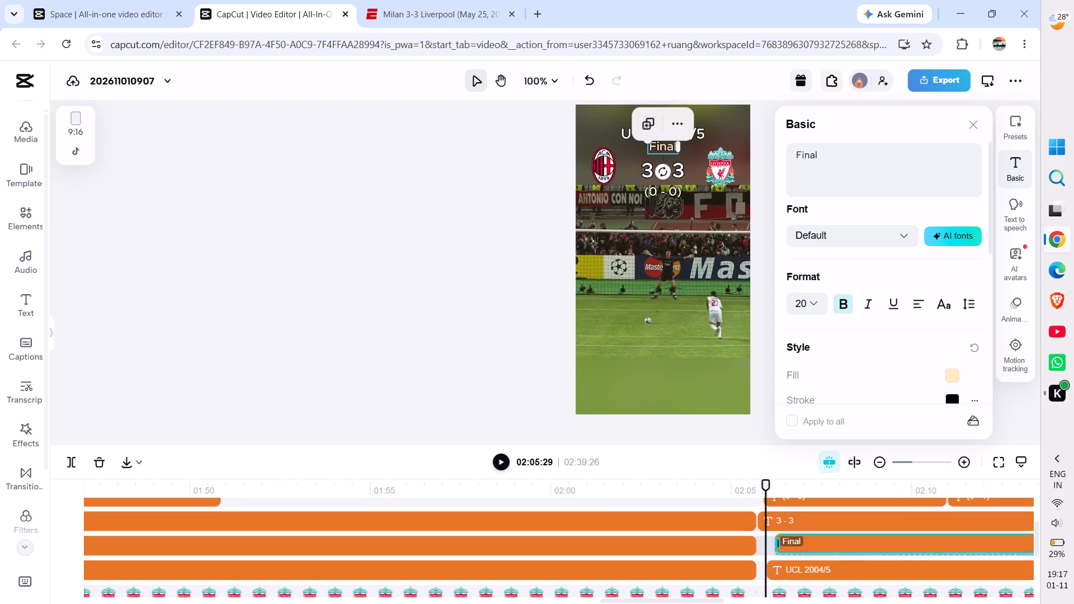
{"action": "left_click_drag", "start_coordinate": [805, 544], "coordinate": [796, 550]}
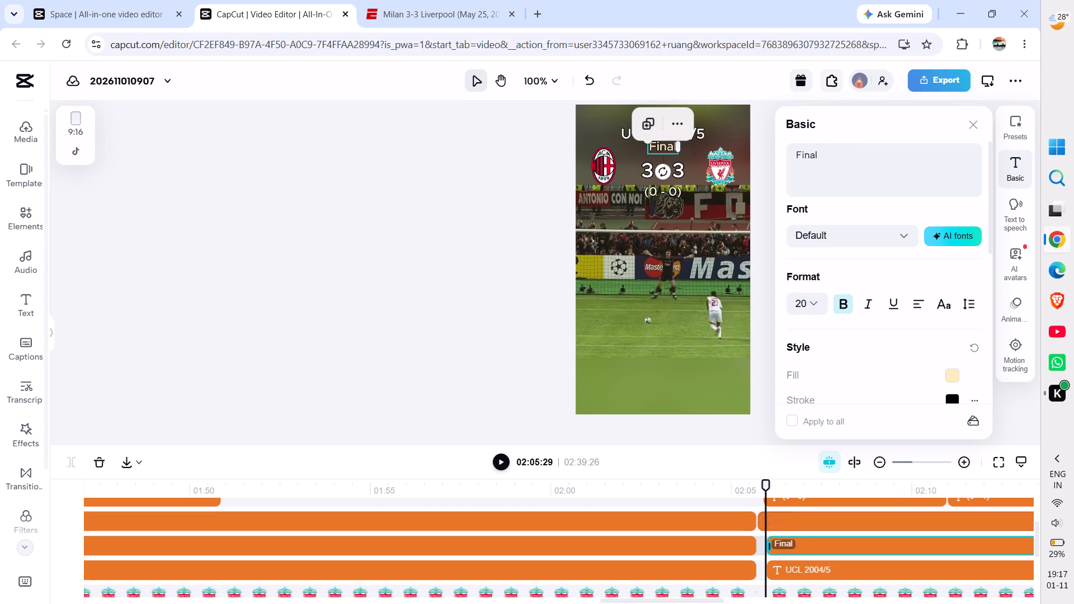
{"action": "left_click_drag", "start_coordinate": [778, 520], "coordinate": [788, 532]}
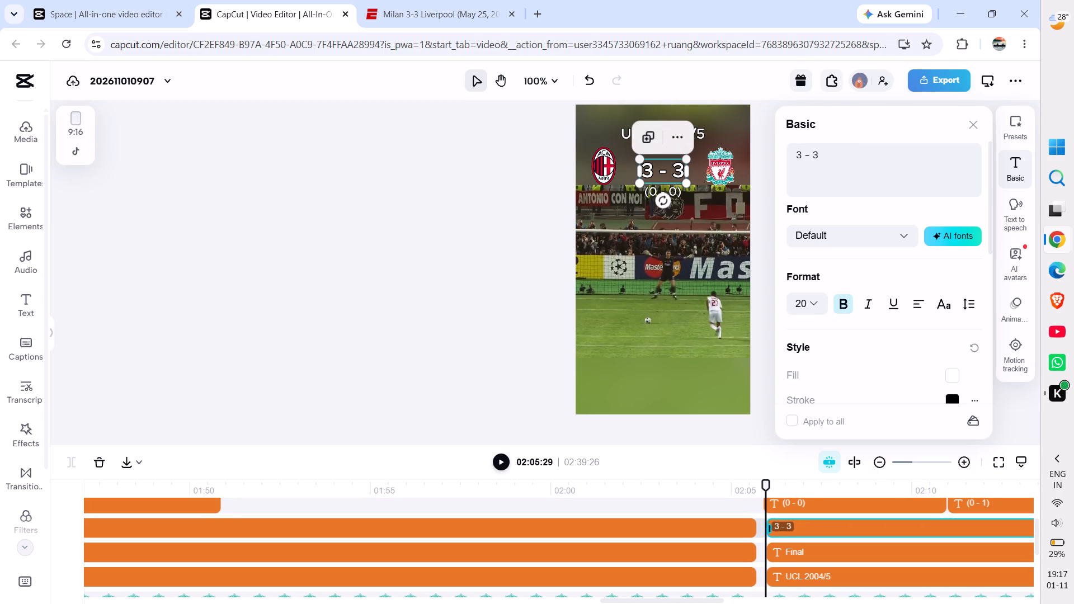
{"action": "scroll", "coordinate": [798, 536], "scroll_direction": "up", "scroll_amount": 1}
{"action": "left_click_drag", "start_coordinate": [796, 536], "coordinate": [802, 535]}
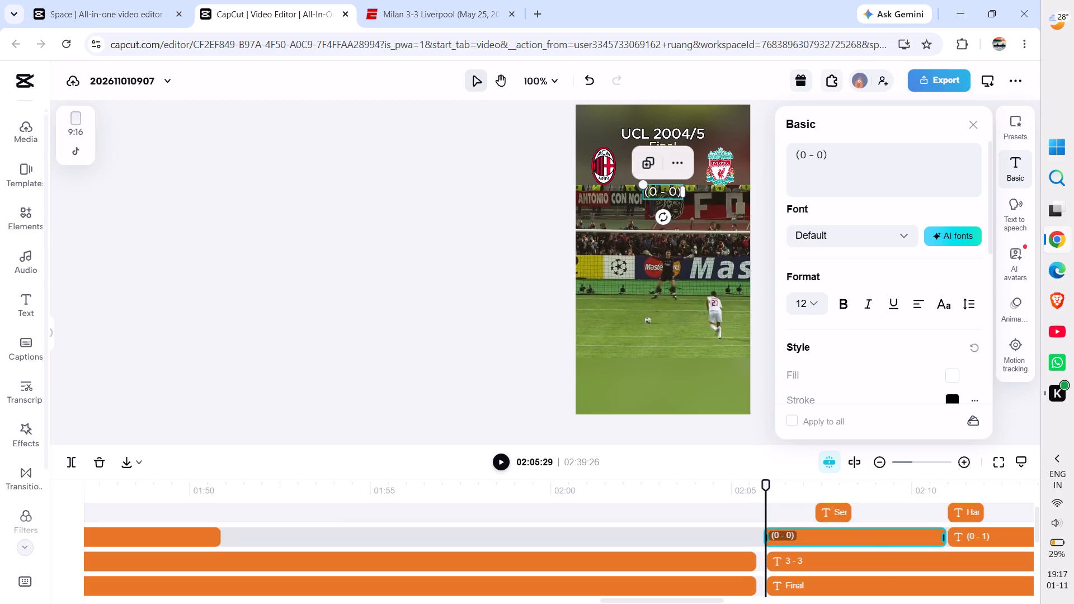
Play the penalty shootout from 02:05:29 to about 02:34 to check its captions and score texts.
{"action": "scroll", "coordinate": [789, 528], "scroll_direction": "up", "scroll_amount": 1}
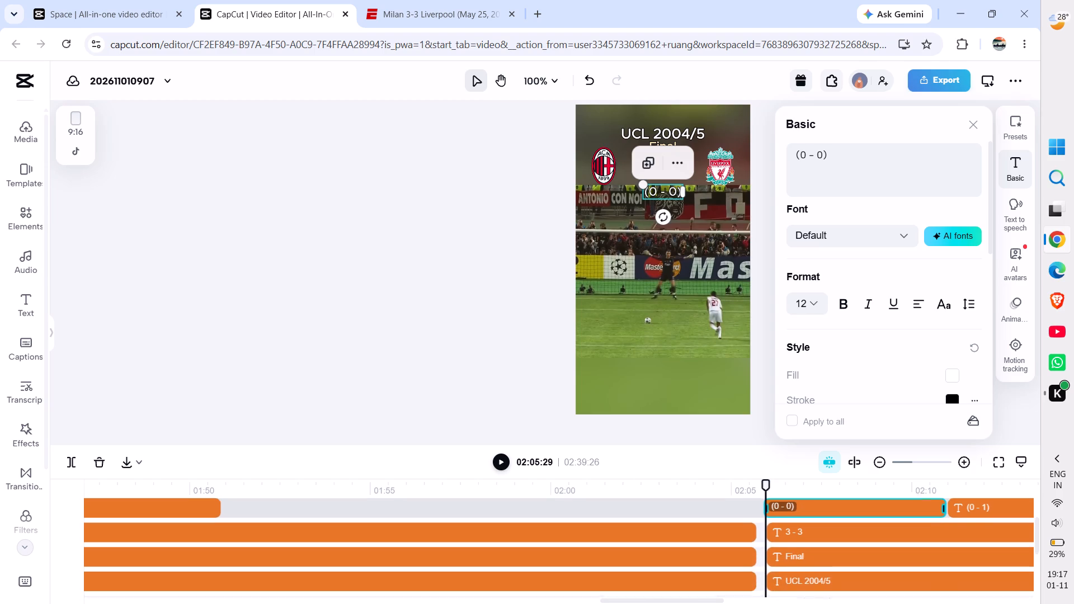
{"action": "scroll", "coordinate": [789, 528], "scroll_direction": "up", "scroll_amount": 1}
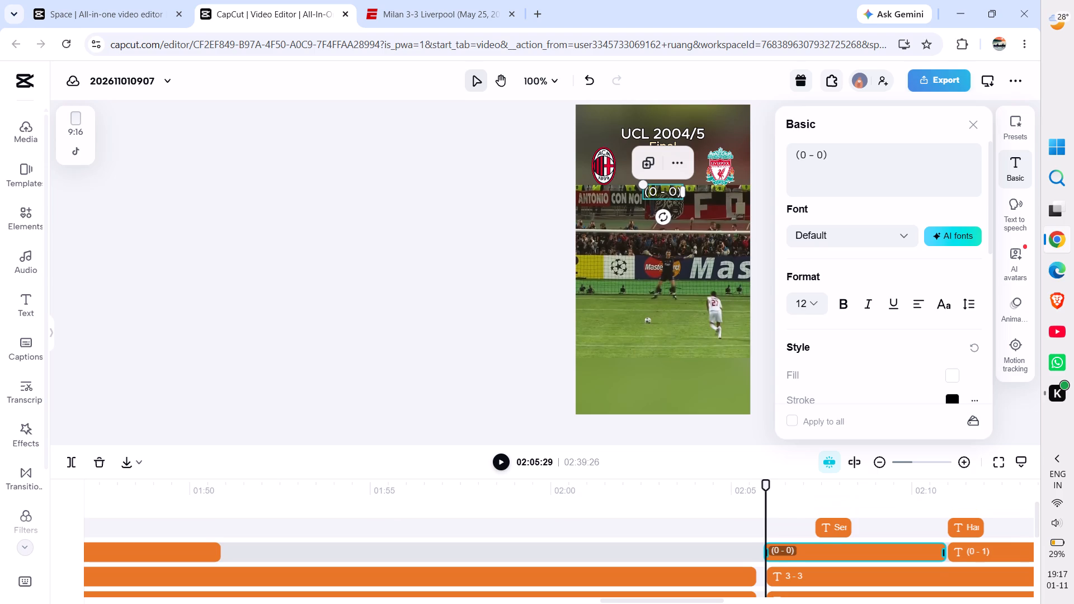
{"action": "key", "text": "space"}
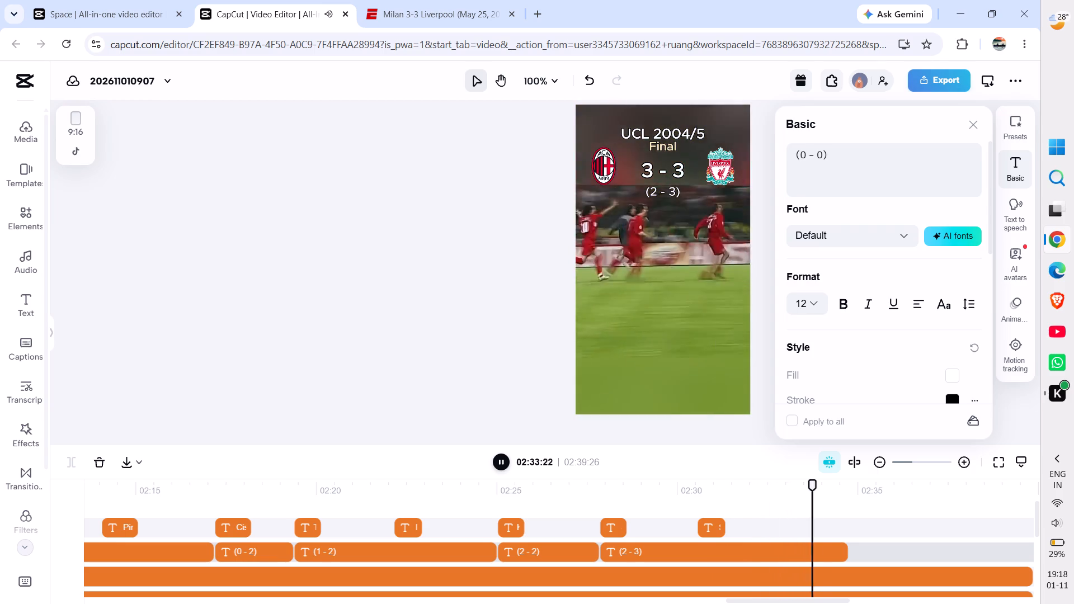
{"action": "key", "text": "space"}
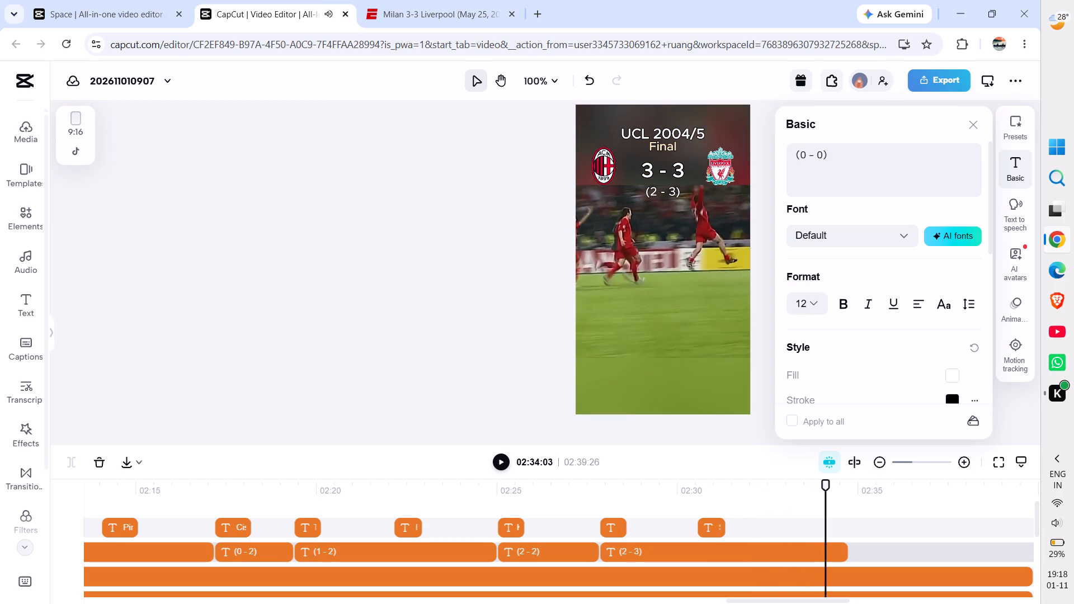
Return the playhead to shortly before 02:00 and replay the lead-in and the transition into the penalty shootout.
{"action": "key", "text": "ctrl+minus"}
{"action": "key", "text": "ctrl+minus"}
{"action": "key", "text": "ctrl+minus"}
{"action": "key", "text": "ctrl+minus"}
{"action": "key", "text": "ctrl+minus"}
{"action": "key", "text": "ctrl+minus"}
{"action": "key", "text": "ctrl+minus"}
{"action": "key", "text": "ctrl+minus"}
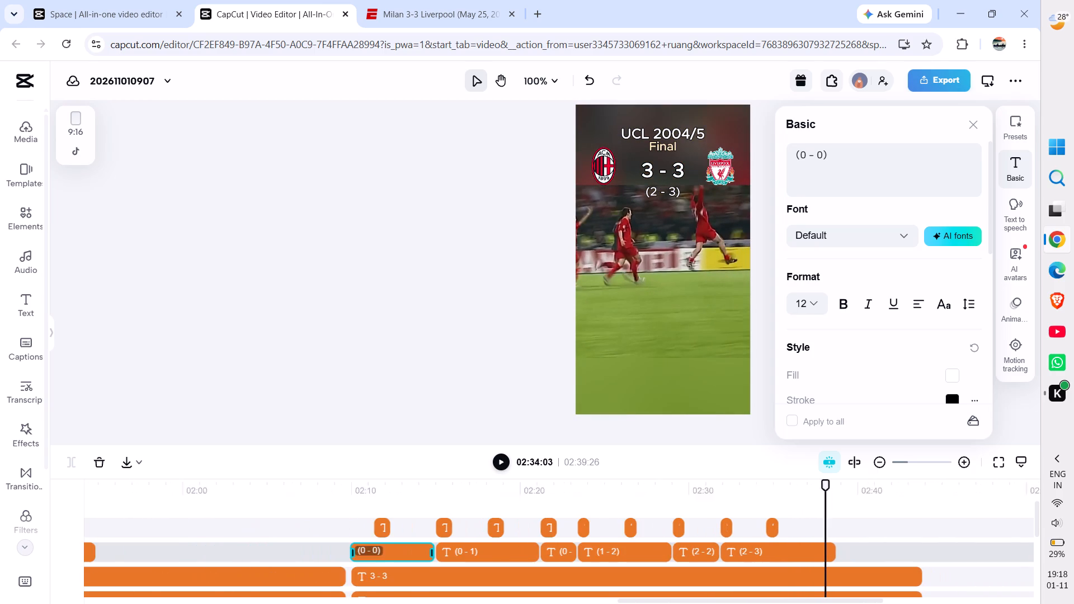
{"action": "key", "text": "ctrl+minus"}
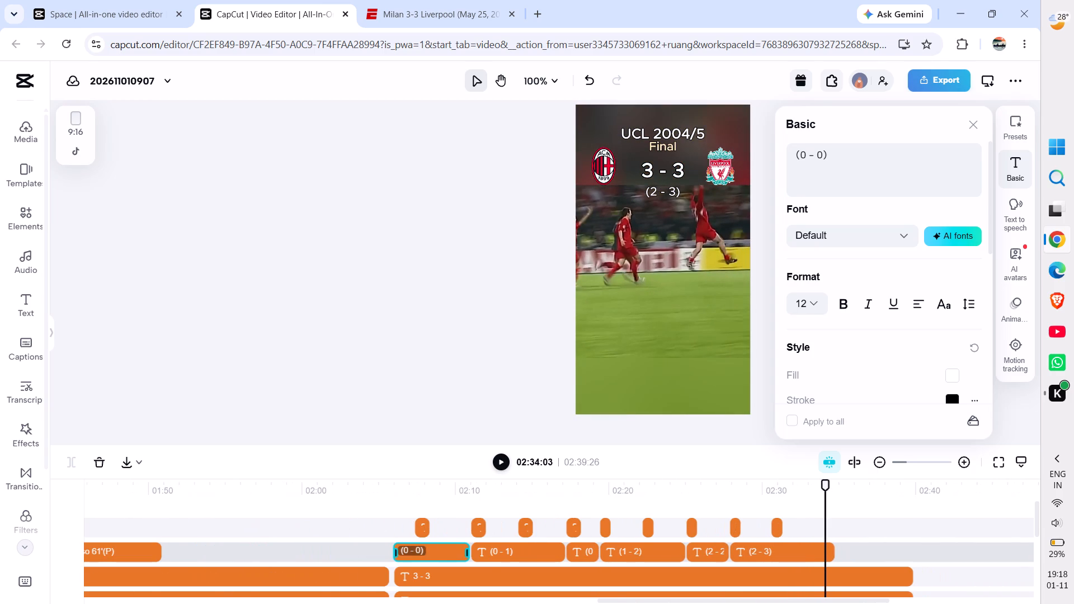
{"action": "key", "text": "ctrl+equal"}
{"action": "key", "text": "ctrl+minus"}
{"action": "key", "text": "ctrl+minus"}
{"action": "key", "text": "ctrl+minus"}
{"action": "key", "text": "ctrl+minus"}
{"action": "key", "text": "ctrl+minus"}
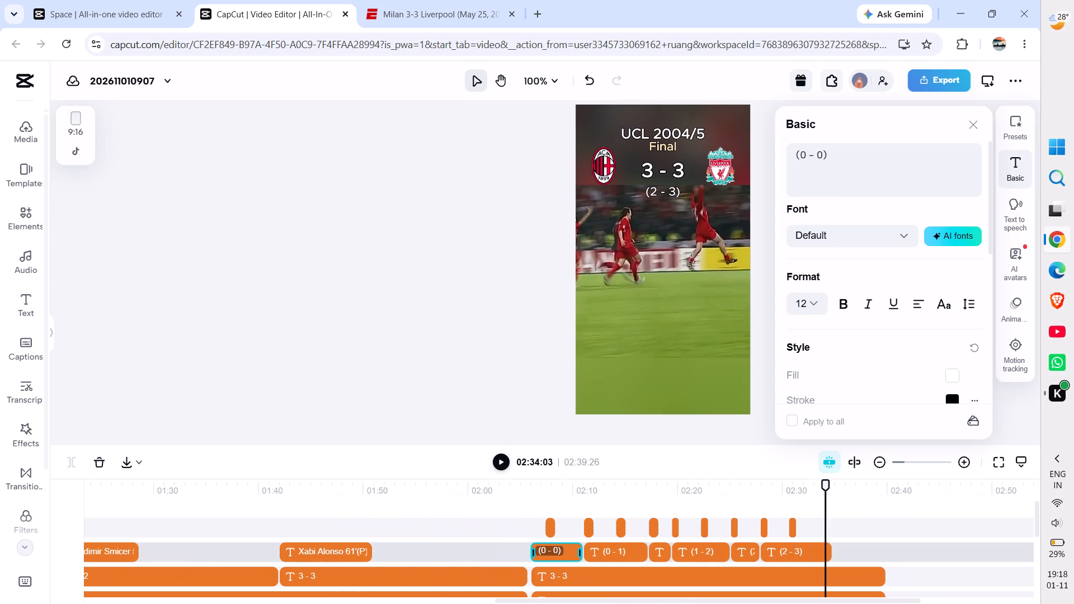
{"action": "left_click_drag", "start_coordinate": [827, 484], "coordinate": [463, 520]}
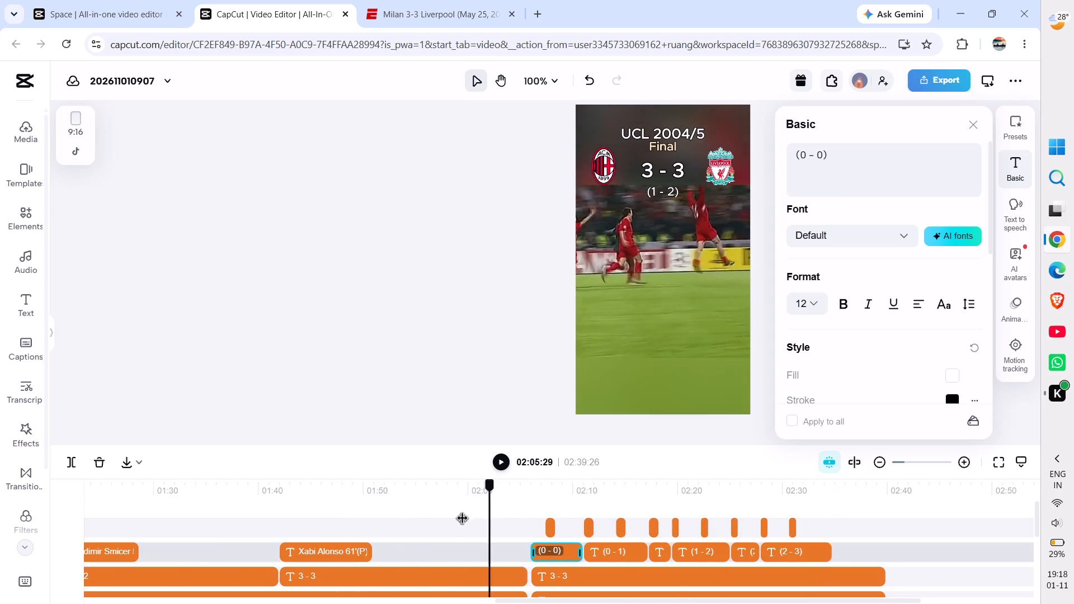
{"action": "left_click_drag", "start_coordinate": [463, 520], "coordinate": [440, 517]}
{"action": "key", "text": "space"}
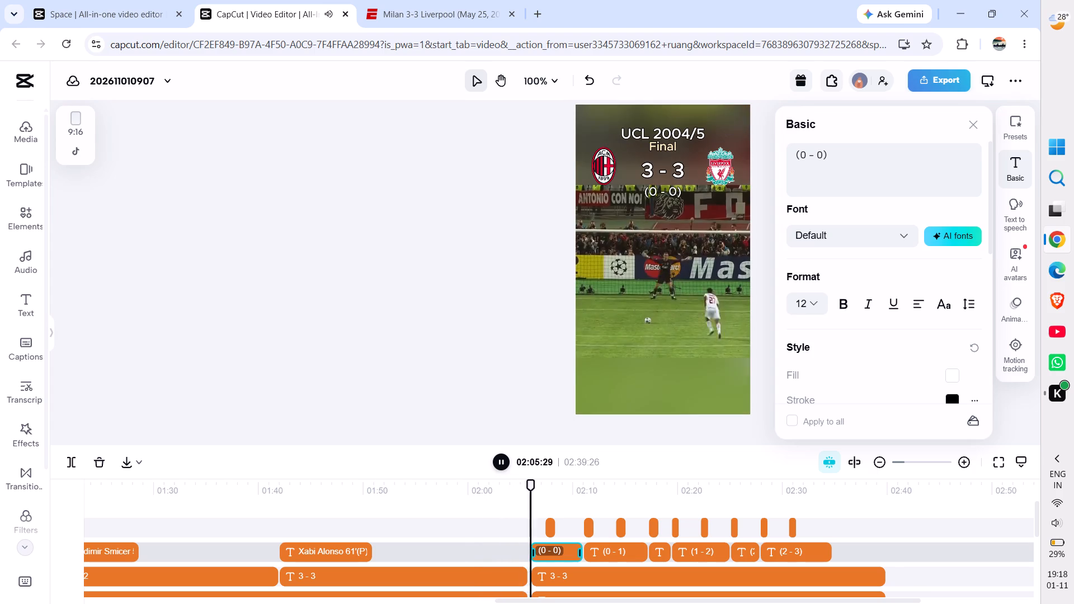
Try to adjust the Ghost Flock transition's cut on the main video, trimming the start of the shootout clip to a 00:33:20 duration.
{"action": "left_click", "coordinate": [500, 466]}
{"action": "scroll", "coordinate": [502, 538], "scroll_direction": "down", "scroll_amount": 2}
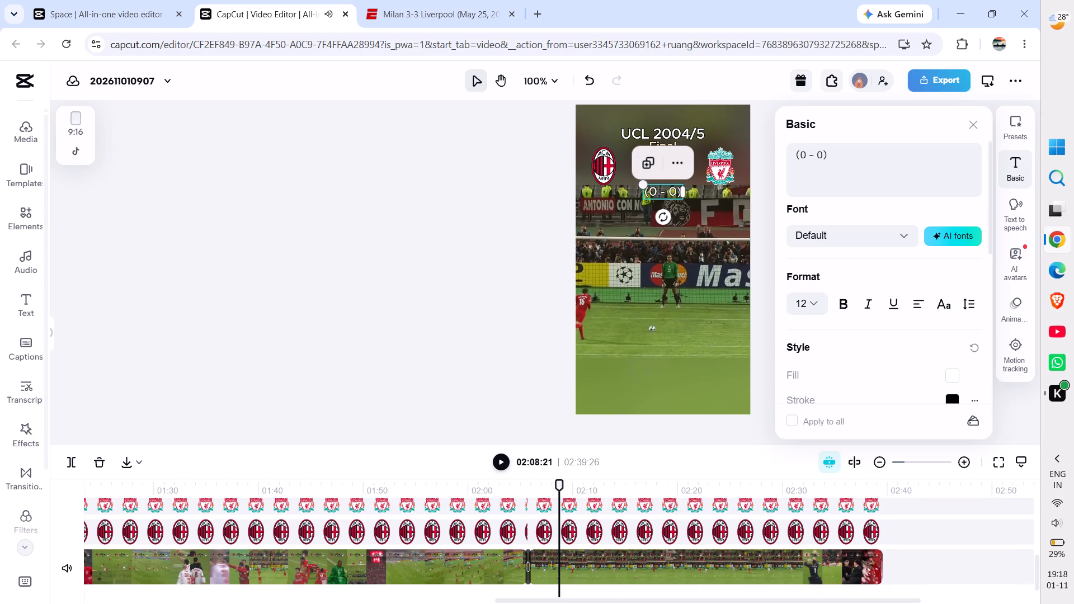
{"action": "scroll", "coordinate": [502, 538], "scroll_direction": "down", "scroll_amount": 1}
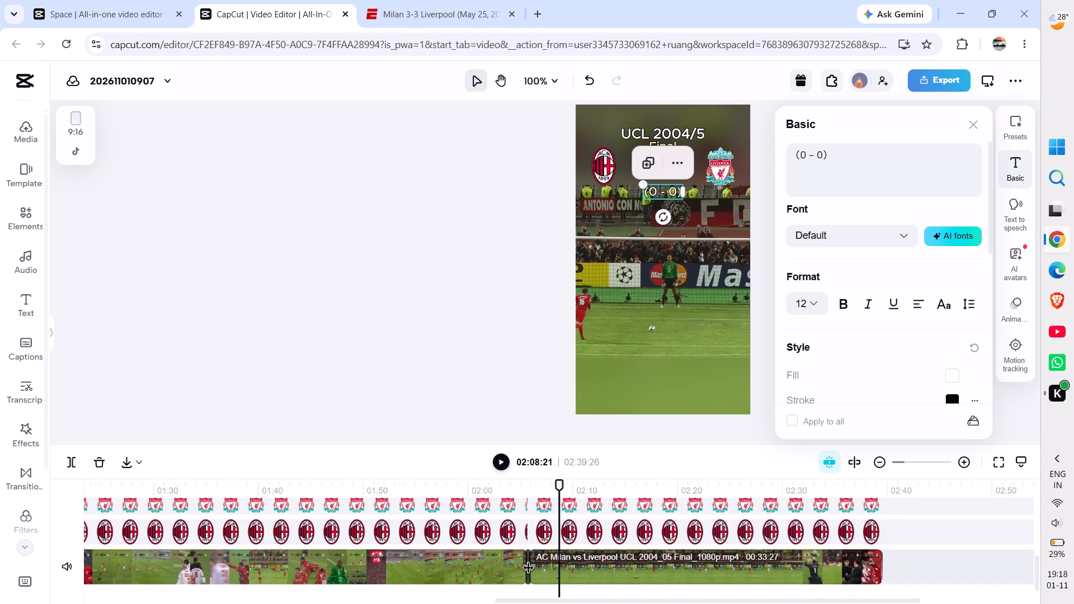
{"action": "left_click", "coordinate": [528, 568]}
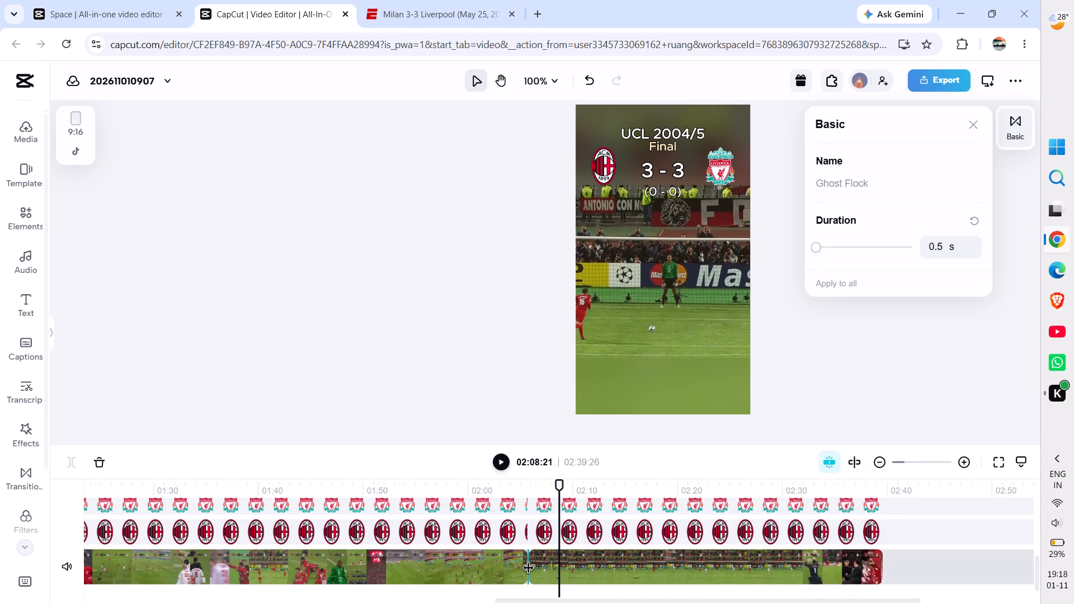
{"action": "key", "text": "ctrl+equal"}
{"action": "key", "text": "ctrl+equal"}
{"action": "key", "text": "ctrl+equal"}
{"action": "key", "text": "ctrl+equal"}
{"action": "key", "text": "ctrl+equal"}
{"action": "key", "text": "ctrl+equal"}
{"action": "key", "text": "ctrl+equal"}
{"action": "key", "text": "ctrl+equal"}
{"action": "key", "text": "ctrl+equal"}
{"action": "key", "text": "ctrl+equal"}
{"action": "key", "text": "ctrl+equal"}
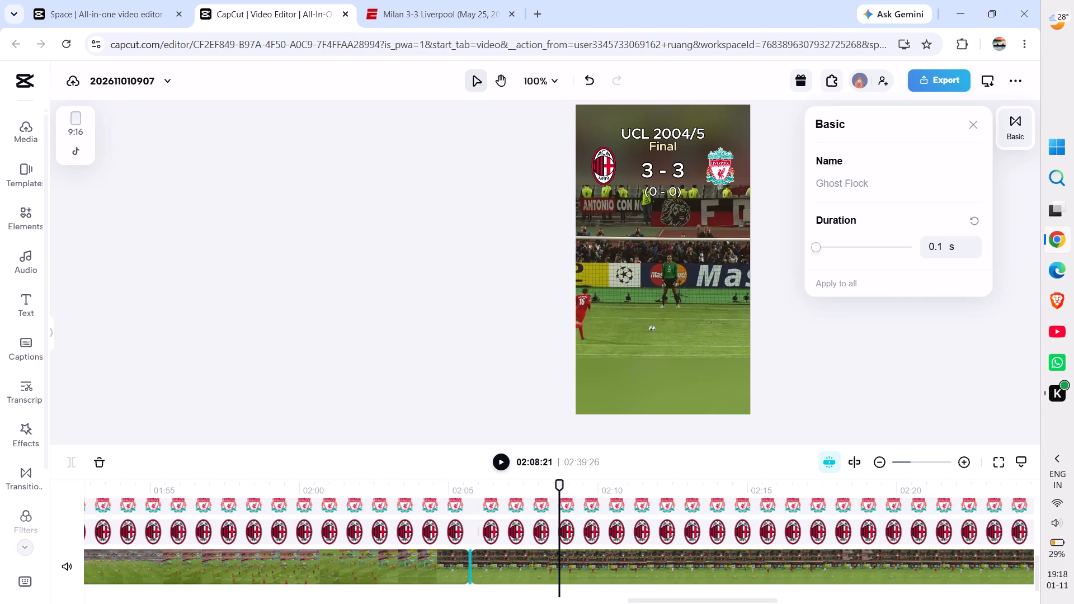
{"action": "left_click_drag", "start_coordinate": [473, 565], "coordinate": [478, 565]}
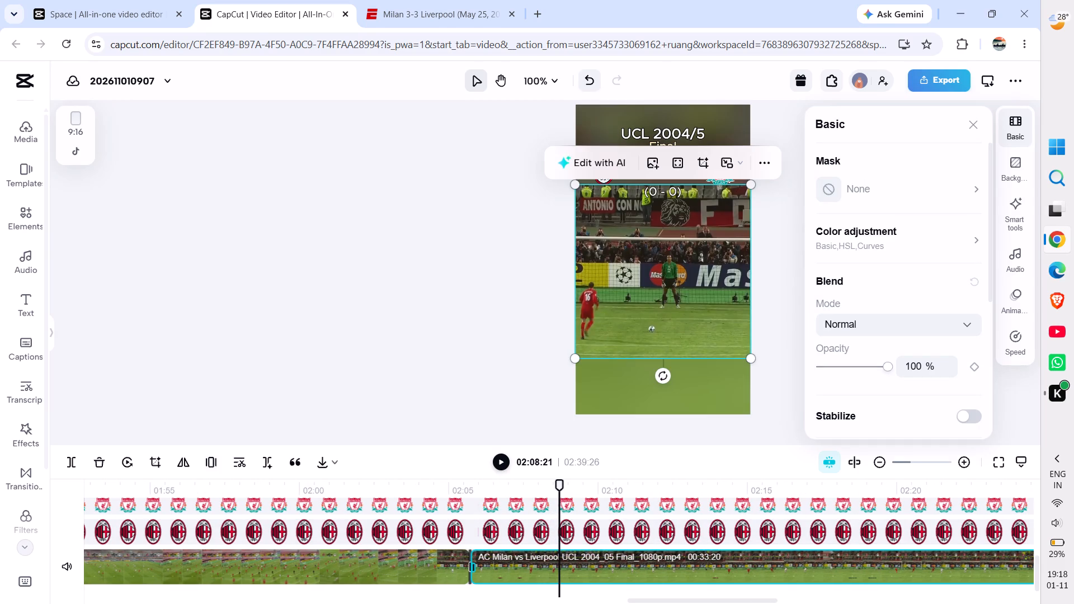
Undo the shootout edits back through the trim, transition, overlay realignment and layer splits, to the unsplit main video clip.
{"action": "left_click", "coordinate": [583, 84]}
{"action": "left_click", "coordinate": [583, 84]}
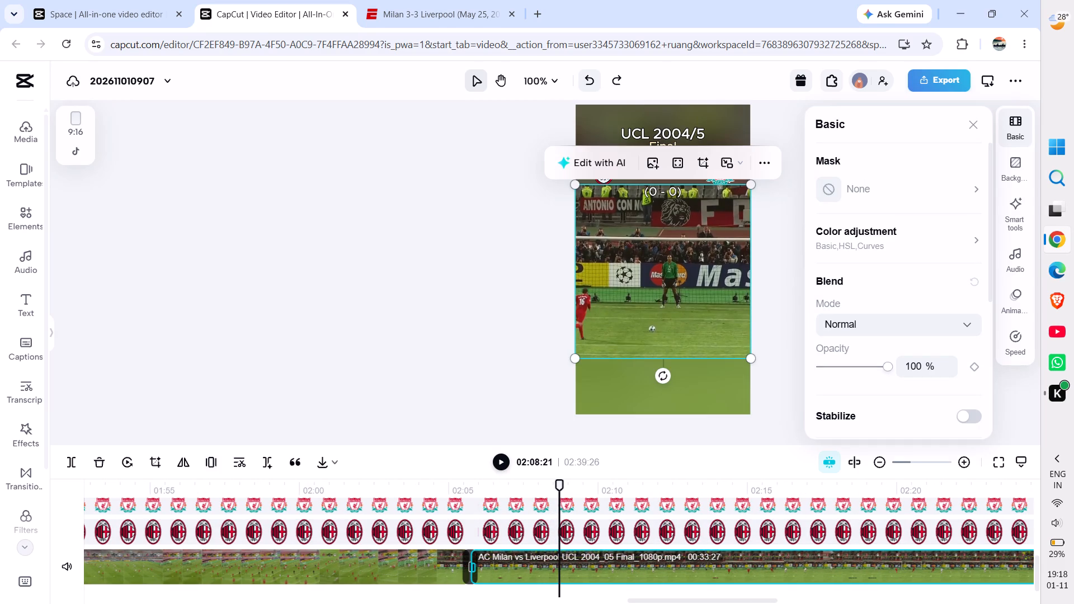
{"action": "left_click", "coordinate": [583, 84]}
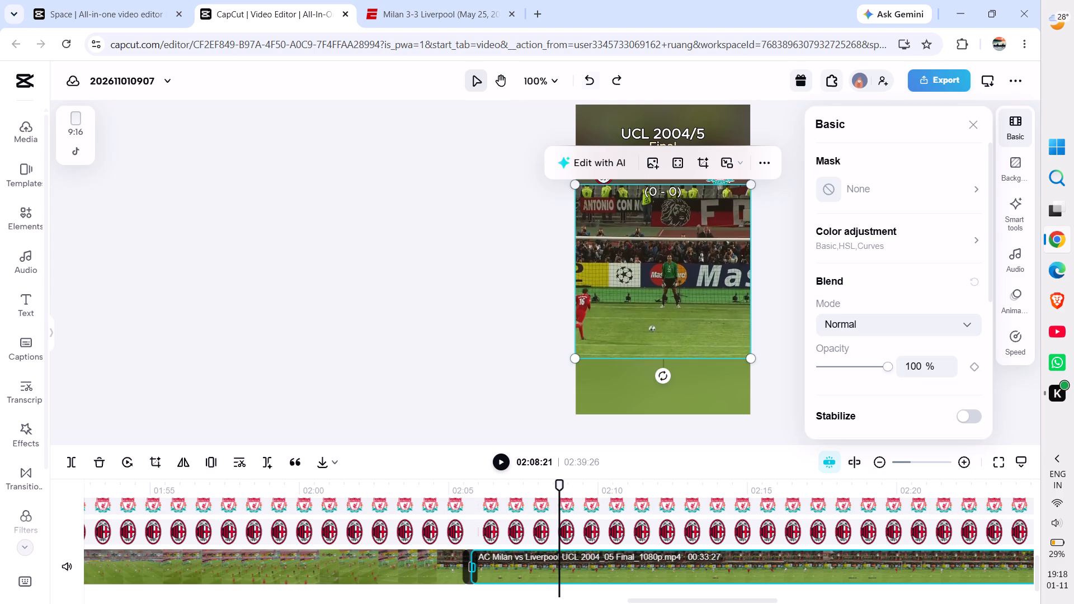
{"action": "left_click", "coordinate": [586, 77]}
{"action": "left_click", "coordinate": [586, 77]}
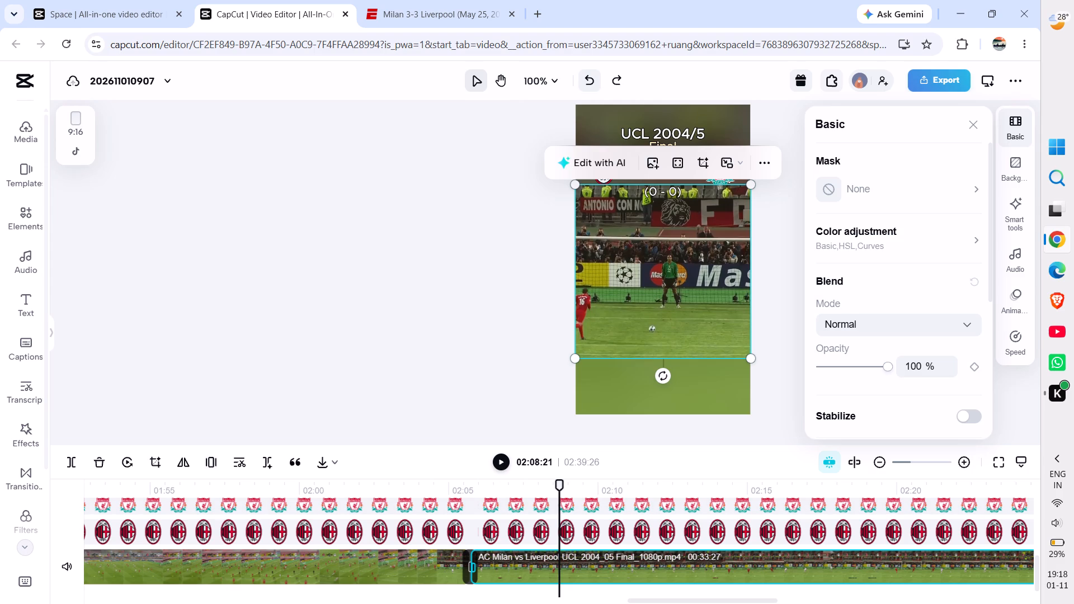
{"action": "left_click", "coordinate": [586, 77]}
{"action": "left_click", "coordinate": [586, 77]}
{"action": "left_click", "coordinate": [586, 77]}
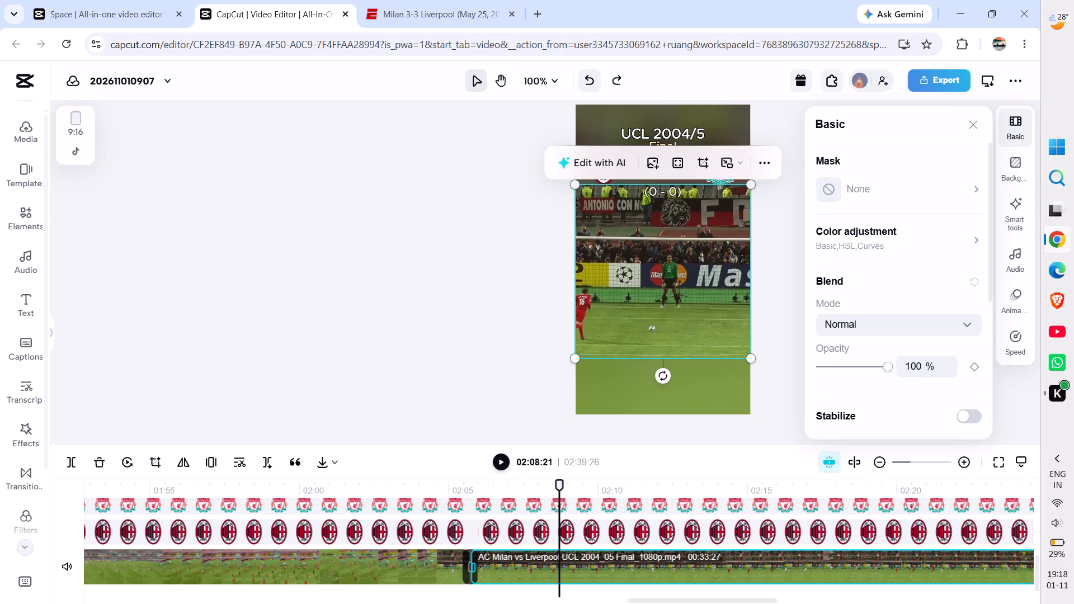
{"action": "left_click", "coordinate": [586, 77]}
{"action": "left_click", "coordinate": [586, 77]}
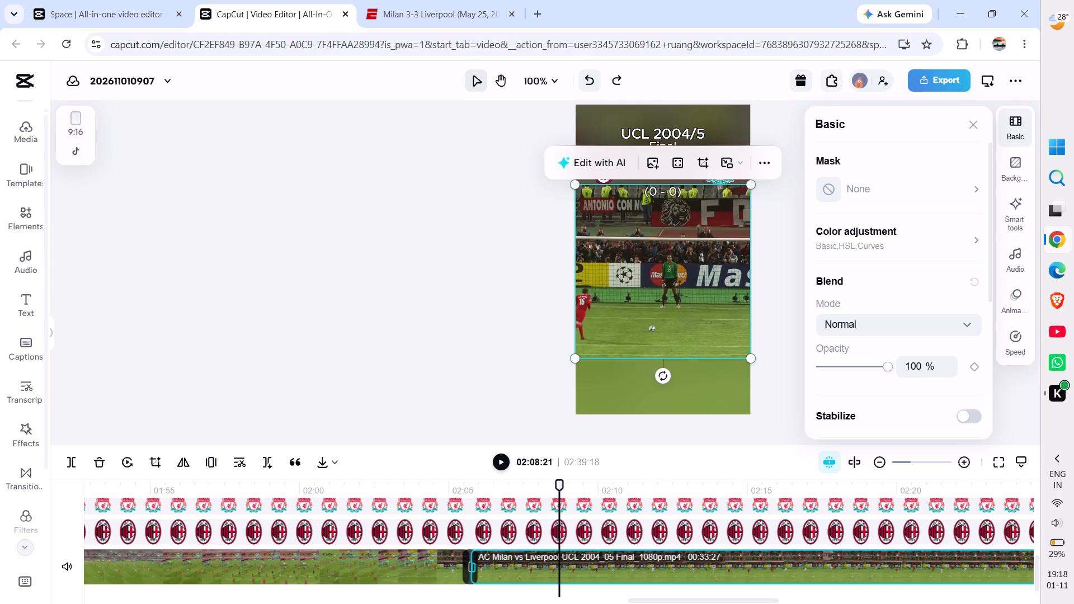
{"action": "left_click", "coordinate": [586, 77]}
{"action": "left_click", "coordinate": [586, 77]}
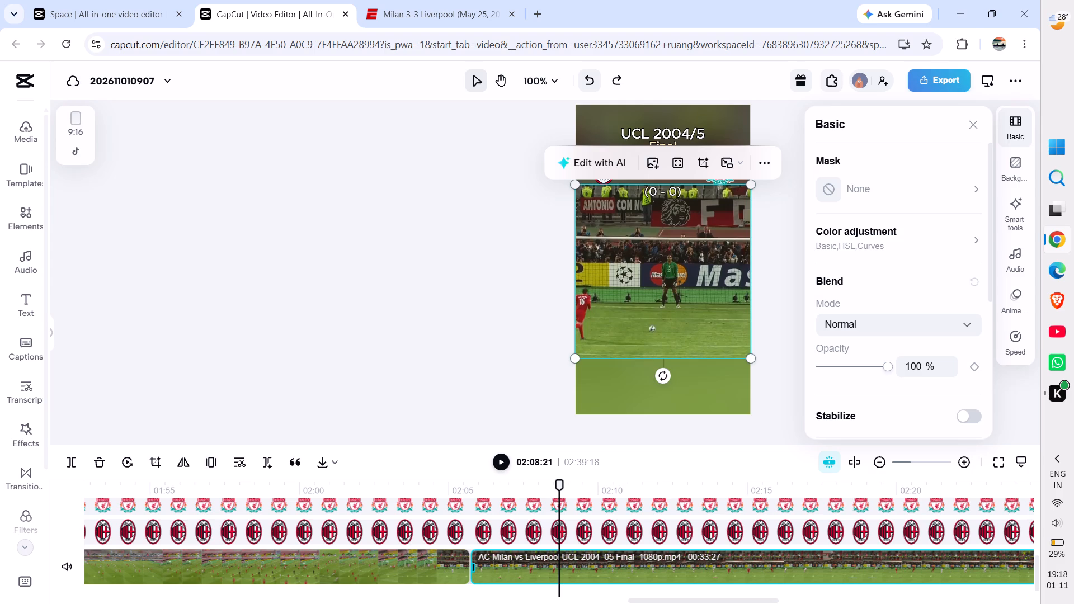
{"action": "left_click", "coordinate": [586, 77]}
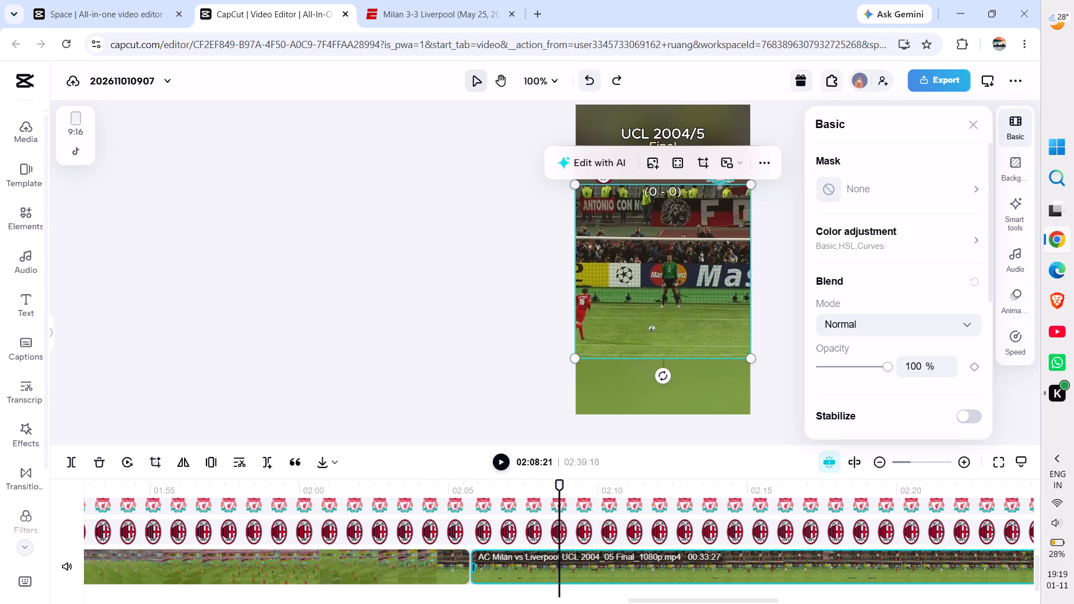
{"action": "left_click", "coordinate": [586, 77]}
{"action": "left_click", "coordinate": [586, 77]}
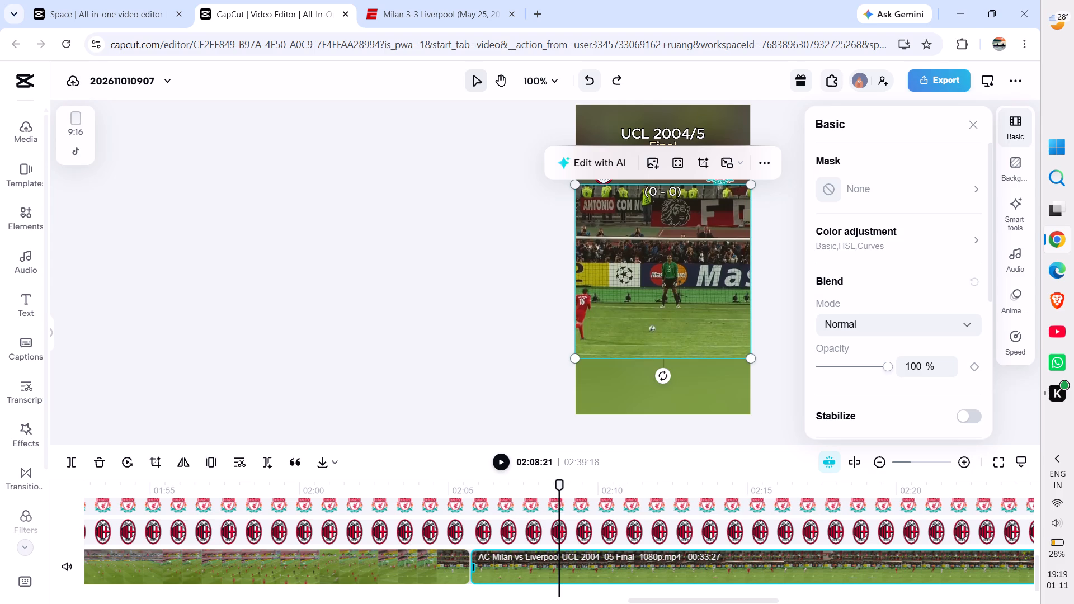
{"action": "left_click", "coordinate": [586, 77]}
{"action": "left_click", "coordinate": [586, 77]}
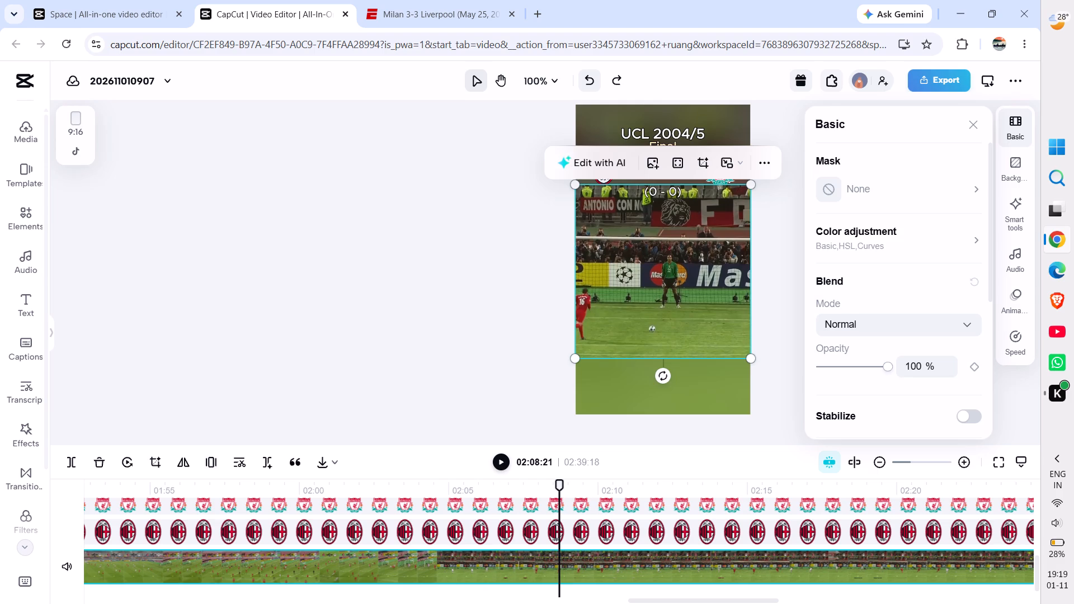
{"action": "left_click", "coordinate": [610, 82]}
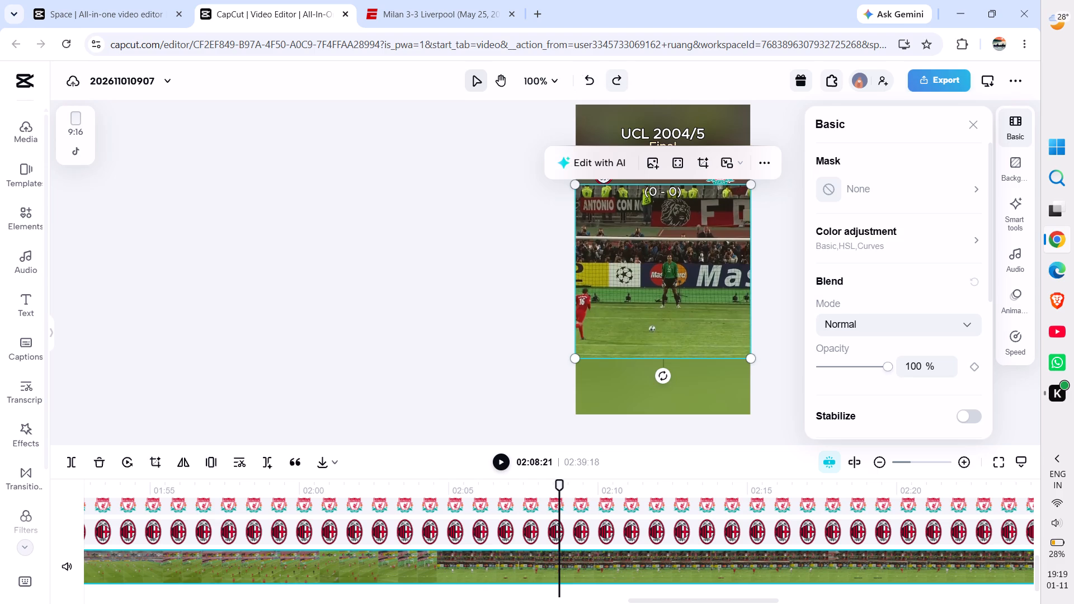
{"action": "left_click", "coordinate": [610, 82]}
{"action": "left_click", "coordinate": [589, 80]}
Examine a wider span of the timeline, checking the main video, club badges and text tracks around the shootout.
{"action": "key", "text": "ctrl+minus"}
{"action": "key", "text": "ctrl+minus"}
{"action": "key", "text": "ctrl+minus"}
{"action": "key", "text": "ctrl+minus"}
{"action": "key", "text": "ctrl+minus"}
{"action": "key", "text": "ctrl+minus"}
{"action": "key", "text": "ctrl+minus"}
{"action": "key", "text": "ctrl+minus"}
{"action": "key", "text": "ctrl+minus"}
{"action": "key", "text": "ctrl+minus"}
{"action": "key", "text": "ctrl+minus"}
{"action": "key", "text": "ctrl+minus"}
{"action": "key", "text": "ctrl+minus"}
{"action": "key", "text": "ctrl+minus"}
{"action": "key", "text": "ctrl+minus"}
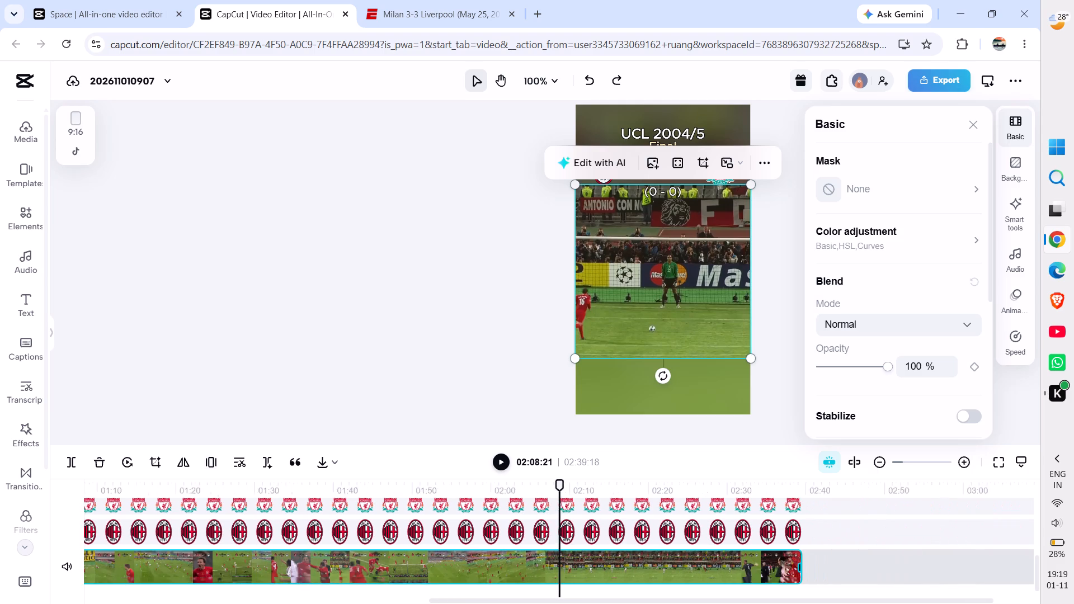
{"action": "scroll", "coordinate": [824, 567], "scroll_direction": "up", "scroll_amount": 4}
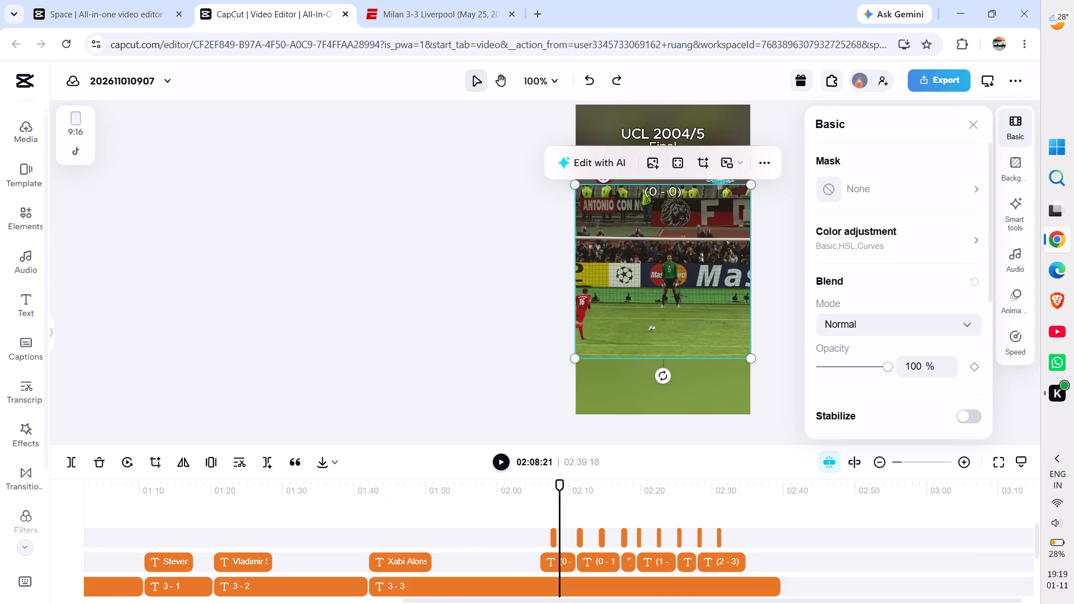
Export the video for download under the name acm vs liverpool, in 4k, high quality, 30fps MP4.
{"action": "left_click", "coordinate": [942, 78]}
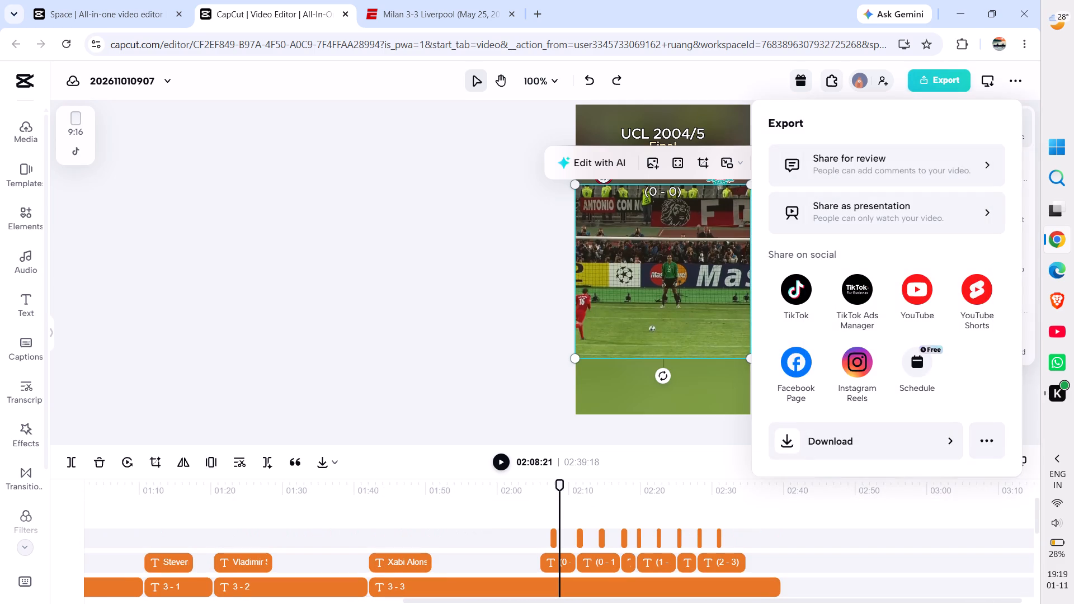
{"action": "left_click", "coordinate": [417, 248]}
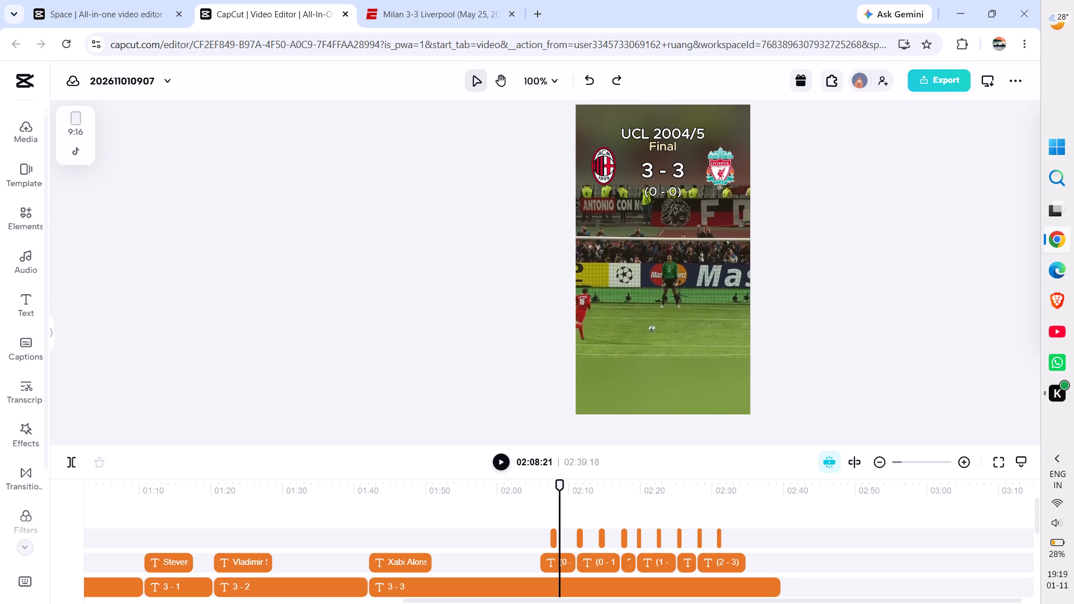
{"action": "left_click", "coordinate": [941, 79]}
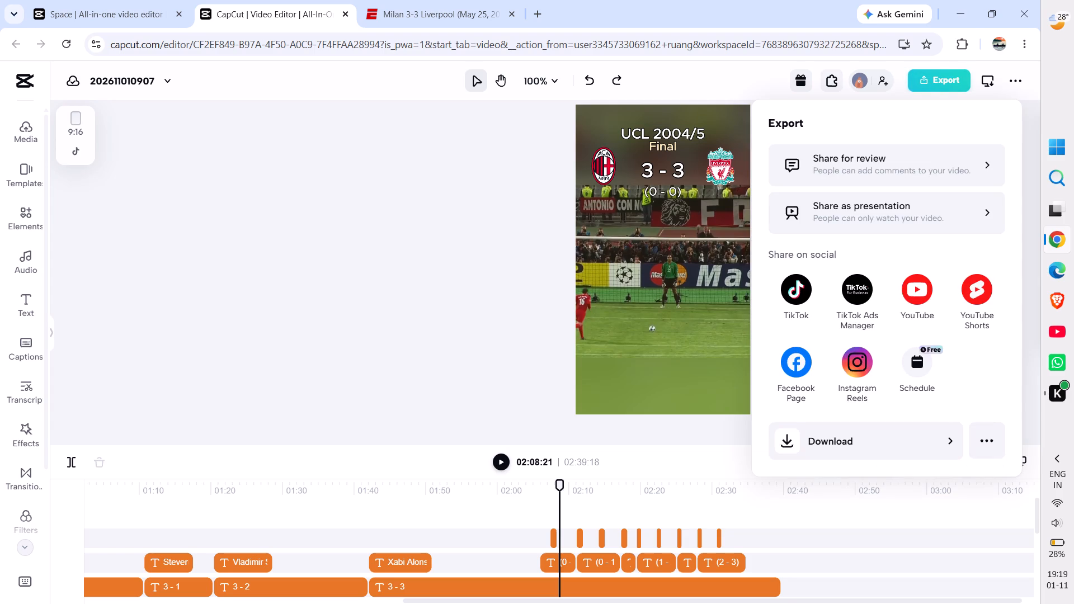
{"action": "left_click", "coordinate": [846, 436]}
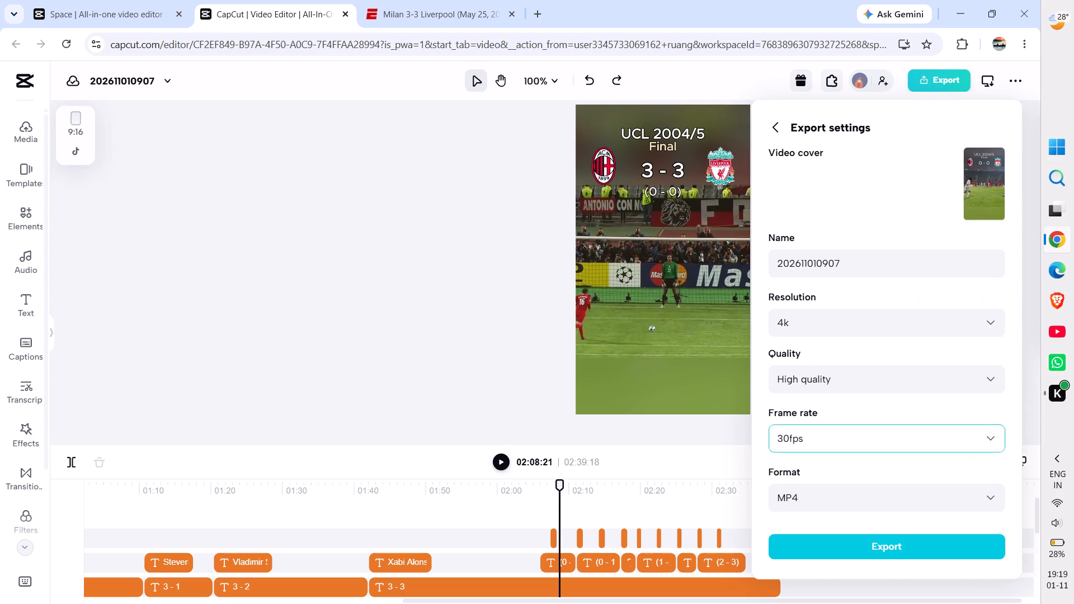
{"action": "left_click", "coordinate": [849, 262]}
{"action": "key", "text": "BackSpace"}
{"action": "key", "text": "BackSpace"}
{"action": "key", "text": "BackSpace"}
{"action": "key", "text": "BackSpace"}
{"action": "key", "text": "BackSpace"}
{"action": "key", "text": "BackSpace"}
{"action": "key", "text": "BackSpace"}
{"action": "key", "text": "BackSpace"}
{"action": "key", "text": "BackSpace"}
{"action": "key", "text": "BackSpace"}
{"action": "key", "text": "BackSpace"}
{"action": "key", "text": "BackSpace"}
{"action": "key", "text": "BackSpace"}
{"action": "key", "text": "BackSpace"}
{"action": "key", "text": "BackSpace"}
{"action": "key", "text": "BackSpace"}
{"action": "key", "text": "BackSpace"}
{"action": "key", "text": "BackSpace"}
{"action": "key", "text": "BackSpace"}
{"action": "key", "text": "BackSpace"}
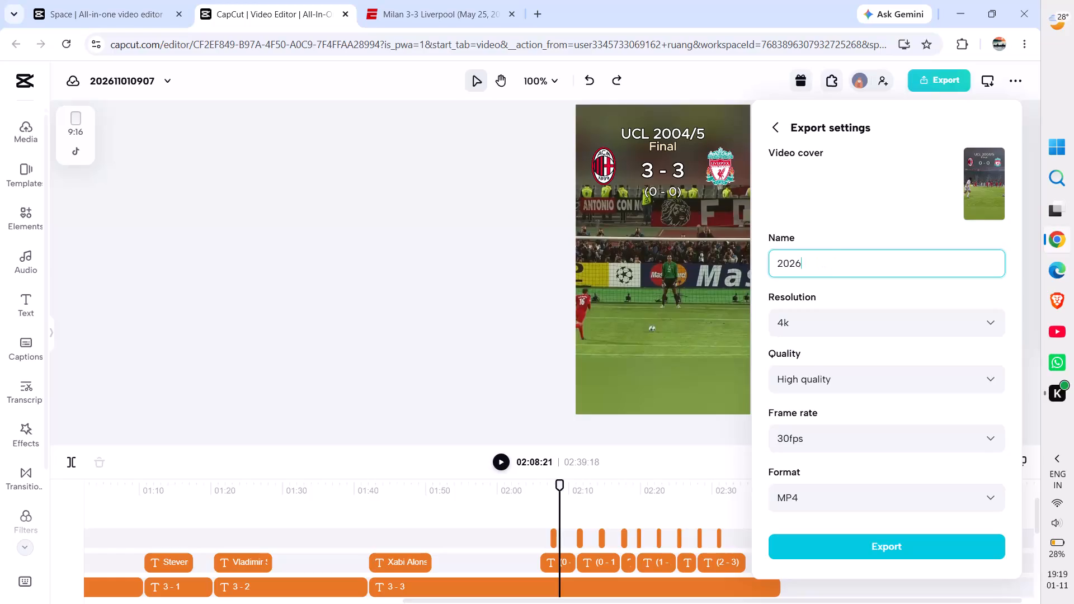
{"action": "type", "text": "acm vs liverpool"}
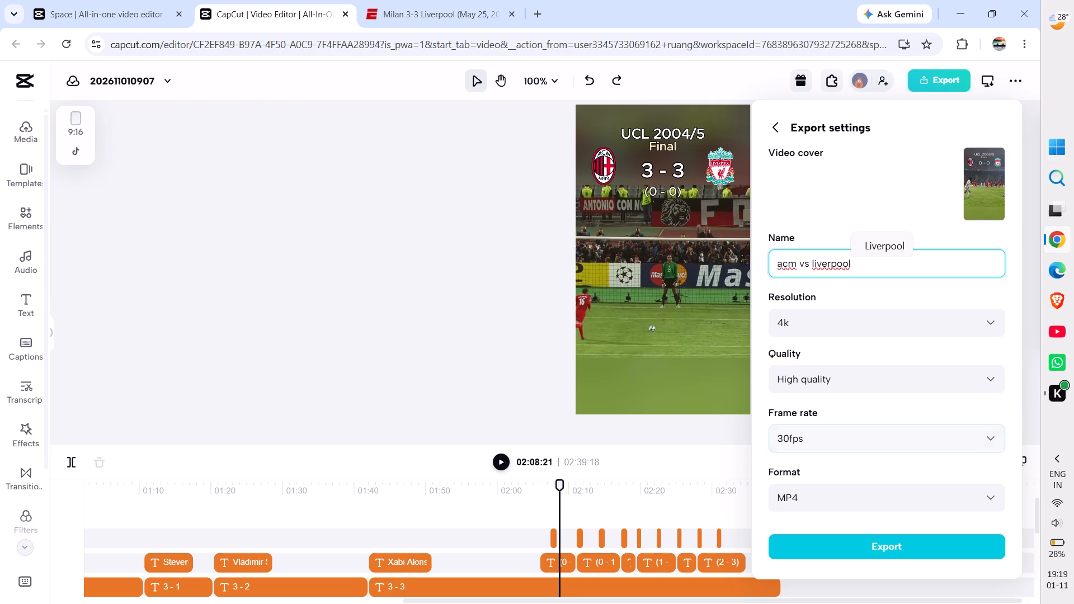
{"action": "left_click", "coordinate": [864, 549]}
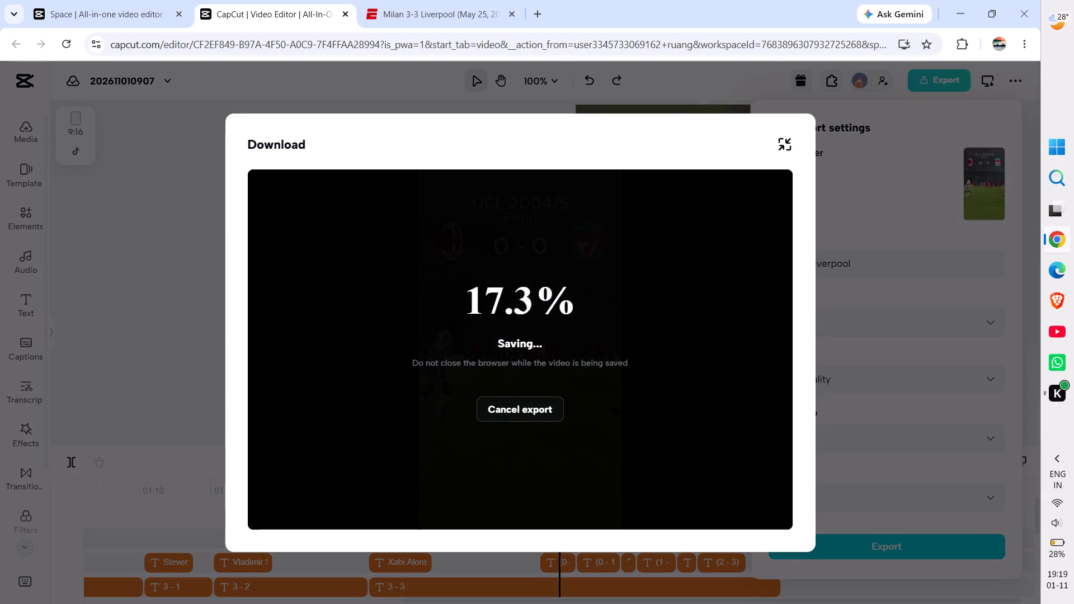